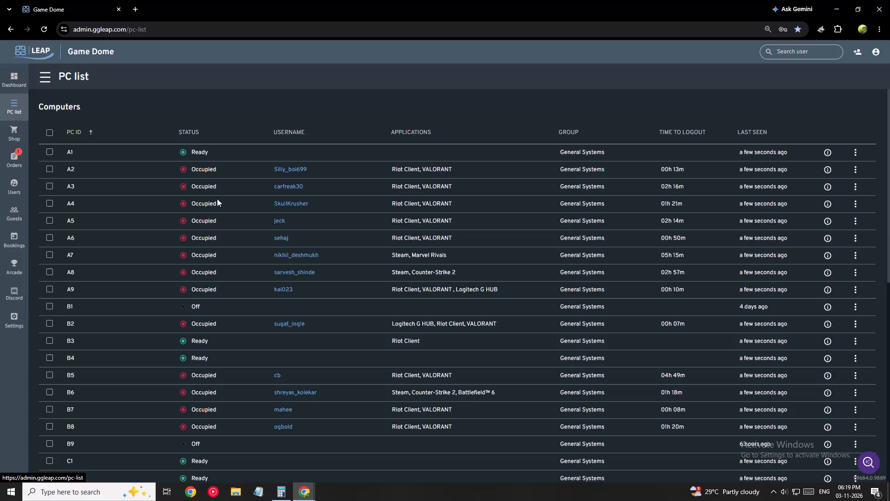
pyautogui.click(281, 290)
pyautogui.click(324, 295)
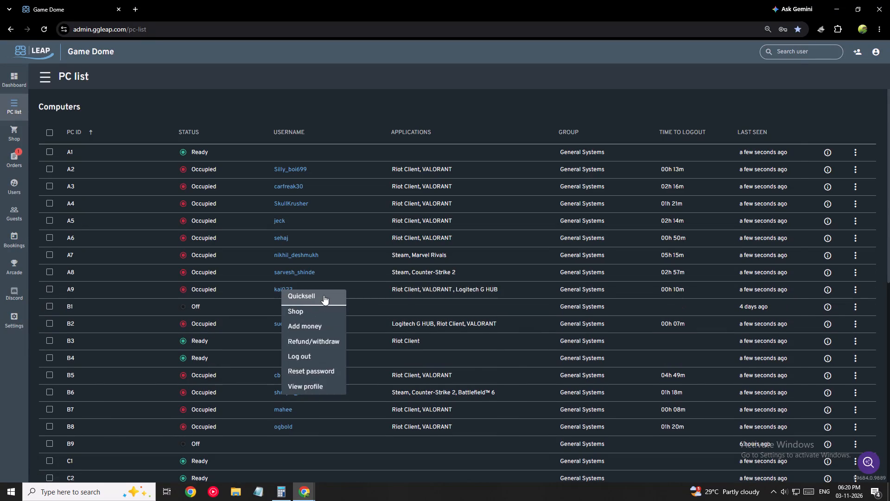
pyautogui.click(718, 435)
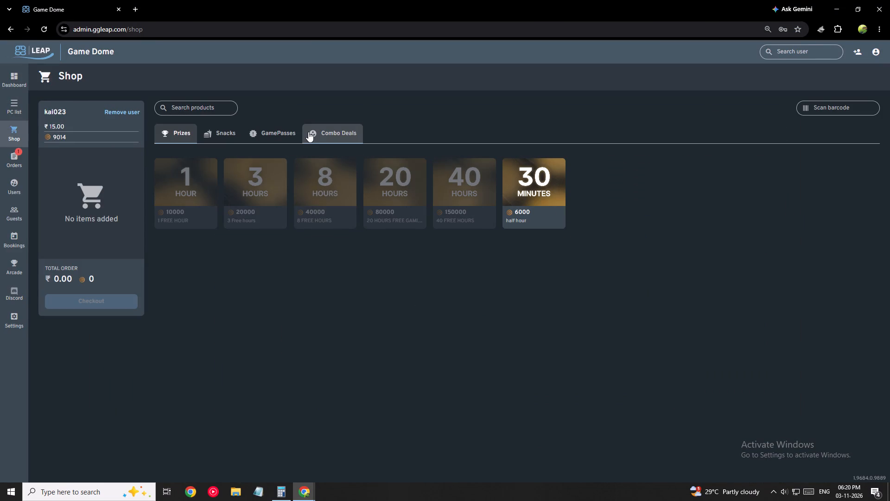
pyautogui.click(308, 132)
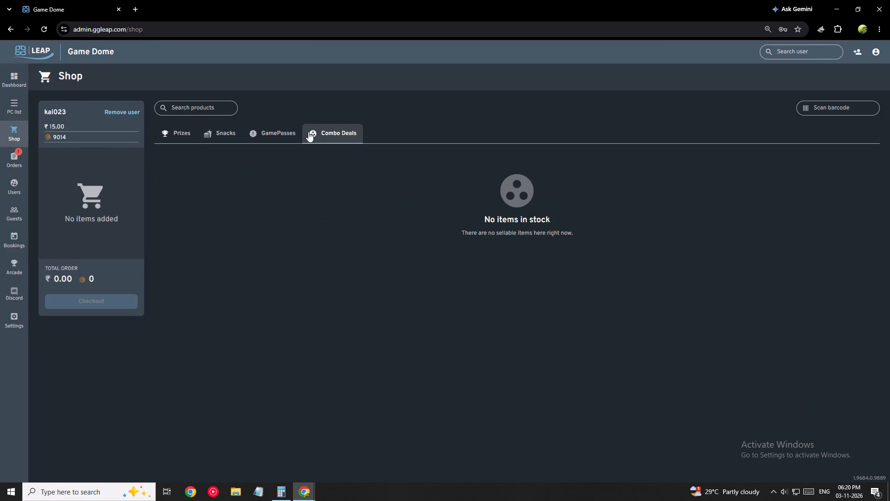
pyautogui.click(292, 129)
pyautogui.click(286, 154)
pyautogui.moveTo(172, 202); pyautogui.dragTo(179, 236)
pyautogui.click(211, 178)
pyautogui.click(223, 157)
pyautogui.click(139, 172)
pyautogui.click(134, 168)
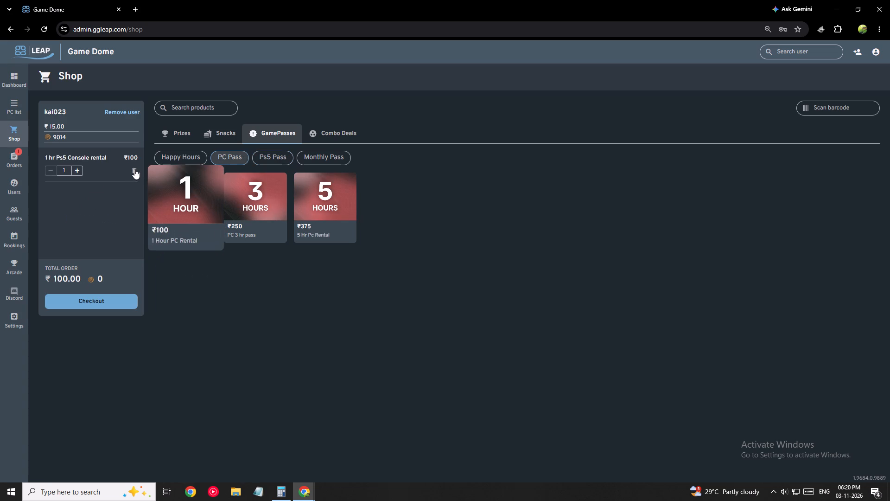
pyautogui.moveTo(171, 209); pyautogui.dragTo(114, 220)
pyautogui.click(92, 302)
pyautogui.click(261, 238)
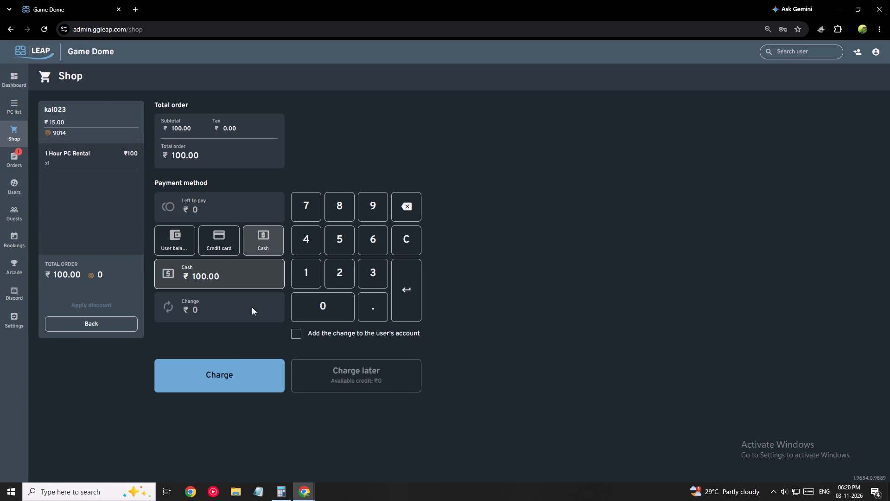
pyautogui.click(236, 357)
pyautogui.click(244, 378)
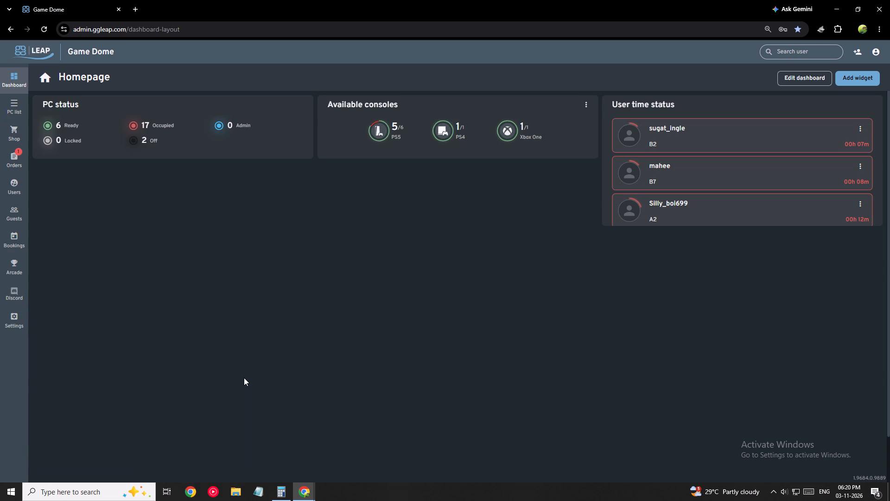
# Sell mahee on PC B7 one 1 Hour PC Rental pass for ₹100, charged by credit card.
pyautogui.click(0, 113)
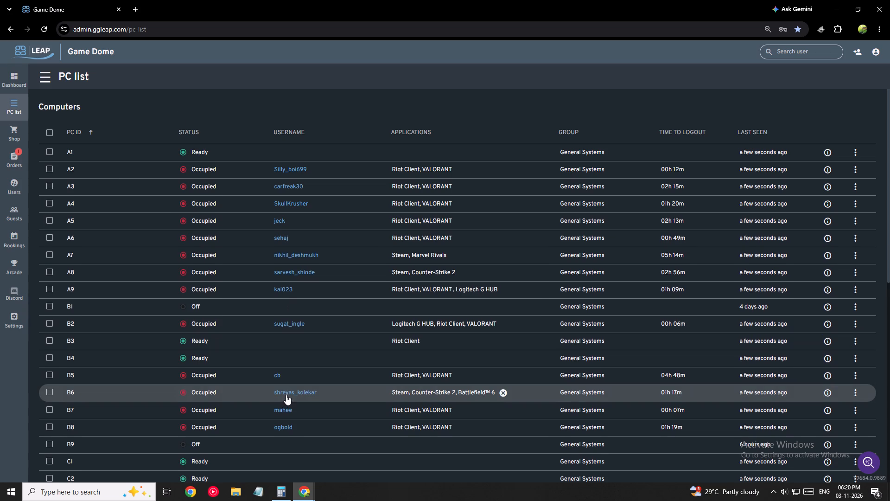
pyautogui.click(283, 412)
pyautogui.click(310, 303)
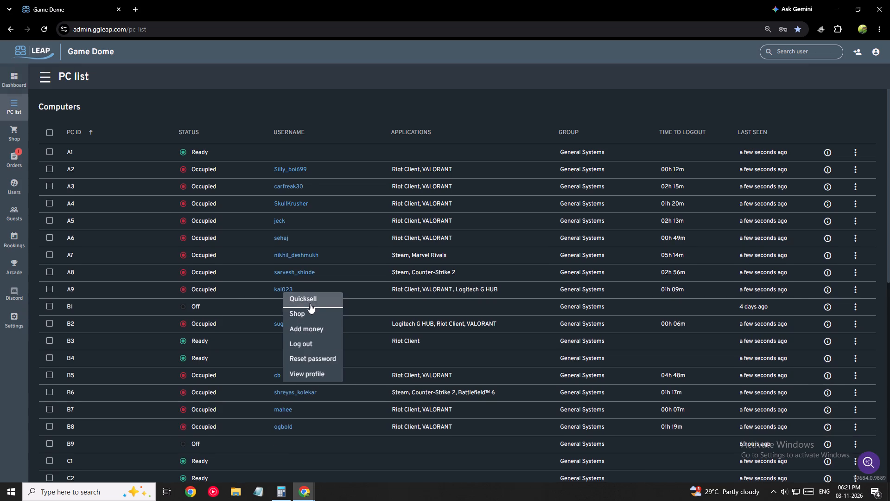
pyautogui.click(704, 438)
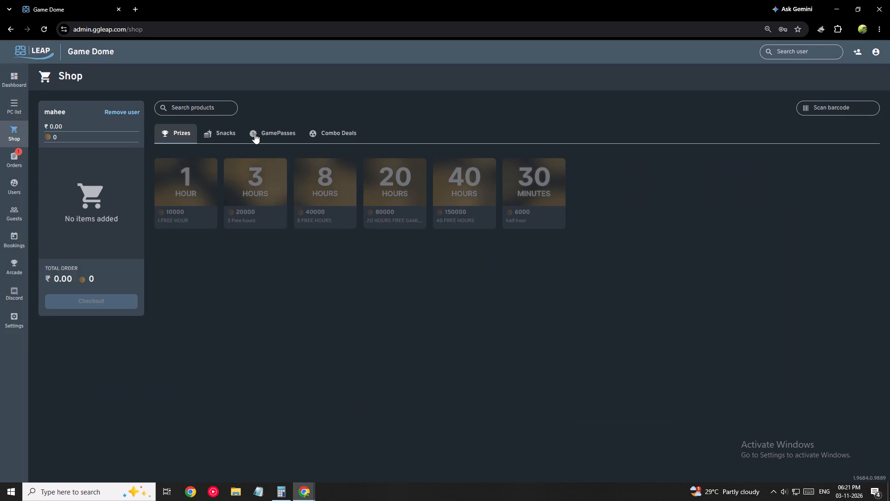
pyautogui.click(254, 131)
pyautogui.click(240, 161)
pyautogui.moveTo(200, 214); pyautogui.dragTo(90, 205)
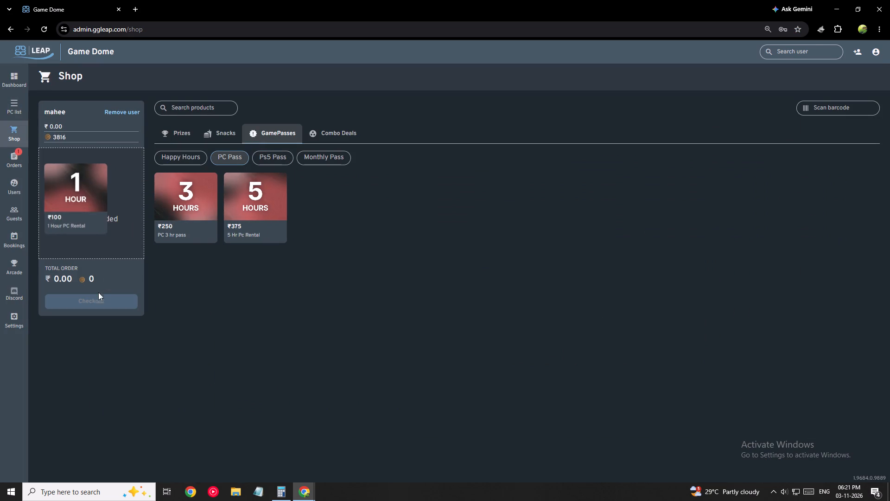
pyautogui.click(95, 299)
pyautogui.click(201, 244)
pyautogui.click(209, 383)
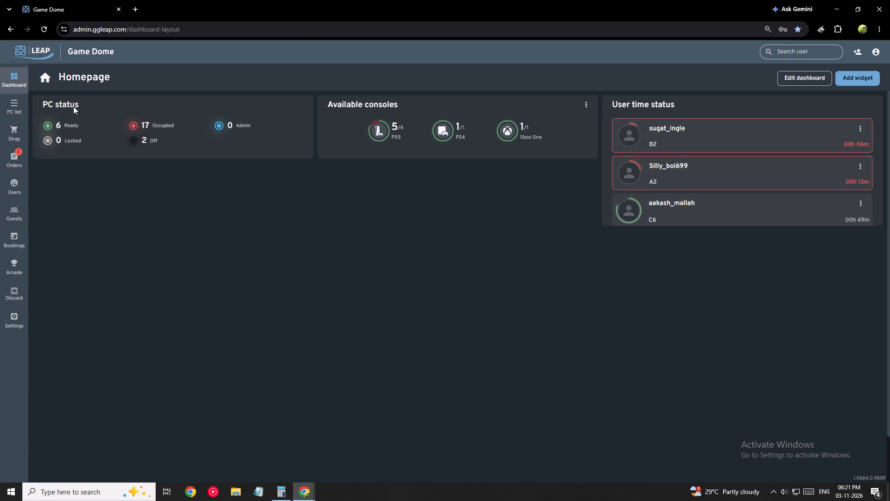
# Review the computers in the PC list and check the running applications on PC C6 without stopping any.
pyautogui.click(0, 95)
pyautogui.scroll(-8, 434, 307)
pyautogui.scroll(3, 267, 308)
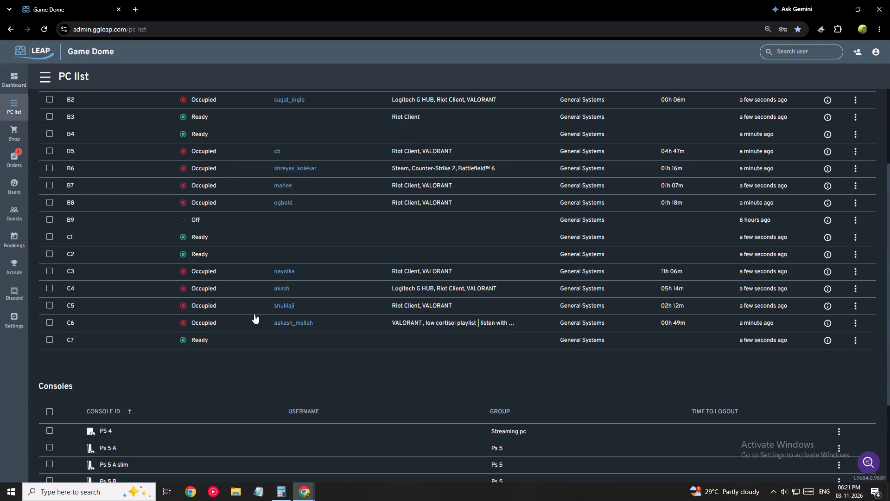
pyautogui.scroll(2, 292, 199)
pyautogui.scroll(2, 336, 254)
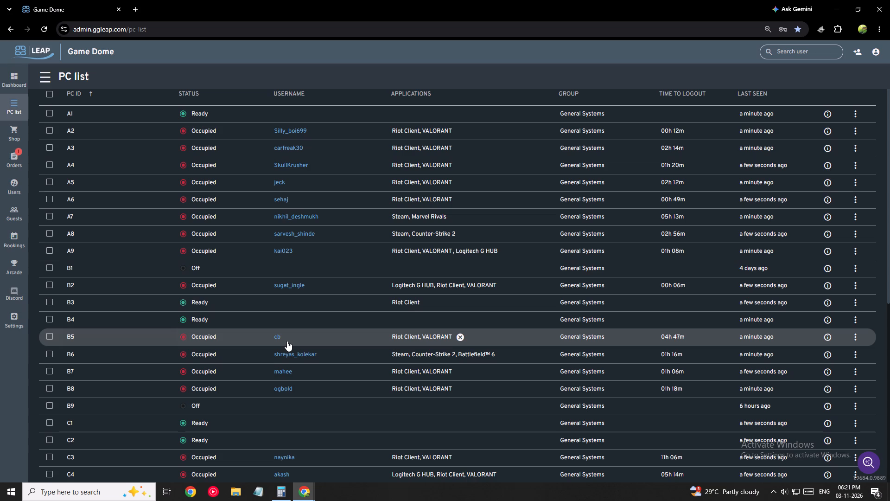
pyautogui.scroll(-4, 262, 401)
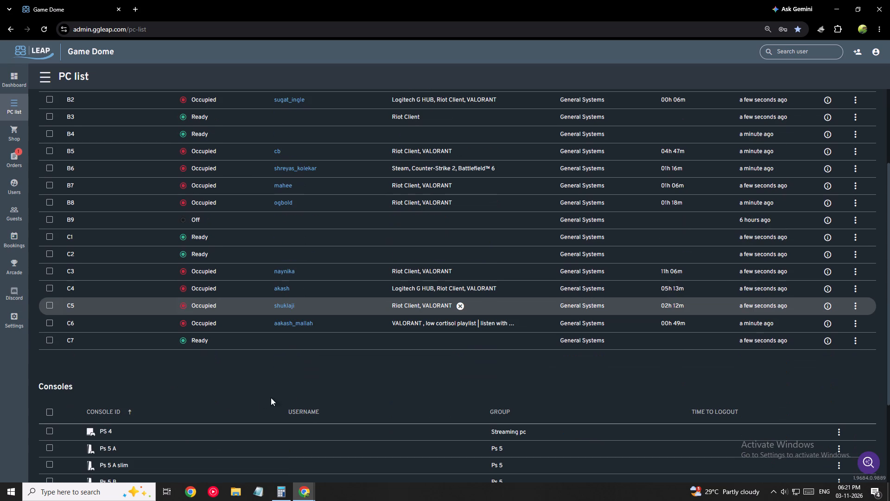
pyautogui.click(522, 320)
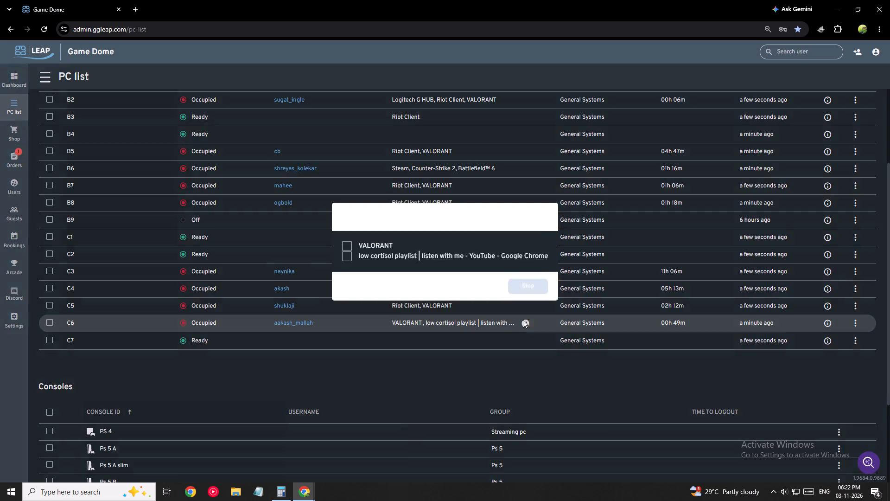
pyautogui.click(489, 288)
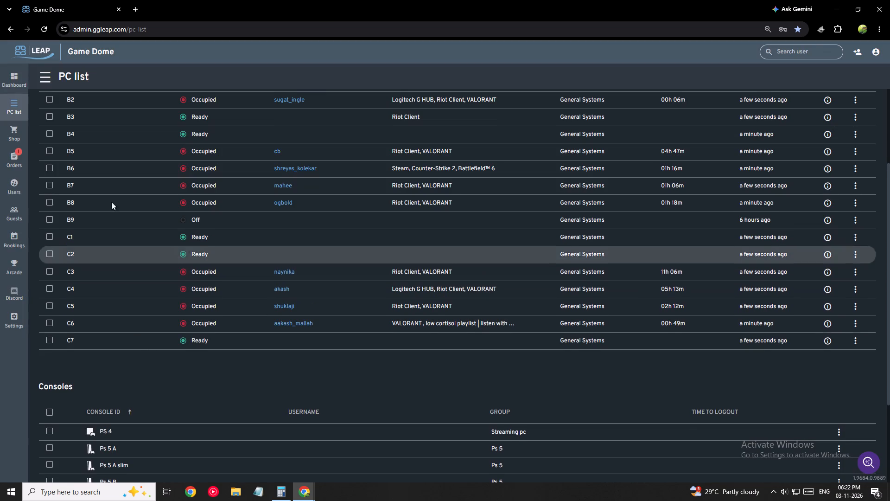
# Restart the ready PCs A1, B3, B4, C1, C2 and C7 together, and clear the selection.
pyautogui.scroll(3, 227, 284)
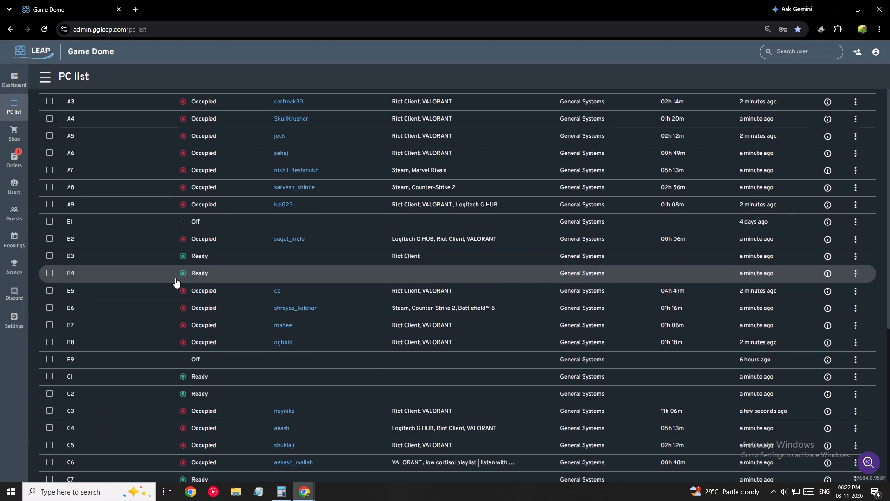
pyautogui.click(47, 257)
pyautogui.click(51, 274)
pyautogui.scroll(-2, 59, 363)
pyautogui.click(48, 285)
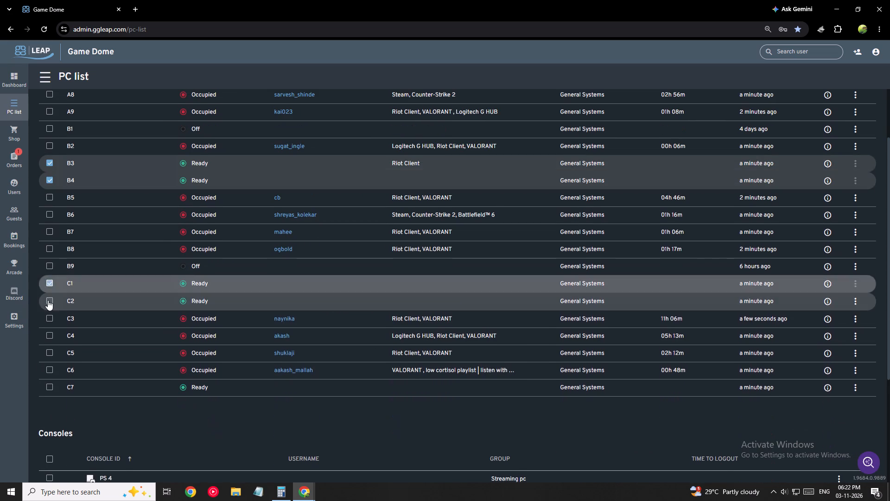
pyautogui.click(48, 300)
pyautogui.click(50, 385)
pyautogui.scroll(6, 684, 254)
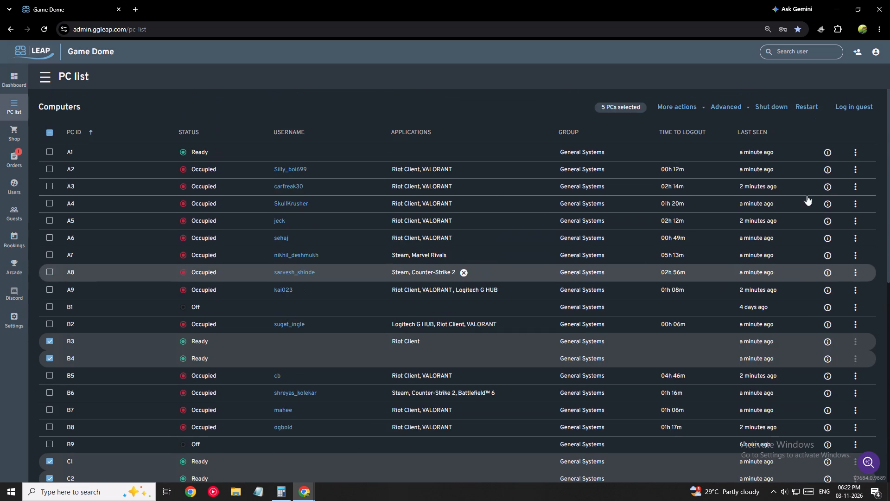
pyautogui.click(55, 149)
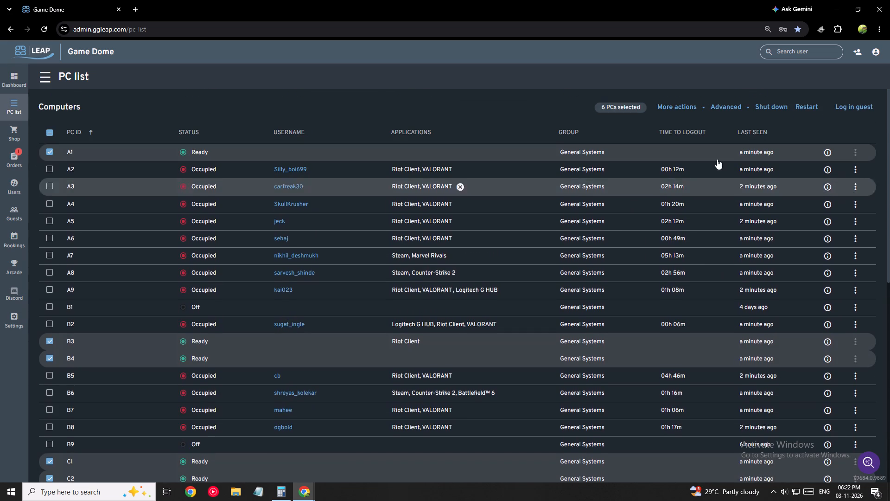
pyautogui.click(805, 108)
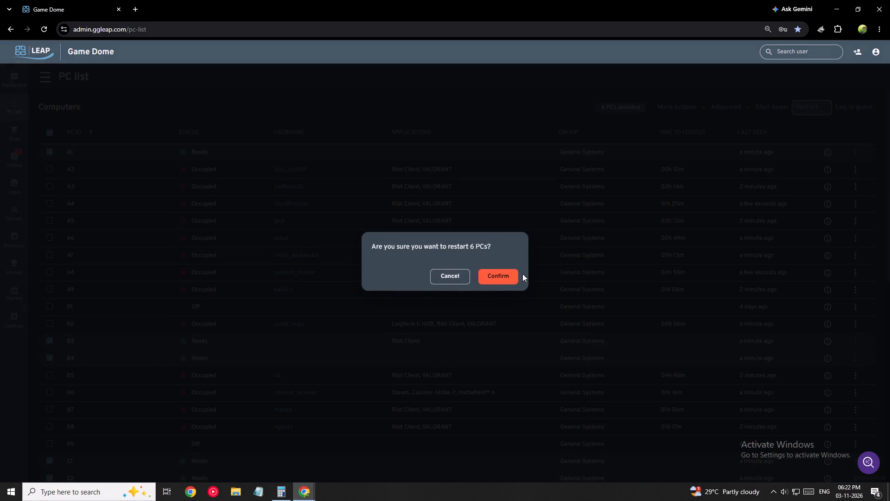
pyautogui.click(516, 277)
pyautogui.doubleClick(51, 132)
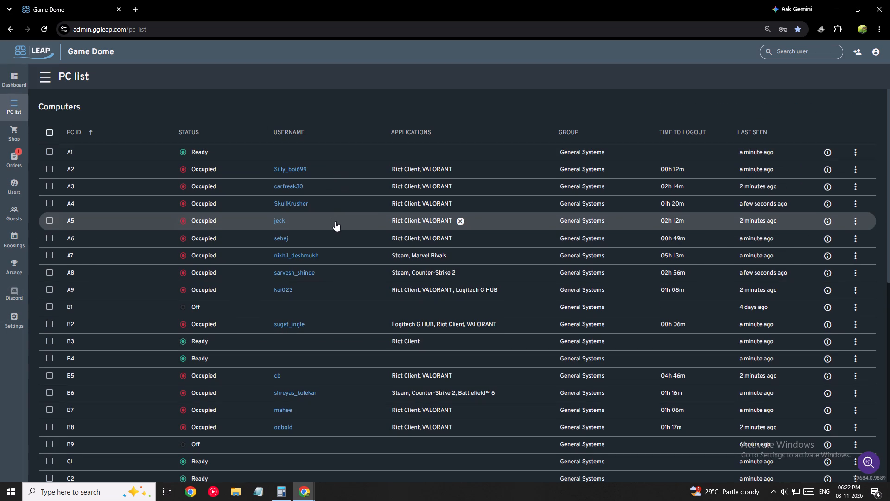
# Check the status of the computers in the PC list and on the dashboard.
pyautogui.scroll(-1, 606, 282)
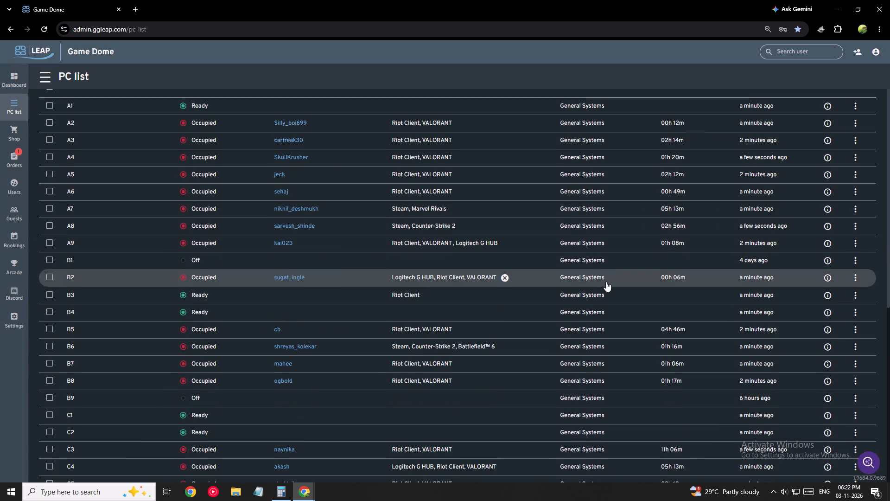
pyautogui.scroll(-3, 323, 338)
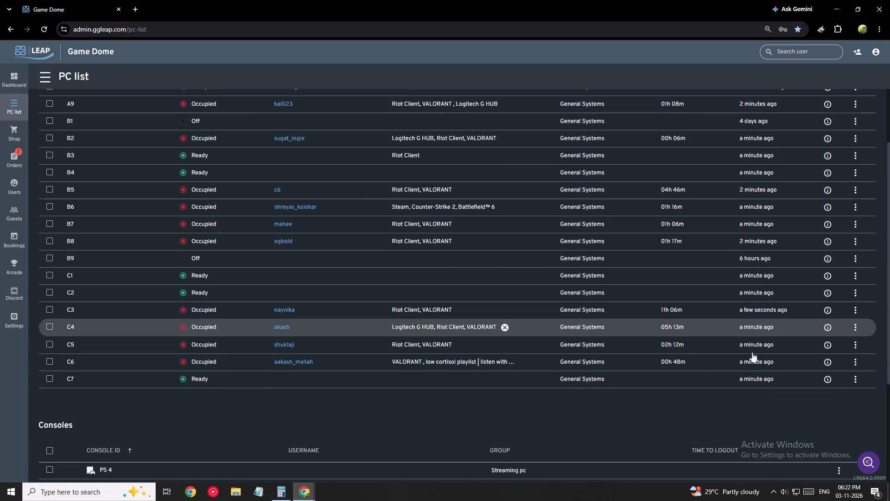
pyautogui.click(0, 51)
pyautogui.click(9, 72)
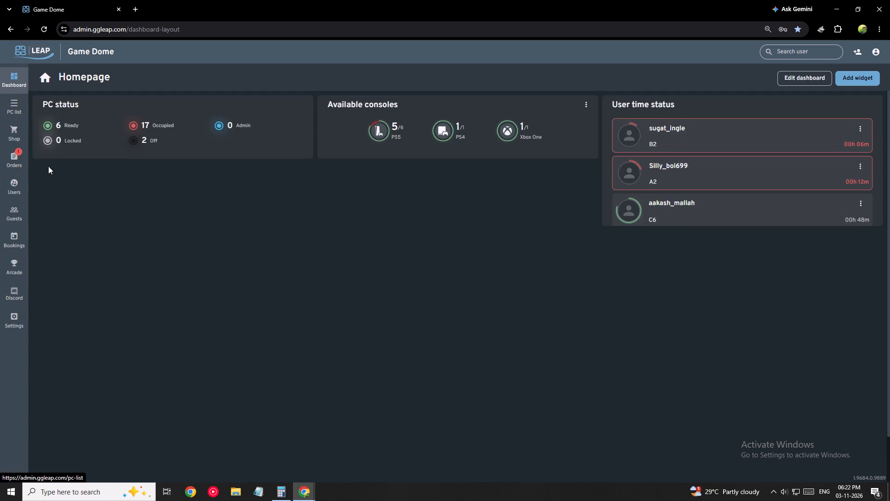
# Examine the recent orders in the order history and dismiss the error notification.
pyautogui.click(19, 157)
pyautogui.moveTo(135, 92); pyautogui.dragTo(146, 95)
pyautogui.click(202, 99)
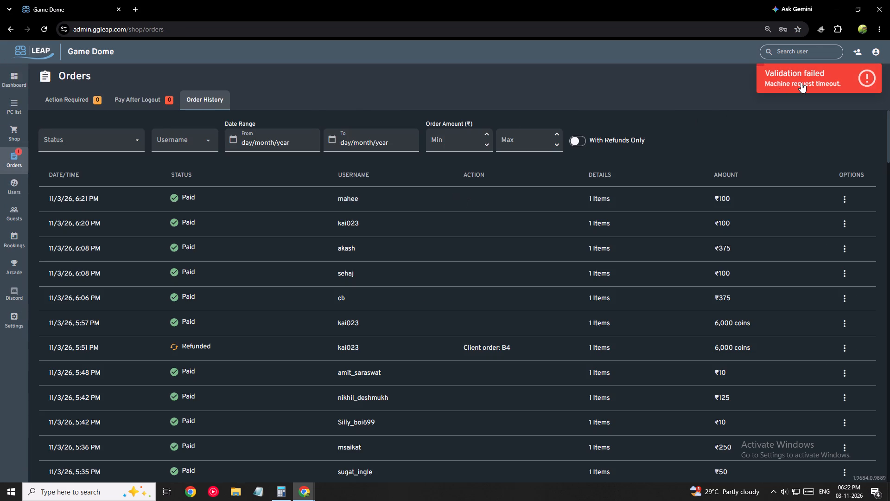
pyautogui.click(802, 83)
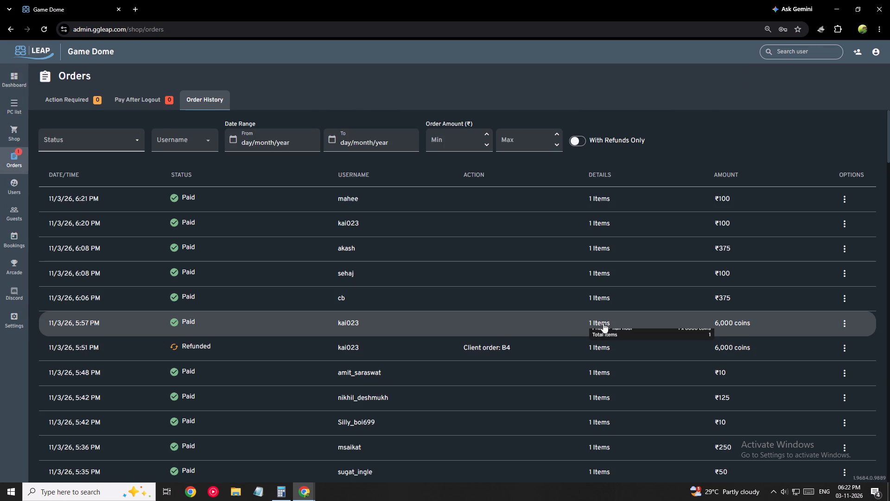
# Return to the PC list and check the status of the computers.
pyautogui.click(1, 100)
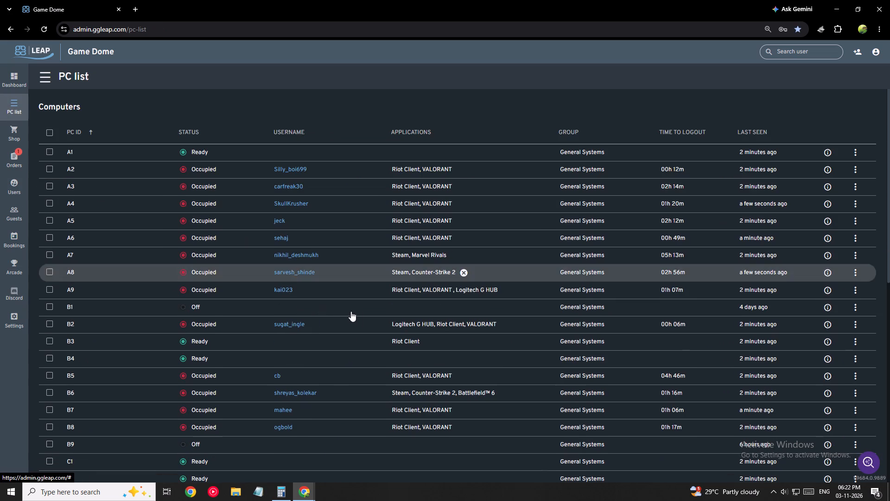
pyautogui.scroll(-2, 352, 278)
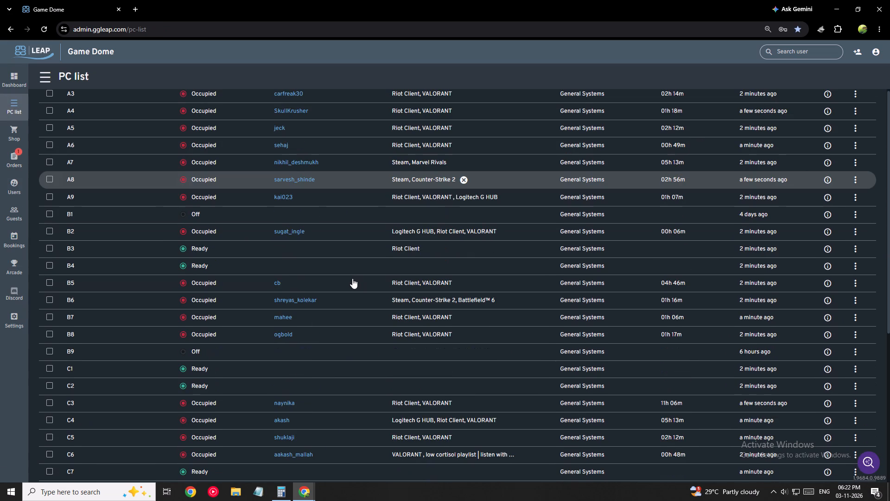
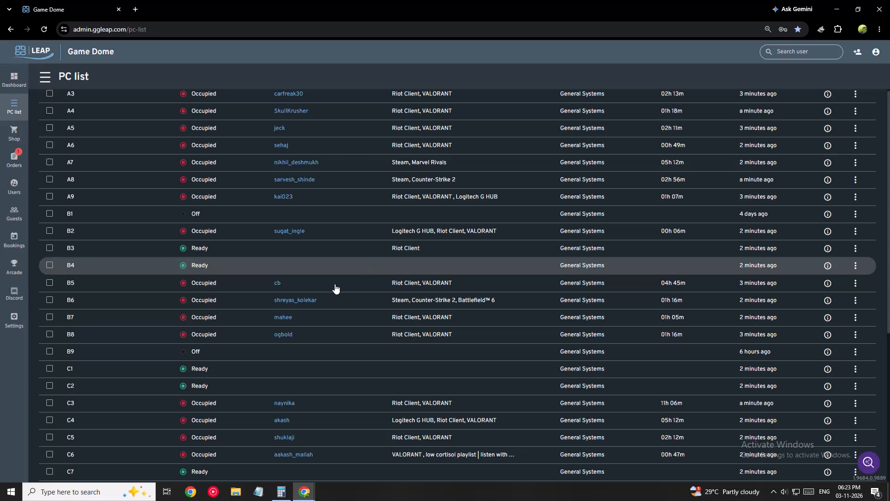
# Open the shop for the customer who is occupying PC B2.
pyautogui.scroll(-3, 279, 394)
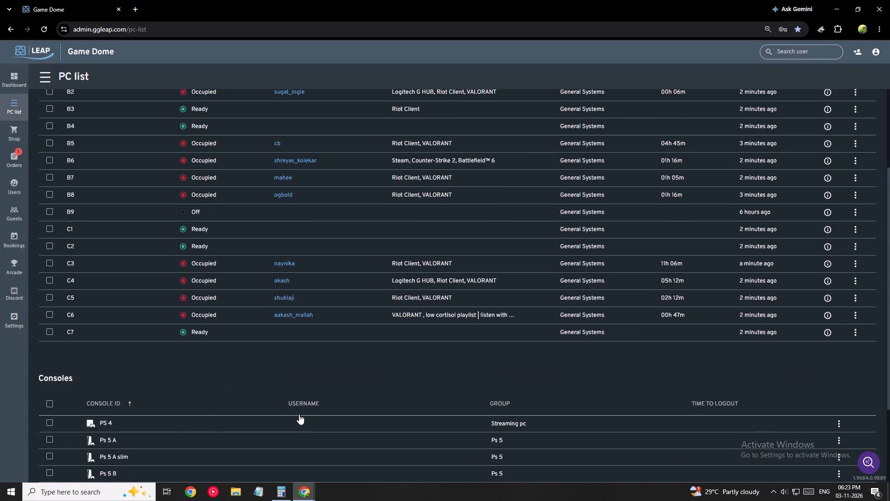
pyautogui.scroll(3, 343, 287)
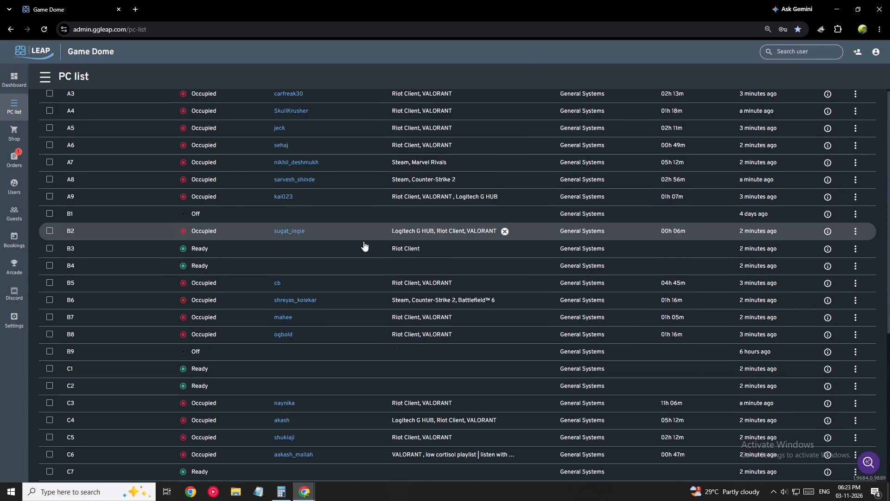
pyautogui.click(299, 231)
pyautogui.click(316, 232)
pyautogui.click(741, 438)
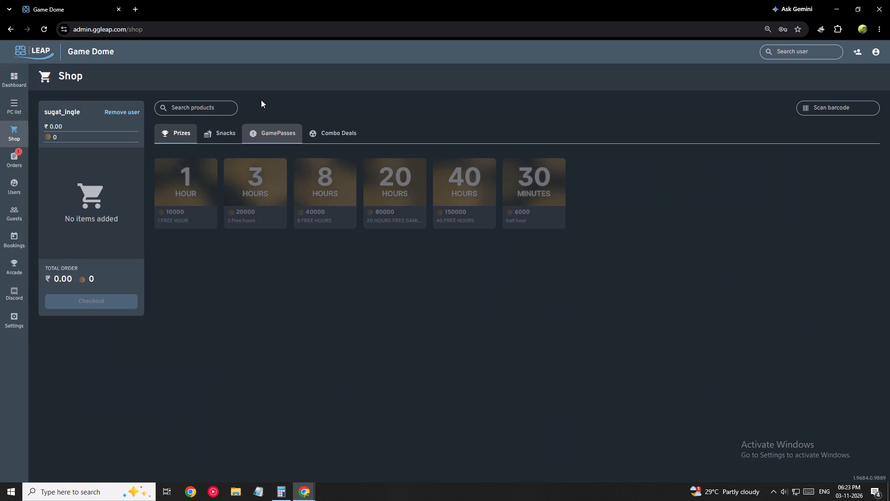
# Sell the customer one 1 Hour PC Rental from the PC passes and charge the ₹100 to credit card.
pyautogui.click(269, 125)
pyautogui.click(237, 141)
pyautogui.click(229, 152)
pyautogui.click(246, 137)
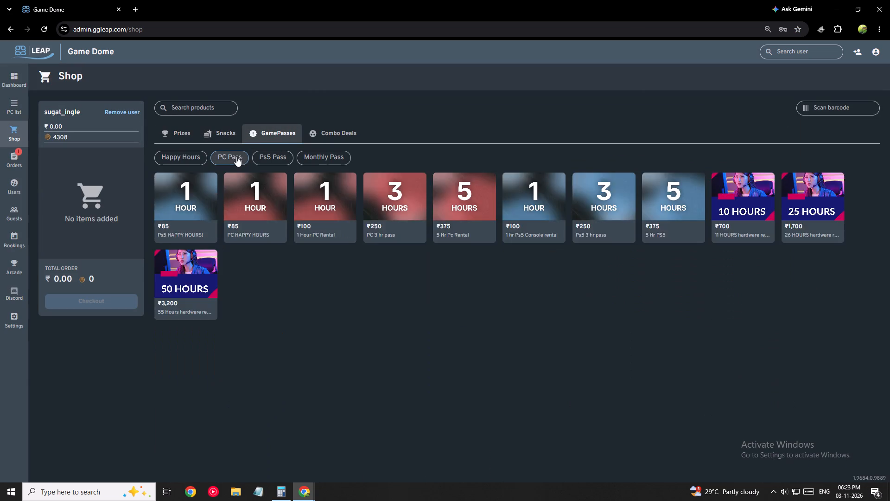
pyautogui.click(236, 156)
pyautogui.moveTo(183, 212); pyautogui.dragTo(103, 167)
pyautogui.click(97, 303)
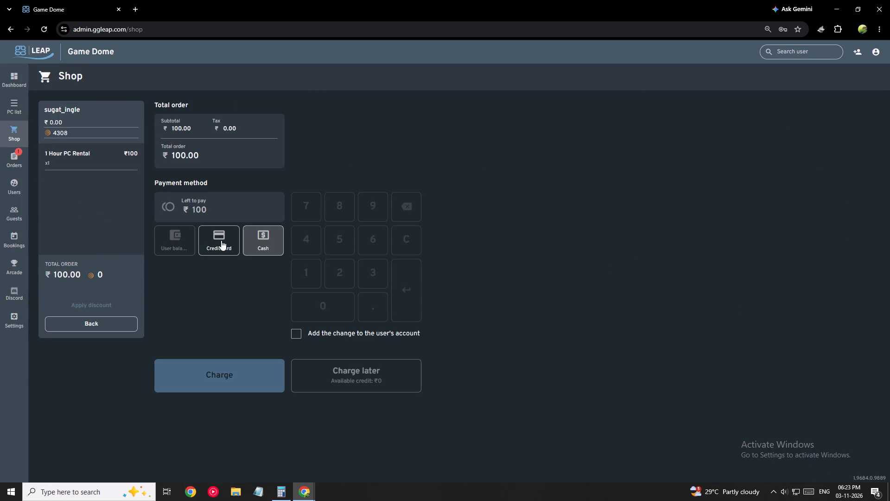
pyautogui.click(221, 240)
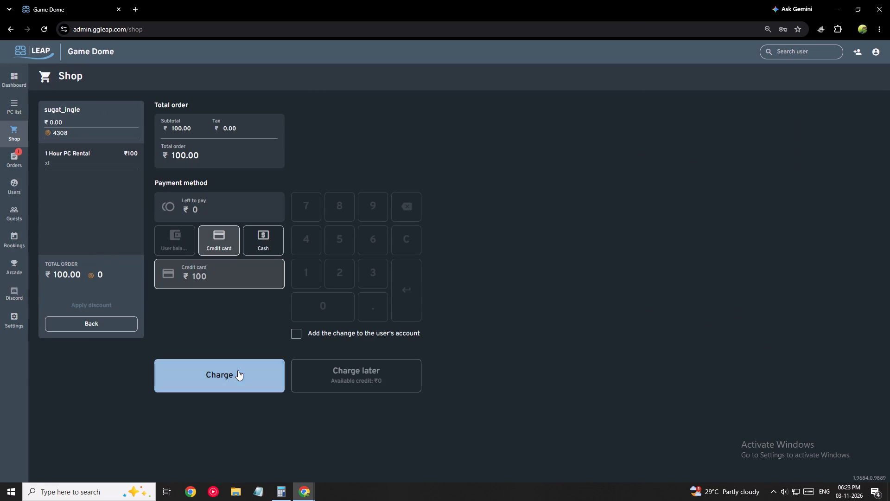
pyautogui.click(238, 370)
# Copy the customer's username from the completed sale into Customer credit cell U26274 of the GD VIMAN MNAGAR spreadsheet's daily exp sheet.
pyautogui.doubleClick(57, 113)
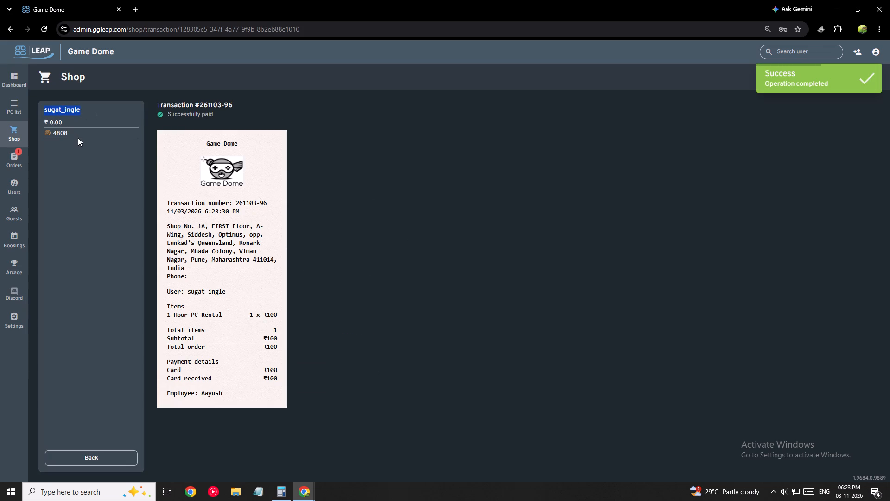
pyautogui.hotkey('ctrl', 'c')
pyautogui.hotkey('alt', 'Tab')
pyautogui.scroll(-3, 732, 418)
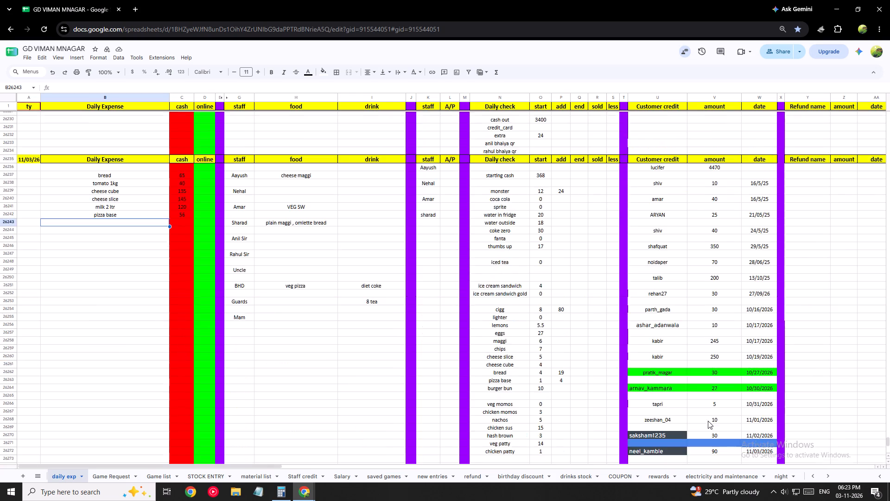
pyautogui.scroll(-4, 708, 421)
pyautogui.click(655, 333)
pyautogui.keyDown('ctrl'); pyautogui.click(665, 328); pyautogui.keyUp('ctrl')
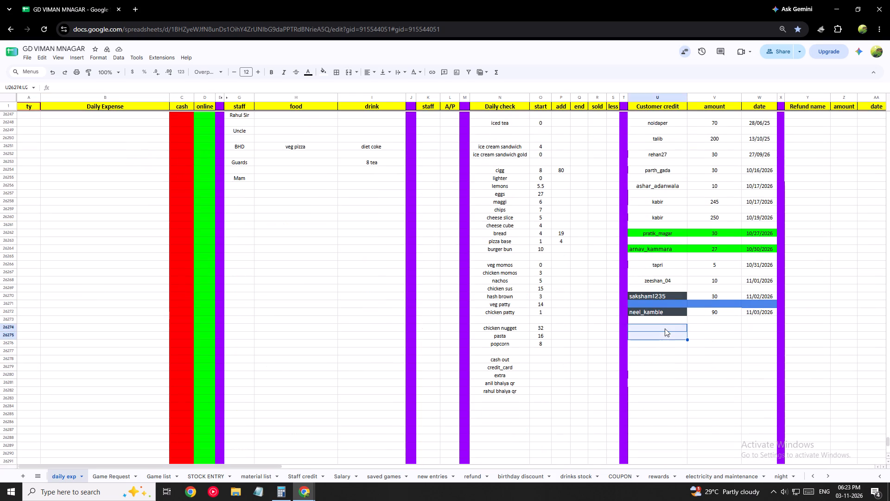
pyautogui.keyDown('ctrl'); pyautogui.click(665, 328); pyautogui.keyUp('ctrl')
pyautogui.click(669, 328)
pyautogui.hotkey('ctrl', 'v')
# Enter 100 as the credit amount beside the customer's name in row 26274.
pyautogui.click(719, 330)
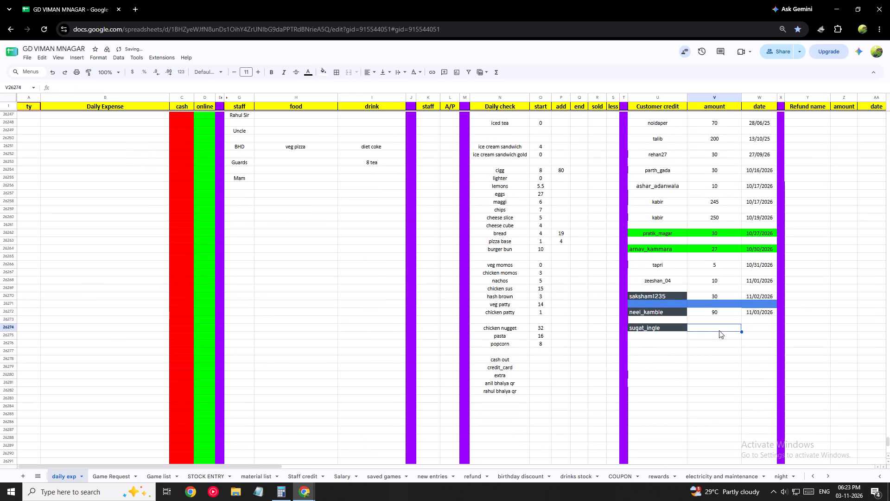
pyautogui.write('1000')
pyautogui.press('BackSpace')
pyautogui.press('Return')
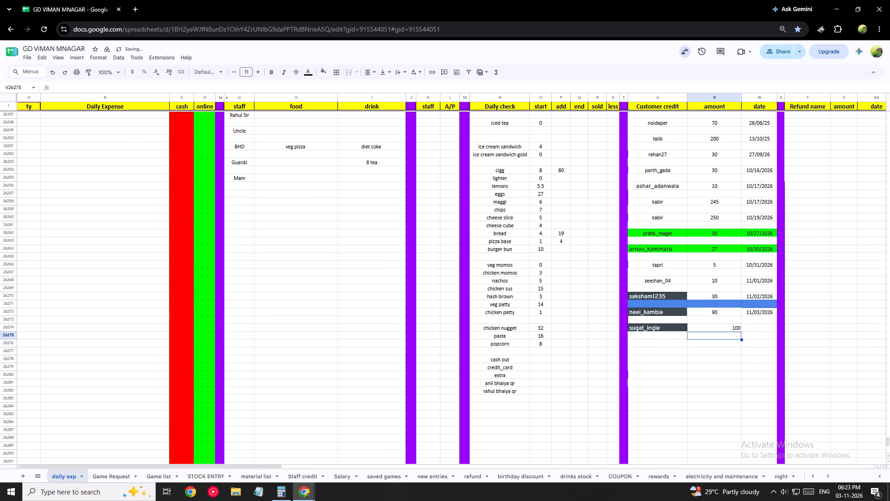
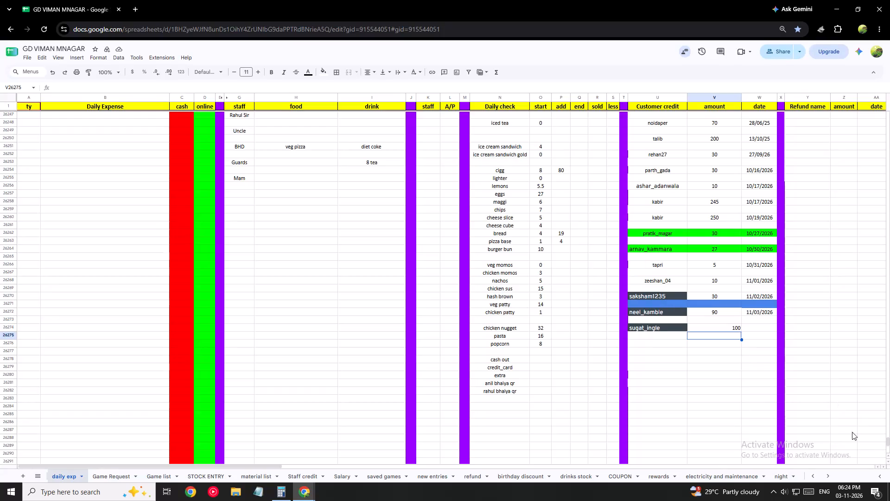
# Centre-align the 100 credit amount in cell V26274.
pyautogui.click(728, 330)
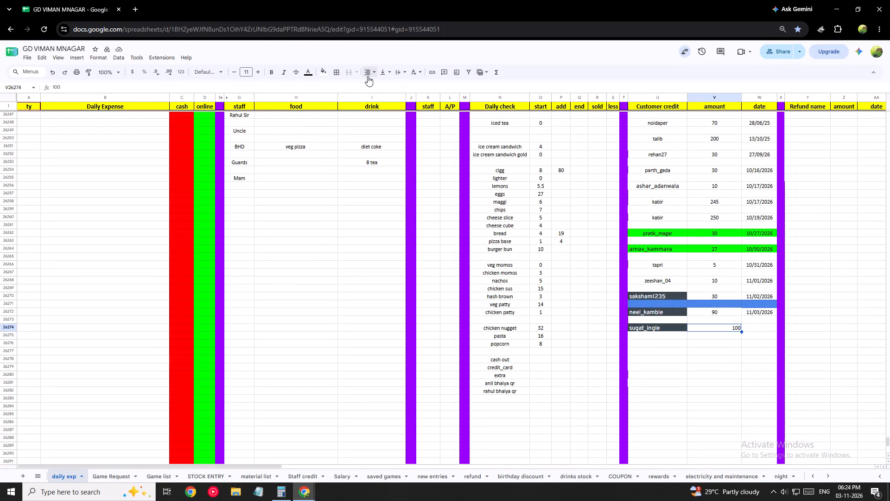
pyautogui.click(368, 76)
pyautogui.click(382, 87)
# Switch to the Game Dome PC list and restart PC B4.
pyautogui.hotkey('alt', 'Tab')
pyautogui.click(0, 111)
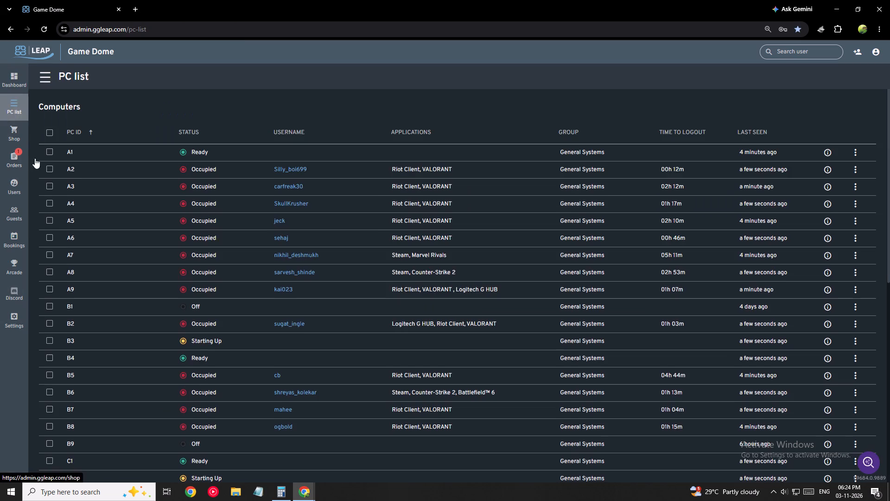
pyautogui.scroll(-3, 299, 282)
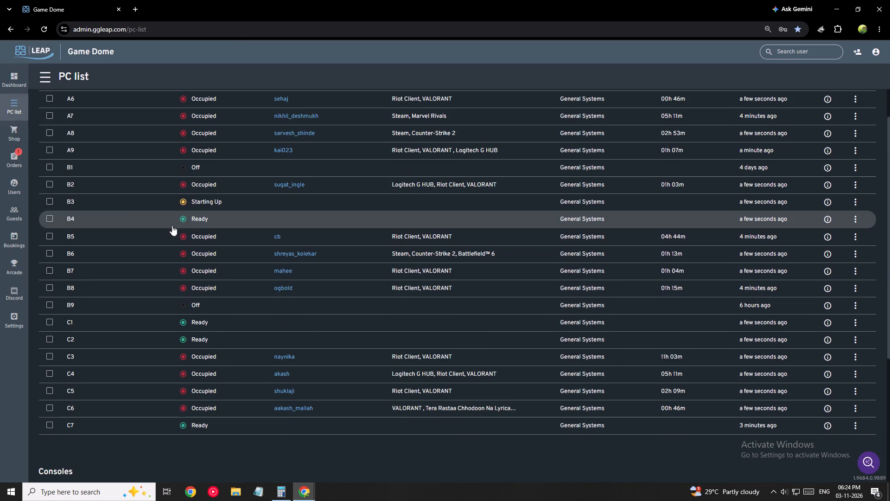
pyautogui.click(201, 218)
pyautogui.click(296, 272)
pyautogui.click(505, 274)
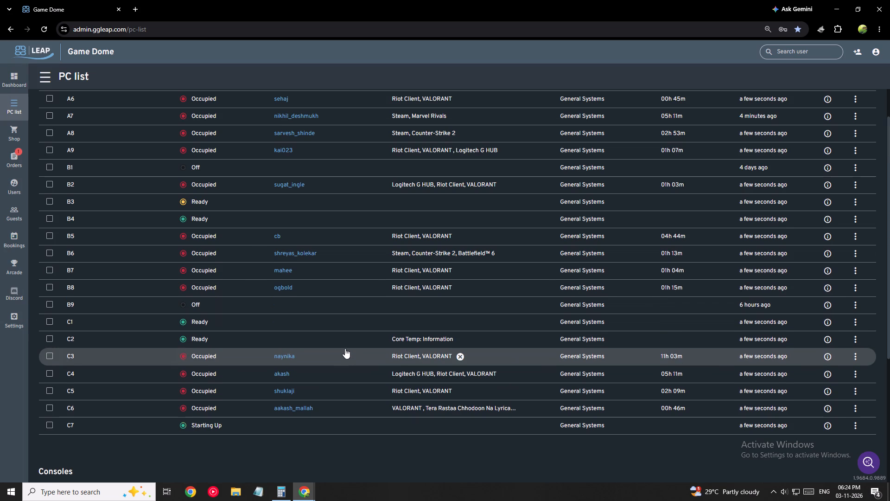
# Examine the status and remaining time of the computers in the PC list, dismissing the notification.
pyautogui.scroll(2, 227, 315)
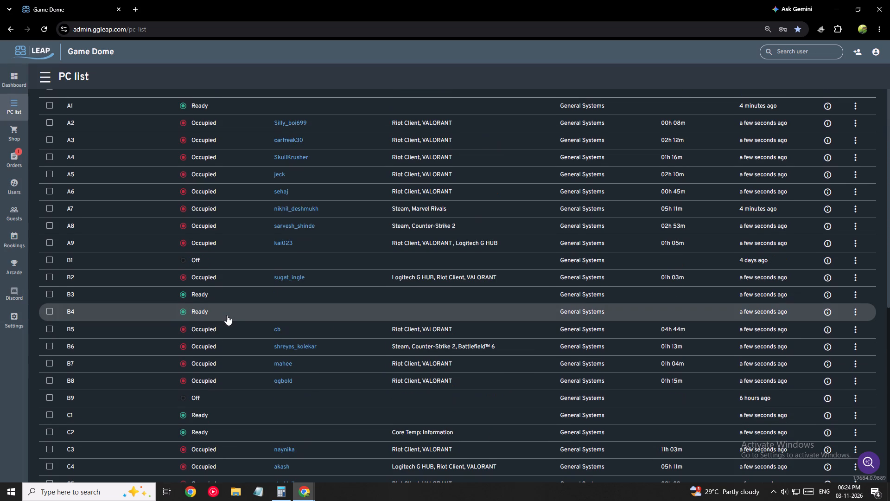
pyautogui.scroll(2, 231, 366)
pyautogui.scroll(-5, 231, 366)
pyautogui.scroll(-4, 229, 452)
pyautogui.scroll(7, 228, 419)
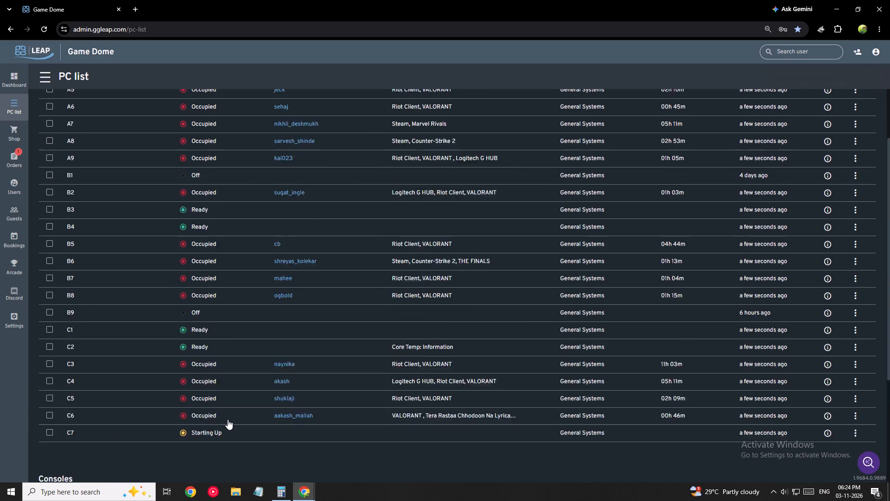
pyautogui.click(794, 83)
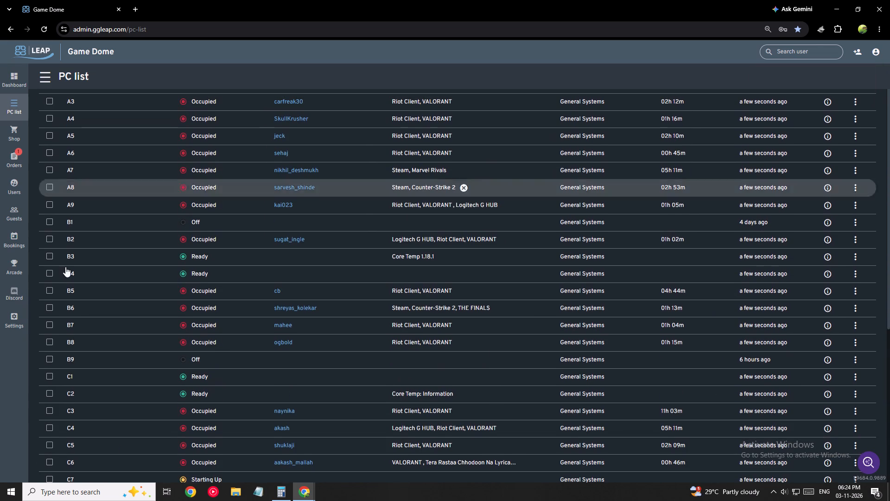
pyautogui.scroll(2, 317, 281)
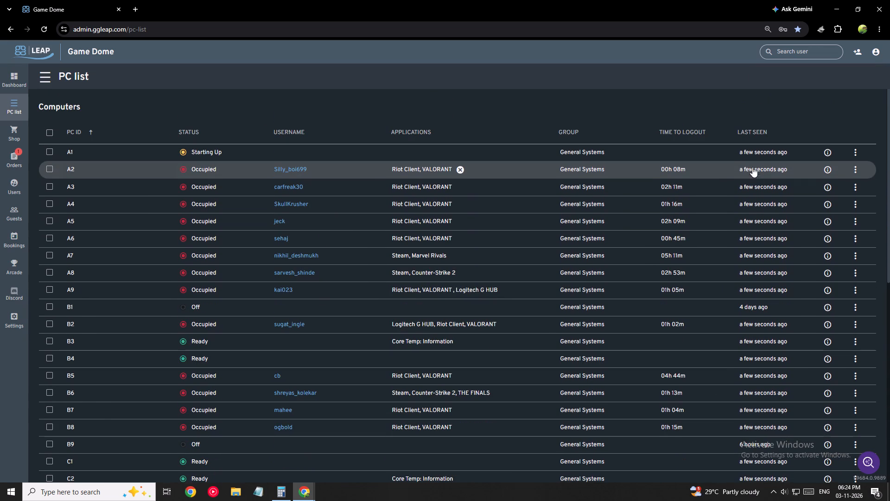
# Restart PC C1 and confirm the restart.
pyautogui.scroll(-4, 217, 321)
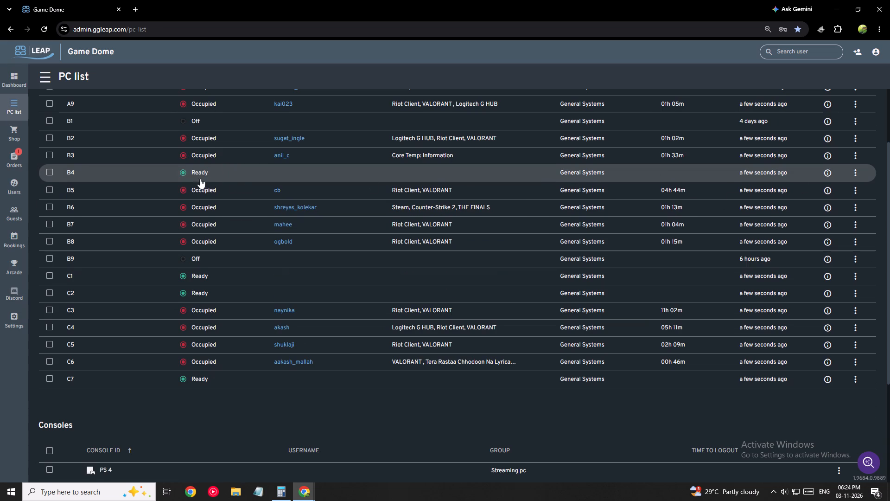
pyautogui.click(195, 276)
pyautogui.click(276, 322)
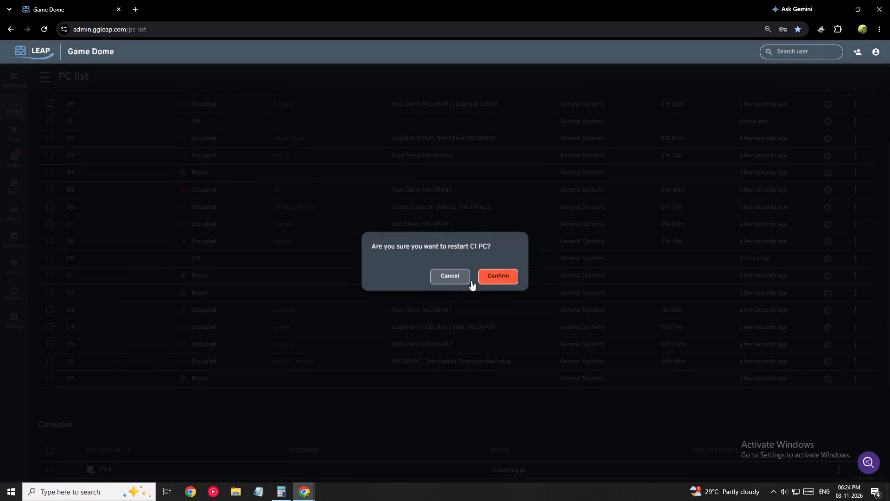
pyautogui.click(488, 276)
# Restart PC C2 and confirm the restart.
pyautogui.click(198, 292)
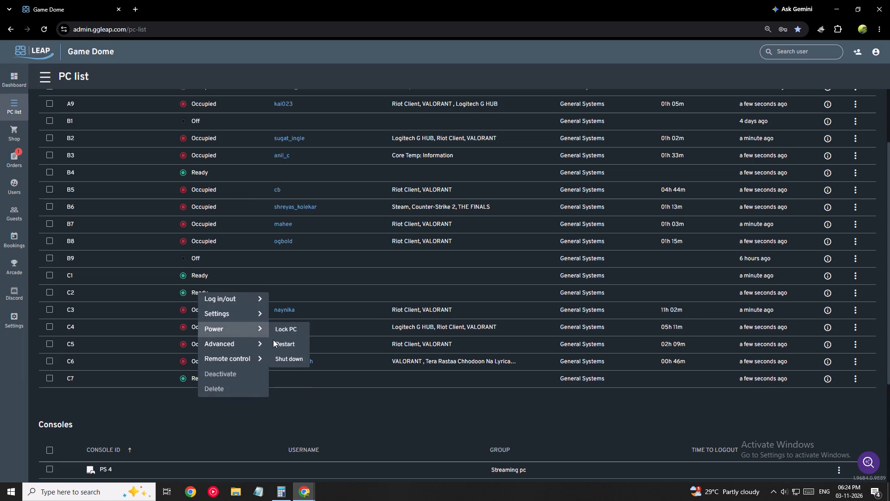
pyautogui.click(274, 341)
pyautogui.click(506, 275)
# Select PCs C7 and C2 and restart them together.
pyautogui.click(188, 380)
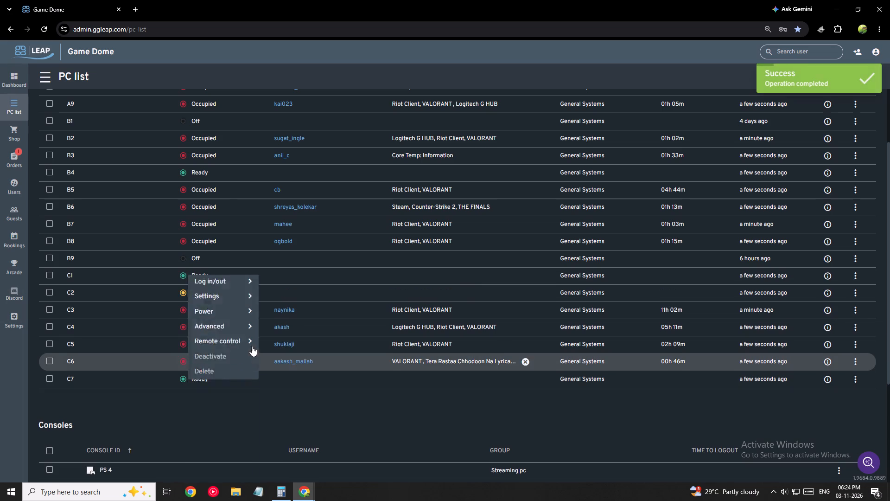
pyautogui.click(320, 433)
pyautogui.click(179, 385)
pyautogui.click(187, 381)
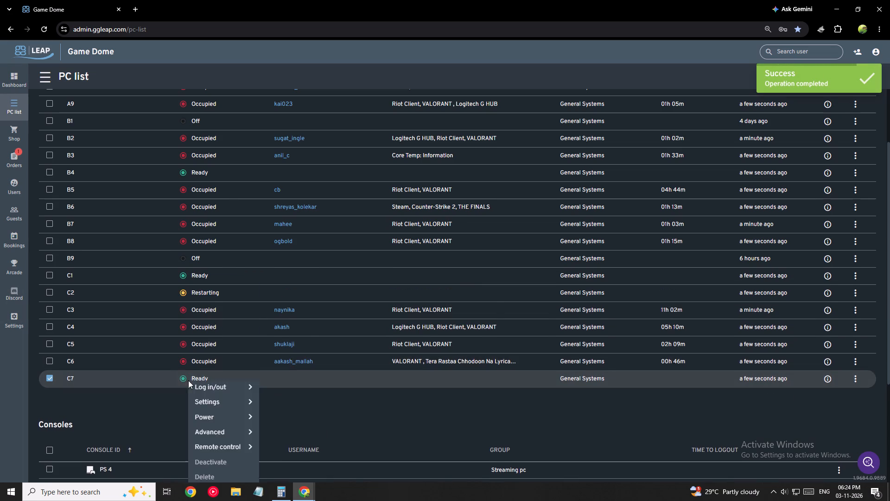
pyautogui.click(316, 444)
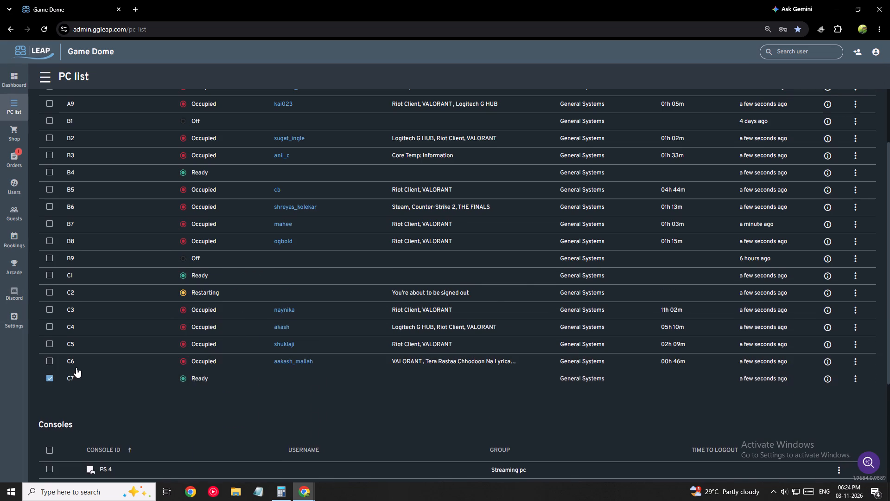
pyautogui.scroll(2, 692, 250)
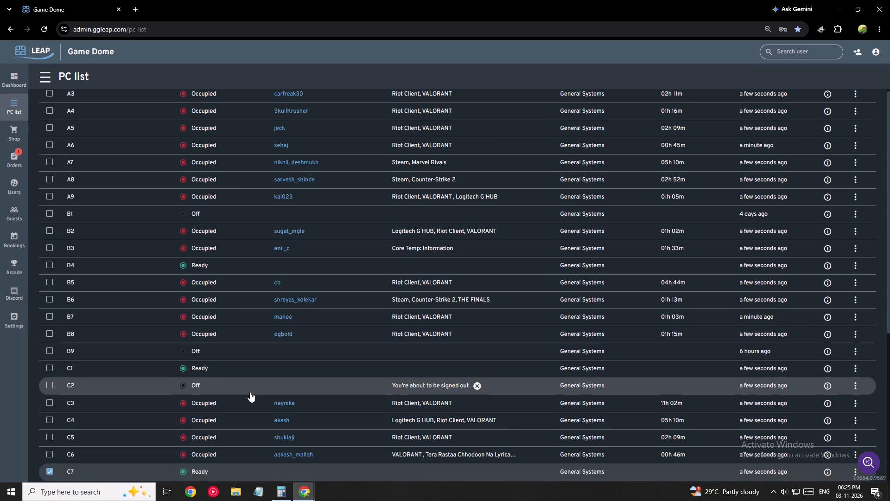
pyautogui.click(250, 392)
pyautogui.scroll(6, 882, 324)
pyautogui.click(806, 106)
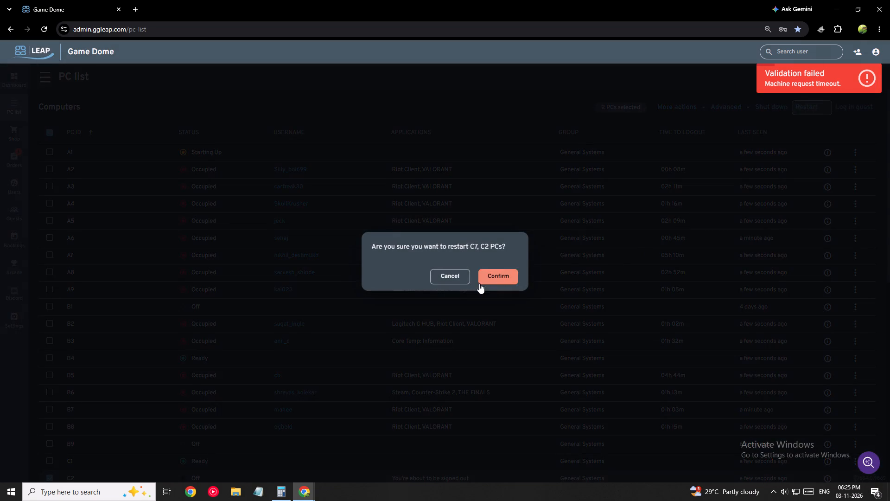
pyautogui.click(479, 283)
# Clear the selection of all PCs in the list and dismiss the notifications.
pyautogui.click(49, 135)
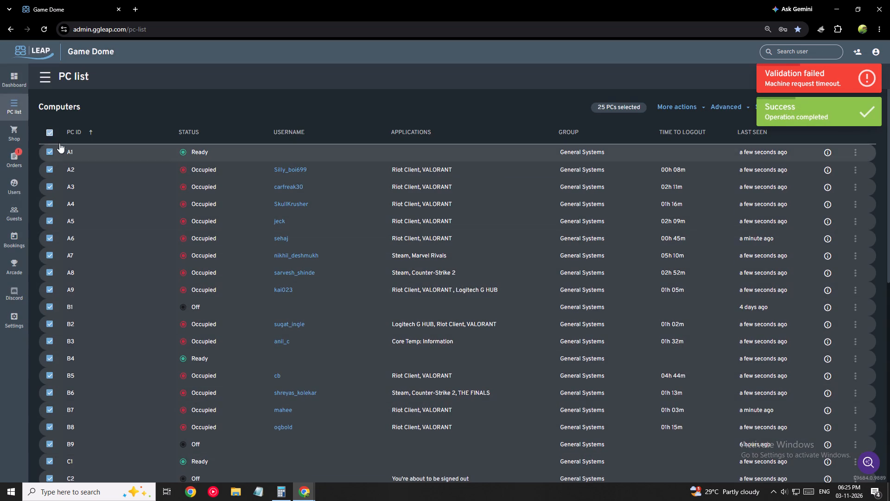
pyautogui.click(50, 129)
pyautogui.click(816, 106)
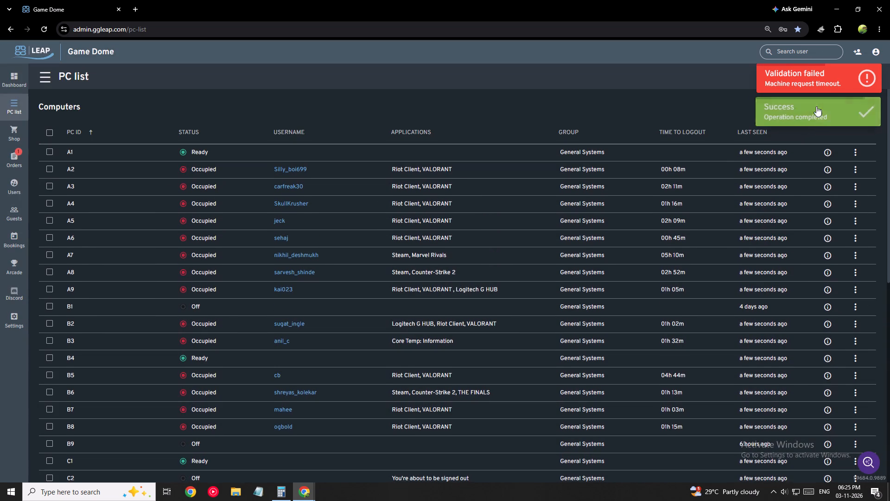
pyautogui.click(808, 80)
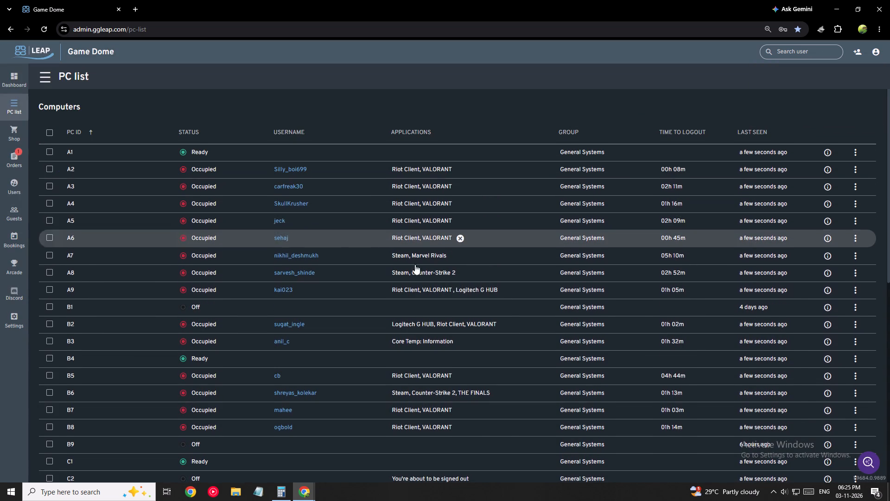
# Switch to the GD VIMAN MNAGAR spreadsheet and examine the Customer credit amounts in rows 26262 to 26270.
pyautogui.scroll(-5, 310, 328)
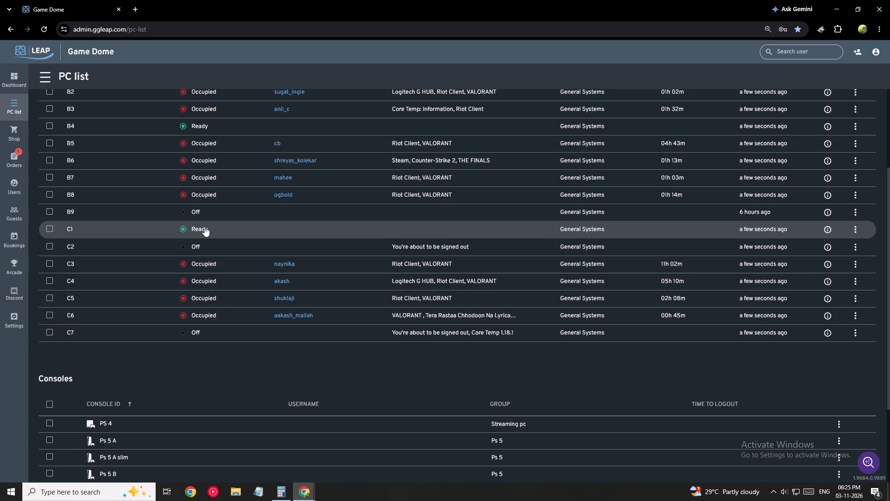
pyautogui.click(311, 497)
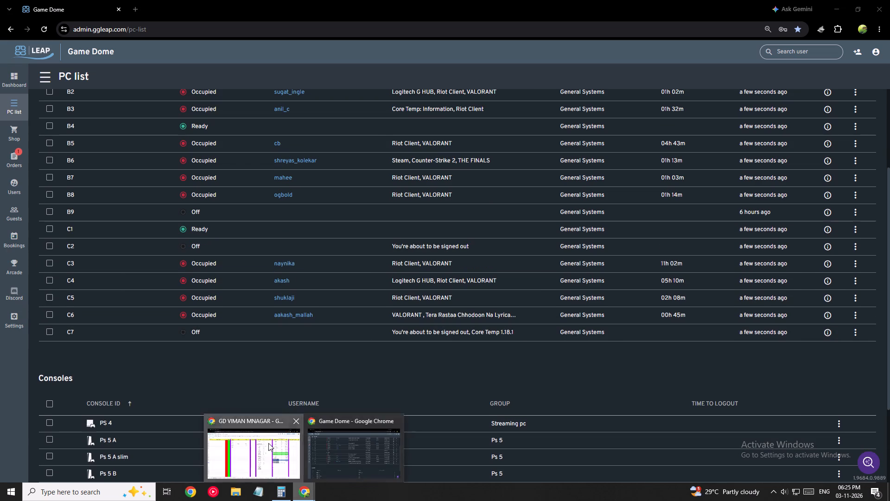
pyautogui.click(268, 443)
pyautogui.scroll(2, 712, 356)
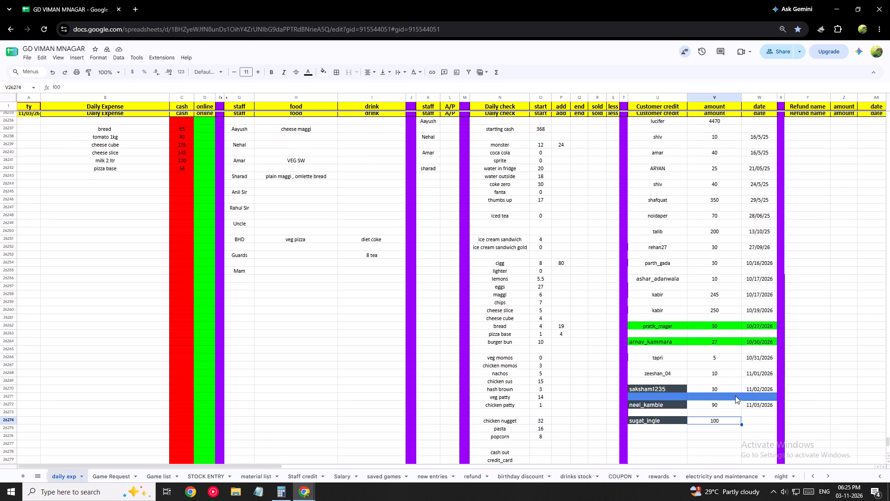
pyautogui.moveTo(719, 385); pyautogui.dragTo(720, 345)
pyautogui.click(716, 392)
pyautogui.click(743, 434)
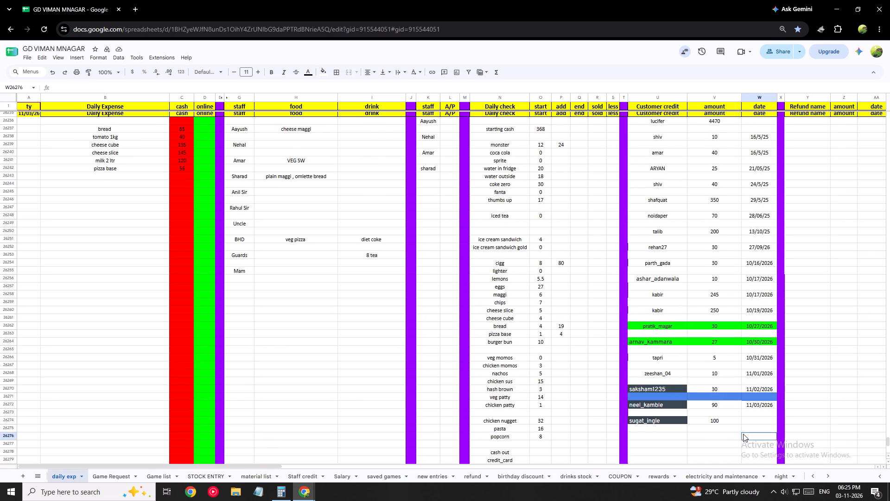
pyautogui.moveTo(725, 389); pyautogui.dragTo(730, 359)
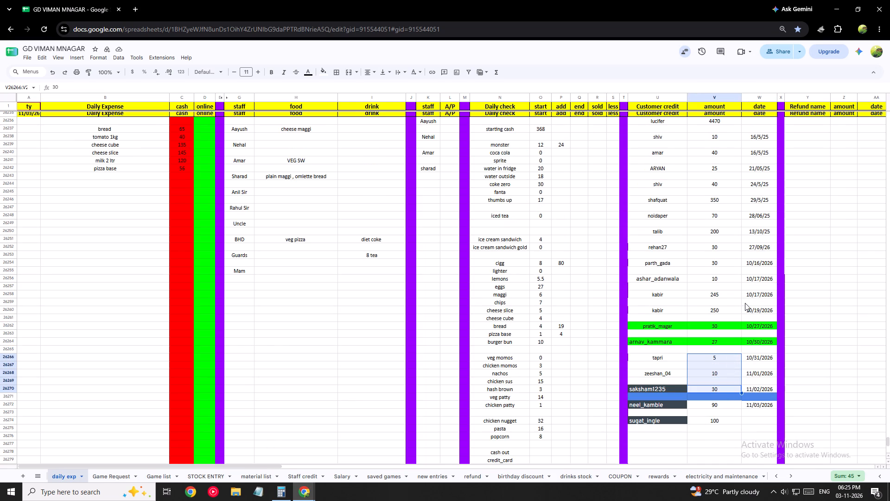
pyautogui.moveTo(731, 344); pyautogui.dragTo(733, 330)
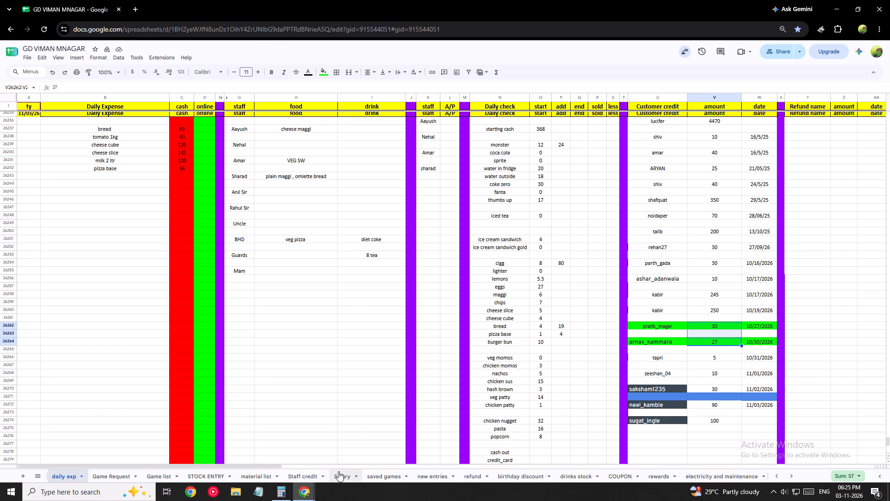
# Switch back to Game Dome and review the computers and consoles in the PC list.
pyautogui.click(310, 490)
pyautogui.click(281, 461)
pyautogui.click(311, 500)
pyautogui.click(325, 472)
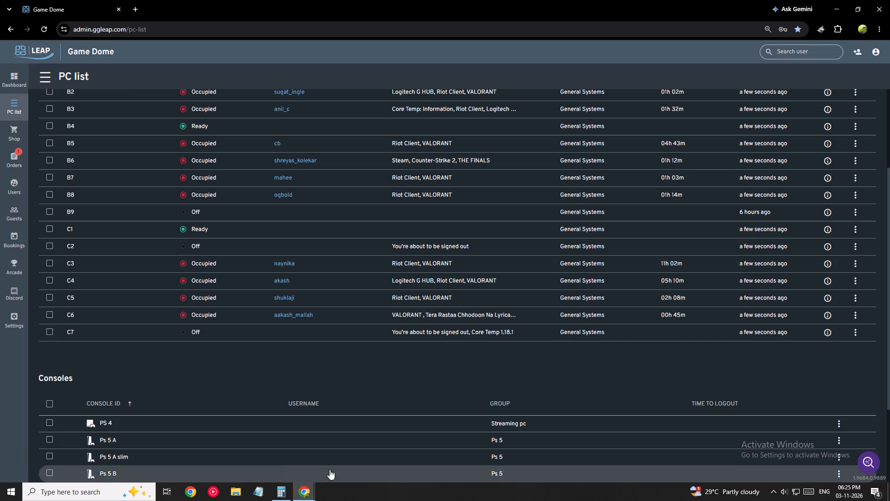
pyautogui.scroll(2, 169, 387)
pyautogui.scroll(4, 218, 378)
pyautogui.scroll(3, 299, 389)
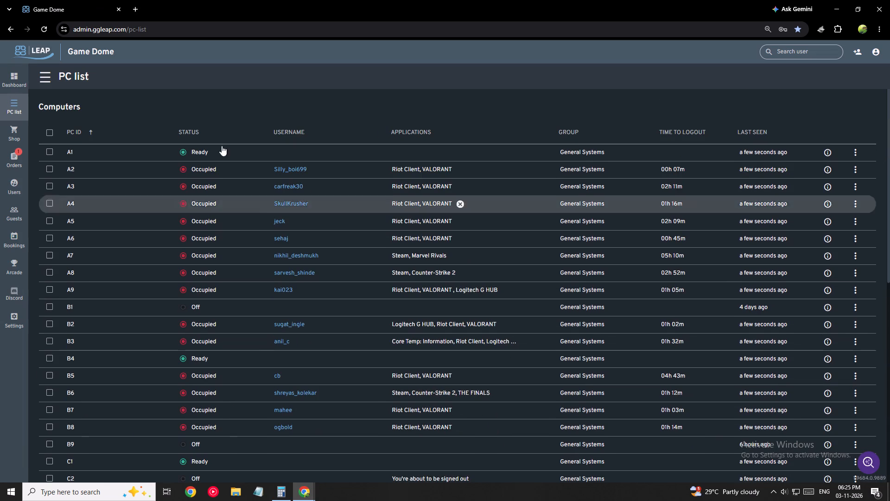
pyautogui.scroll(-7, 258, 222)
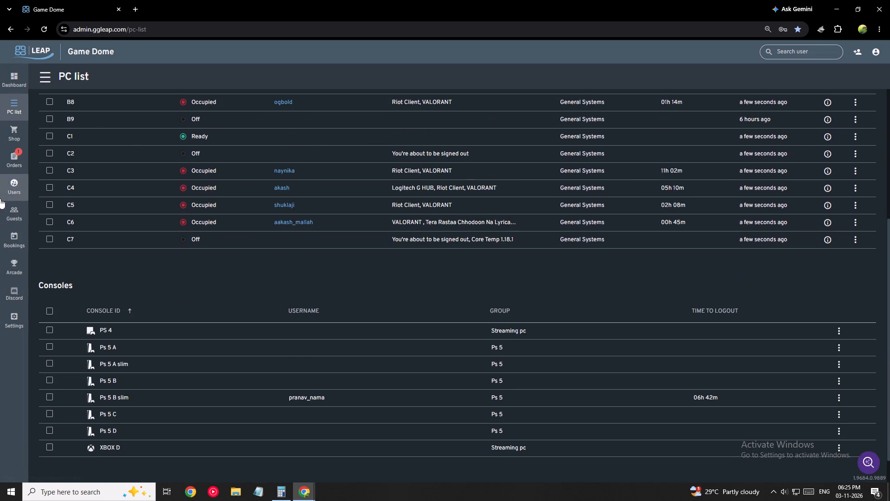
# Open the Order History of the shop orders.
pyautogui.click(11, 154)
pyautogui.click(148, 110)
pyautogui.click(203, 106)
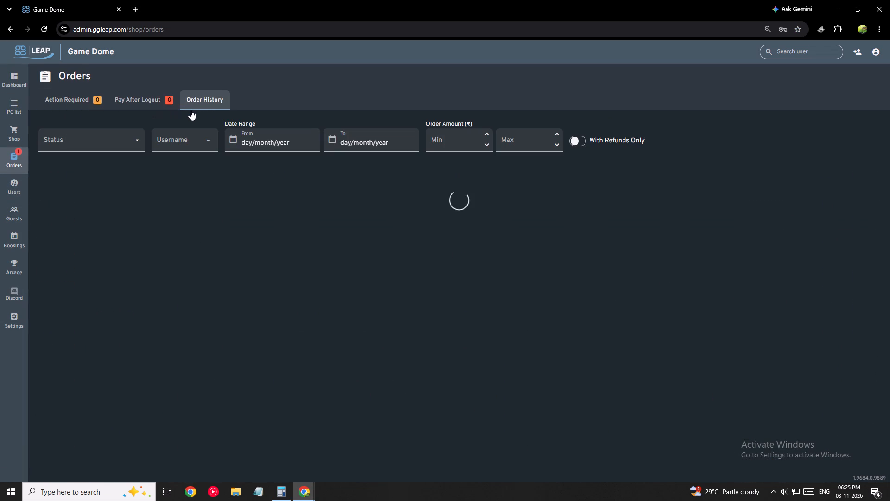
# Return to the PC list and check the computers and consoles again.
pyautogui.click(0, 100)
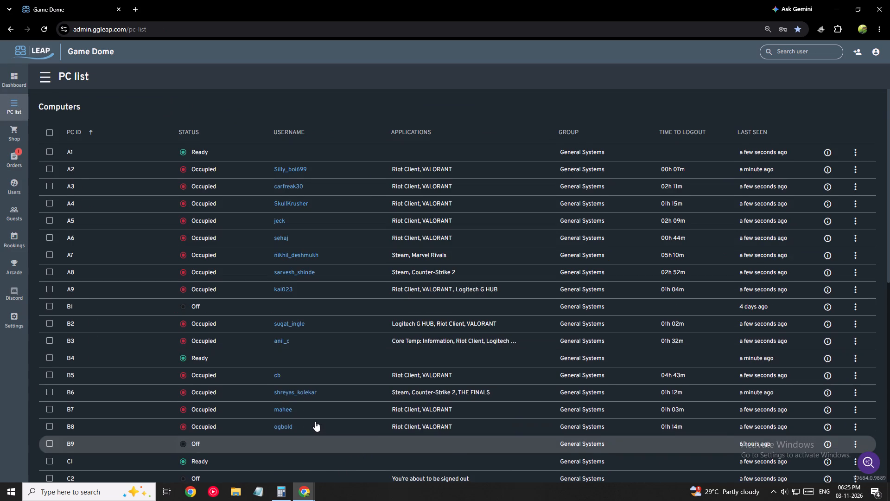
pyautogui.scroll(-9, 315, 421)
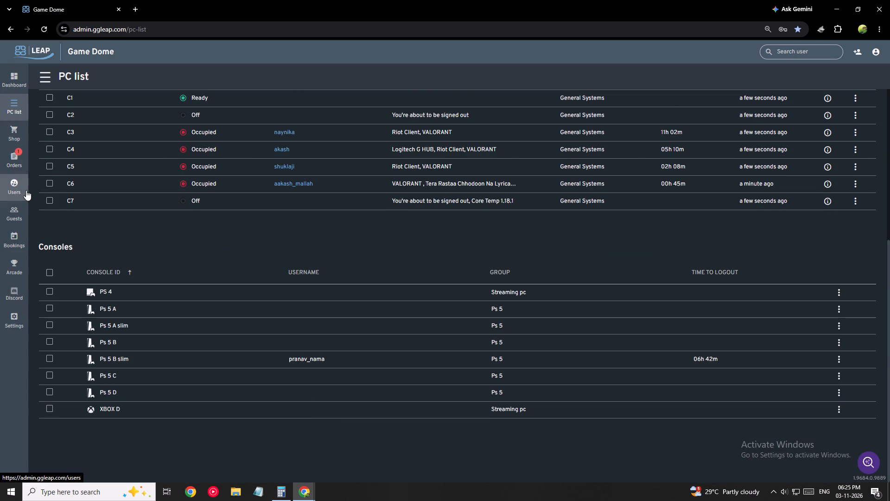
pyautogui.click(24, 162)
pyautogui.click(16, 121)
pyautogui.click(14, 102)
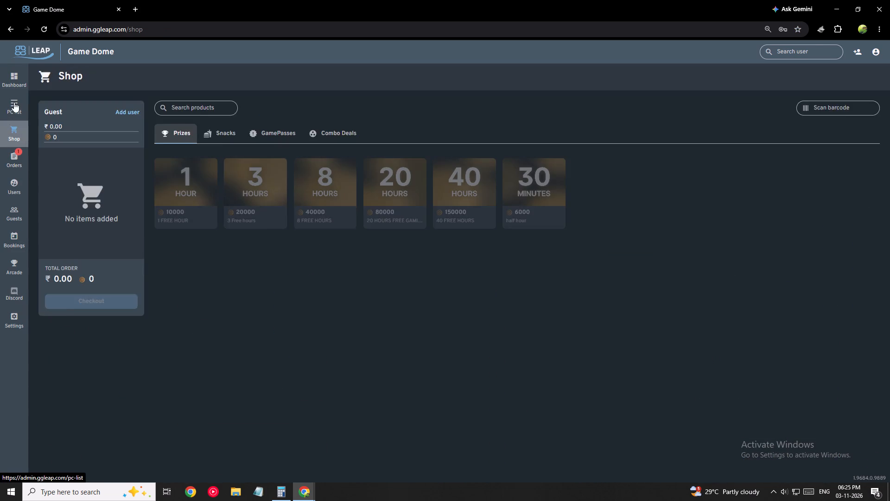
# Switch to the Calculator and close it.
pyautogui.click(291, 500)
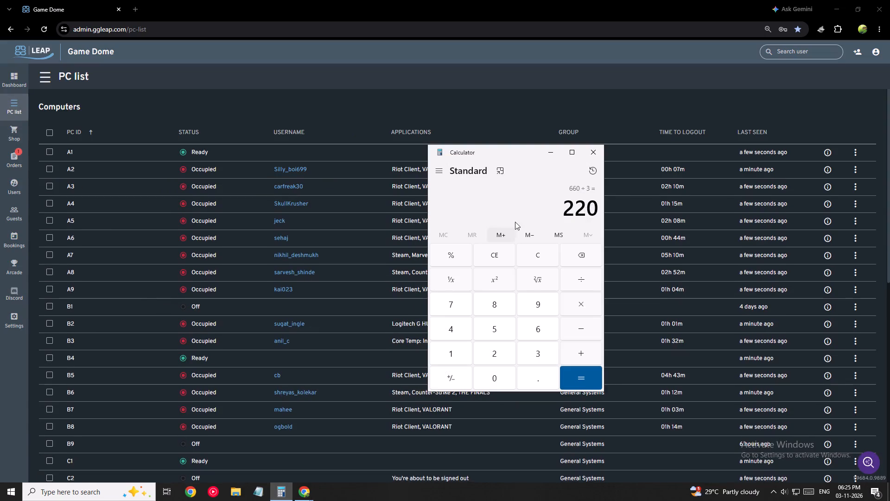
pyautogui.click(592, 148)
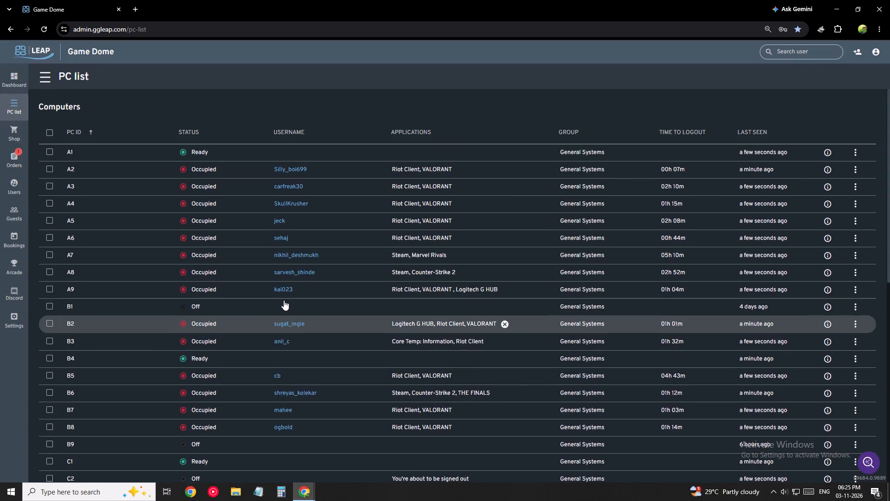
# View the user details of the customer on PC B3 and return to the PC list.
pyautogui.click(284, 342)
pyautogui.click(317, 424)
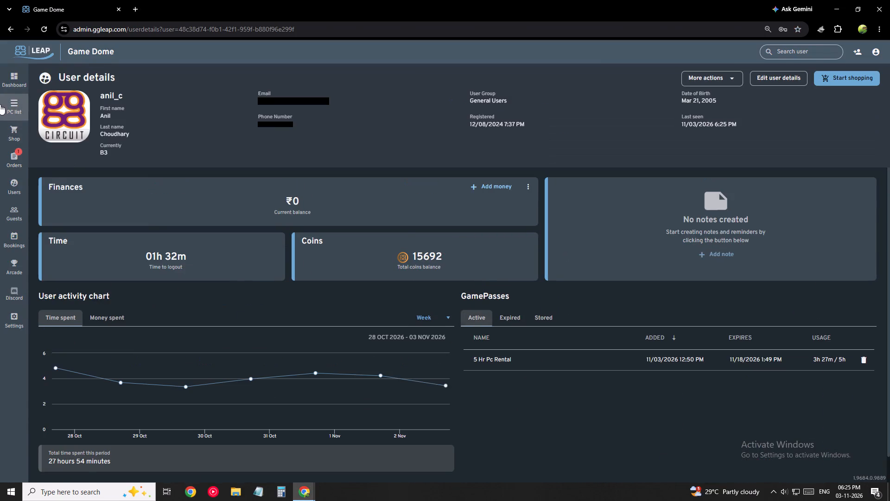
pyautogui.click(0, 104)
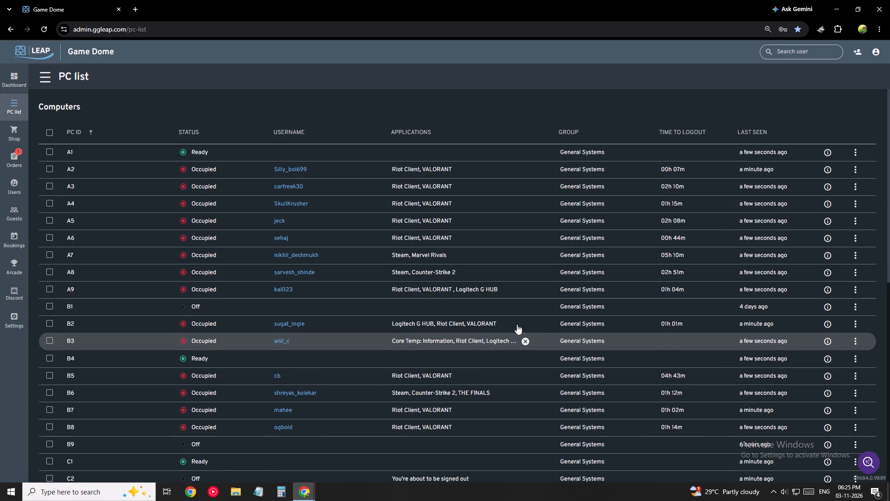
# Stop the Core Temp: Information application running on PC B3.
pyautogui.click(527, 343)
pyautogui.click(400, 252)
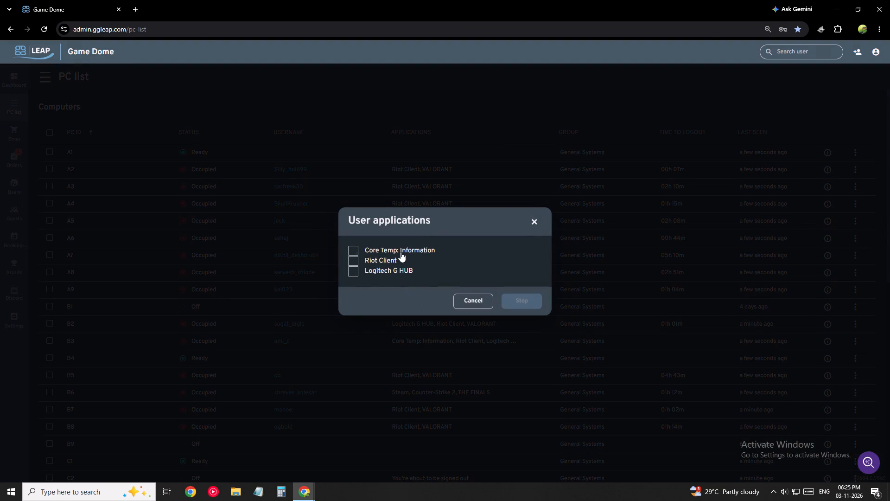
pyautogui.click(529, 301)
# Stop the "Tera Rastaa Chhodoon Na" application on PC C6, leaving VALORANT running.
pyautogui.scroll(-2, 391, 429)
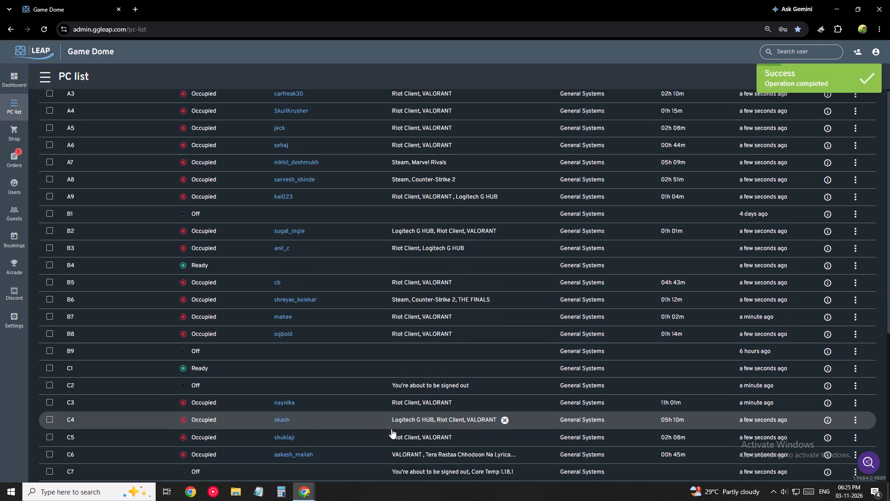
pyautogui.scroll(-2, 435, 344)
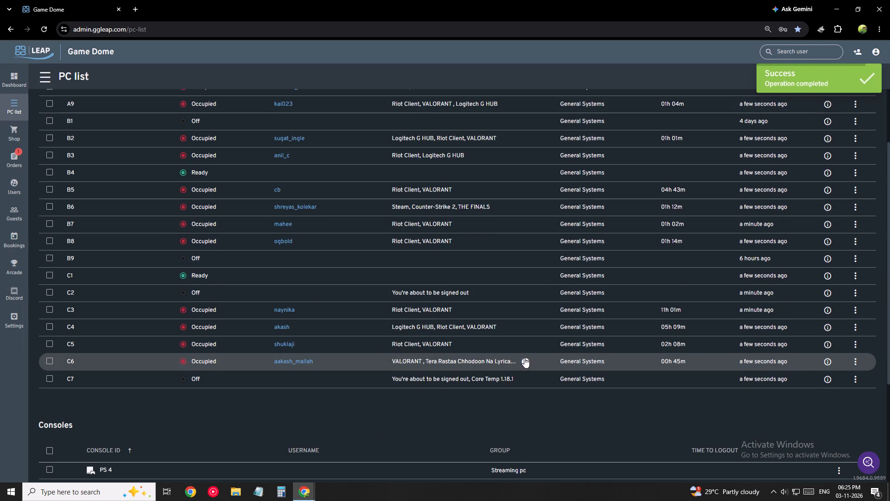
pyautogui.click(524, 358)
pyautogui.click(498, 264)
pyautogui.click(619, 300)
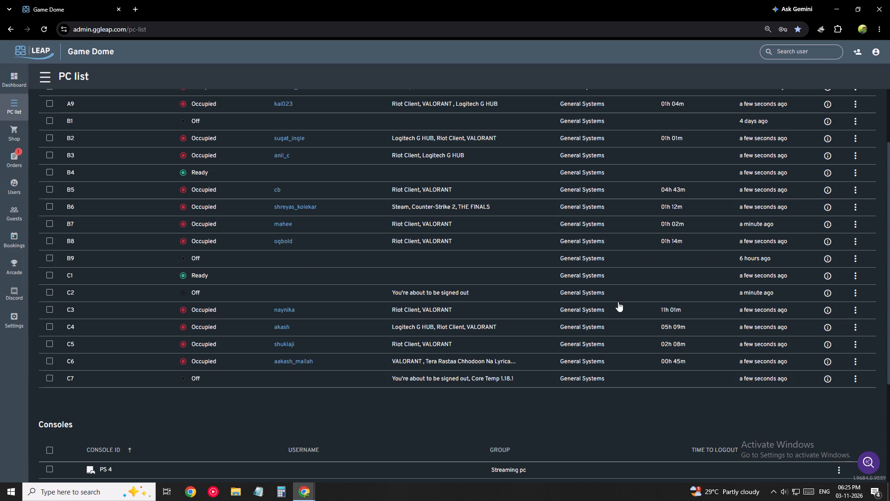
# View the list of user applications running on PC C7 without stopping any.
pyautogui.click(520, 377)
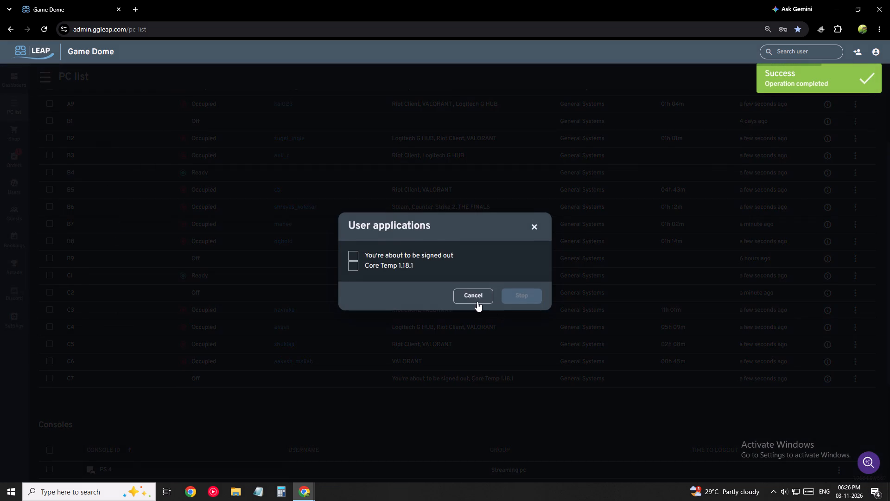
pyautogui.click(476, 301)
# Review the status, applications and time to logout of the computers and consoles in the PC list.
pyautogui.scroll(1, 424, 343)
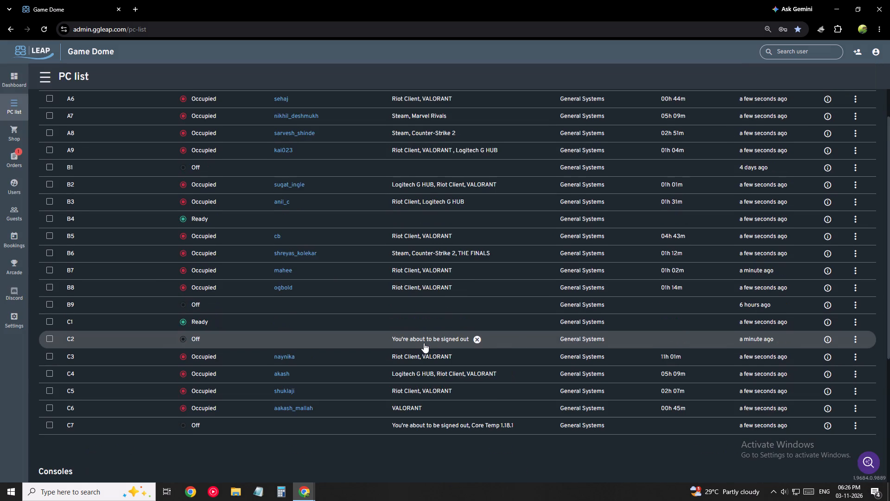
pyautogui.scroll(2, 424, 343)
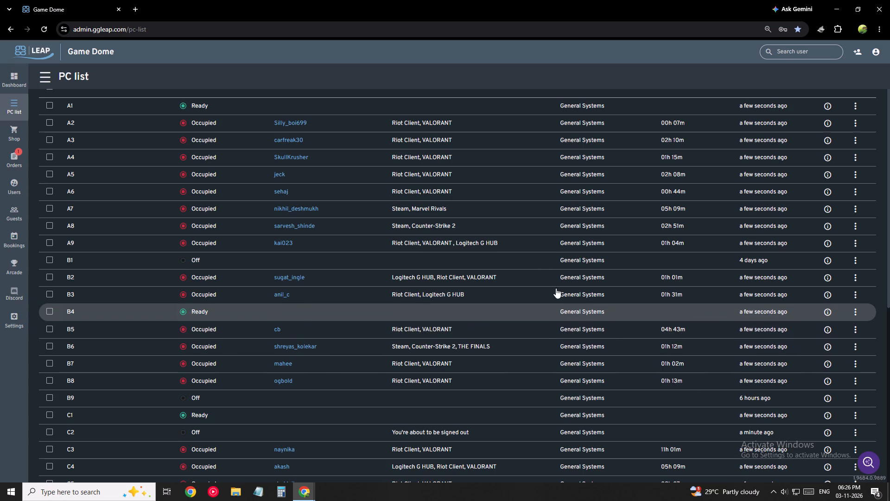
pyautogui.scroll(2, 509, 286)
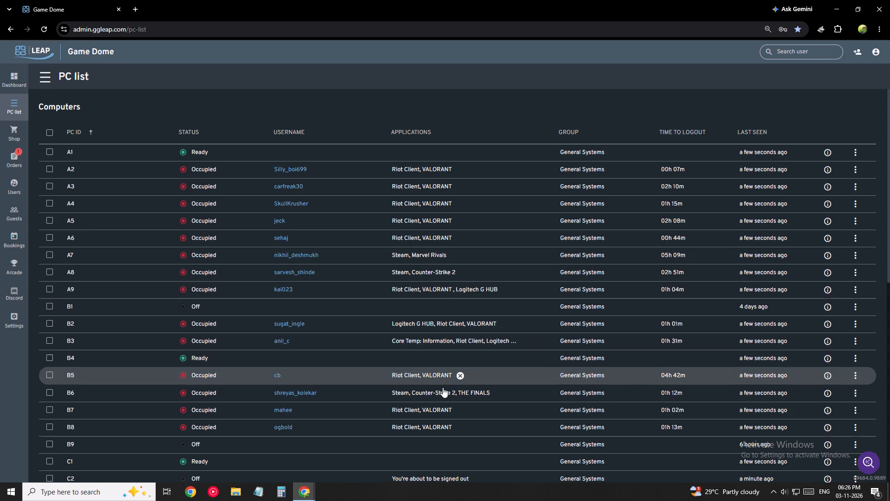
pyautogui.scroll(-1, 434, 400)
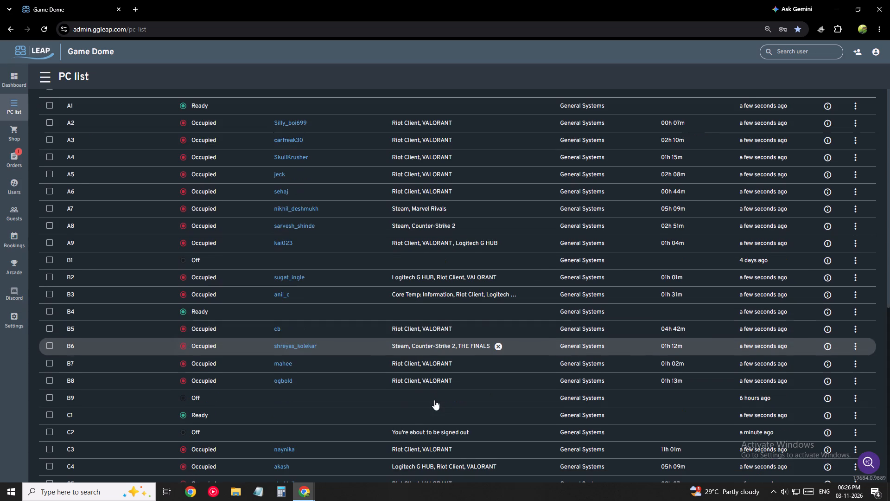
pyautogui.scroll(-6, 434, 400)
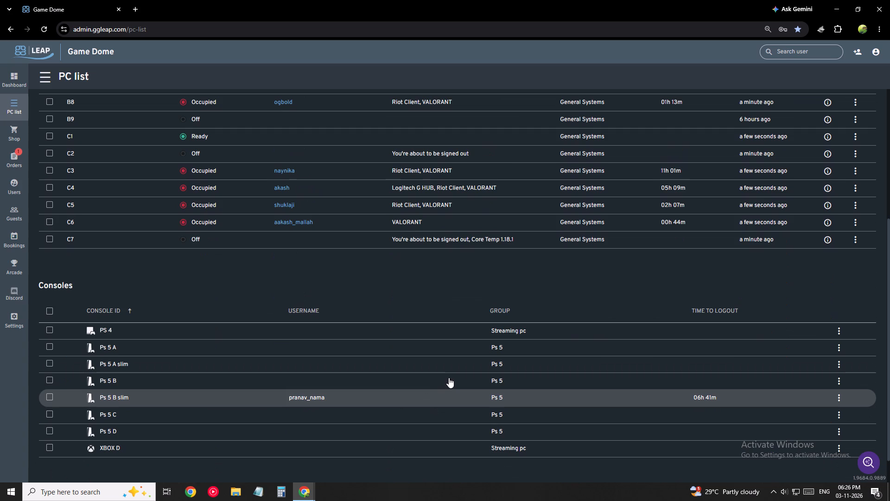
pyautogui.scroll(4, 449, 378)
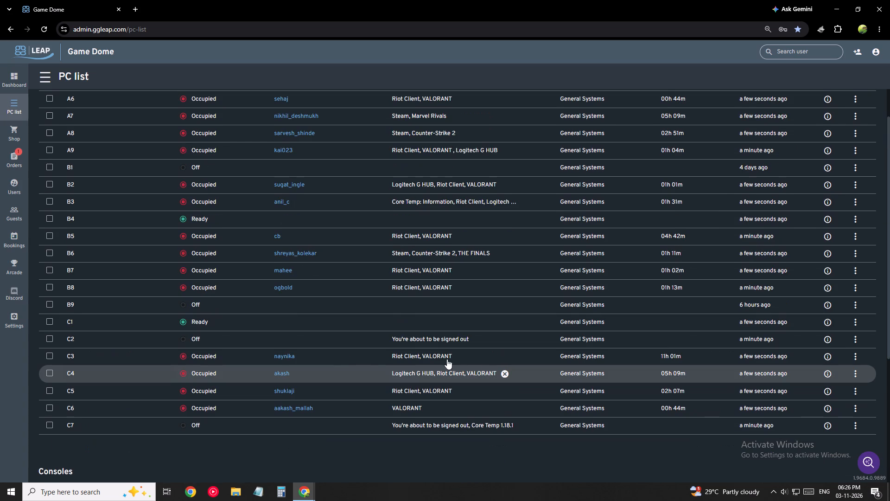
pyautogui.scroll(6, 274, 345)
pyautogui.scroll(-1, 274, 345)
# Open the shop's Orders page to check the orders requiring action.
pyautogui.click(6, 160)
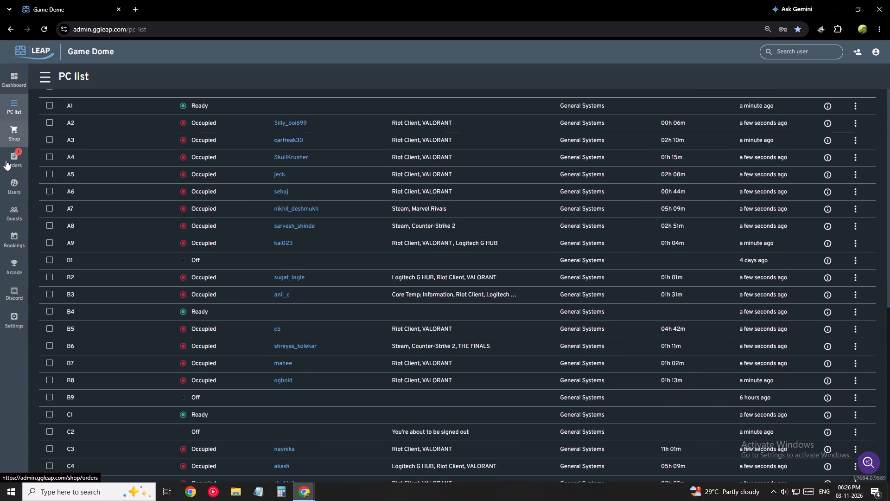
pyautogui.moveTo(7, 314); pyautogui.dragTo(6, 331)
pyautogui.click(6, 331)
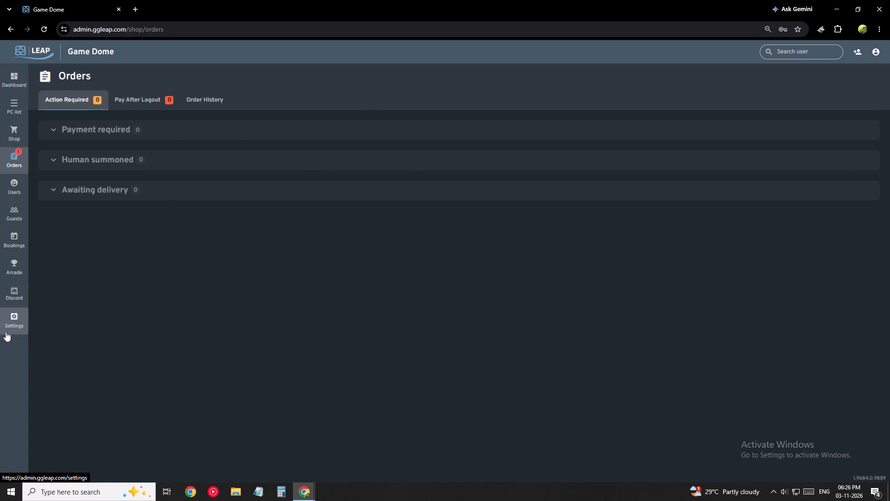
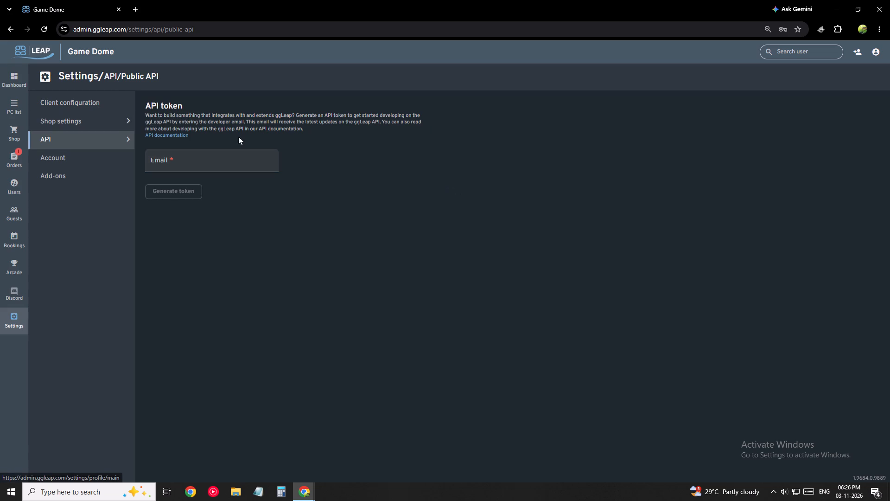
# Open the web-admin settings and check the notification auto-dismiss choices.
pyautogui.click(76, 119)
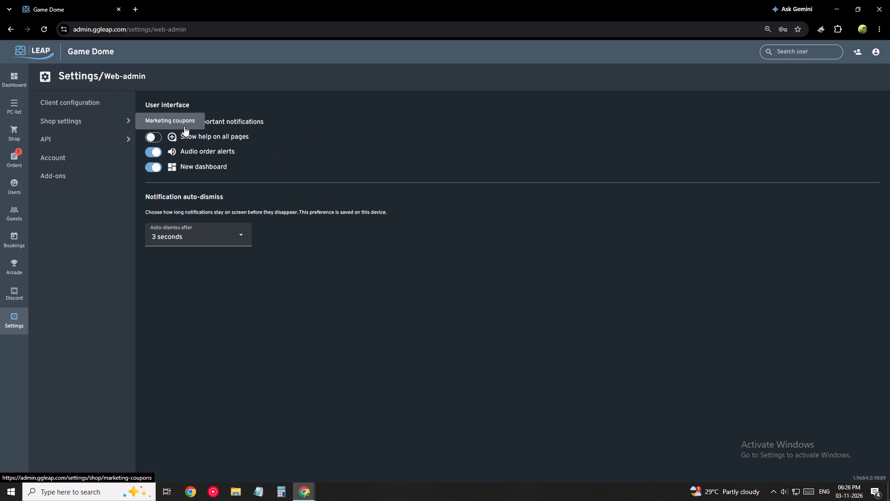
pyautogui.click(203, 231)
pyautogui.click(185, 255)
# Review the add-ons in the settings, from single sign-on and payment processors to games and core integrations.
pyautogui.click(74, 171)
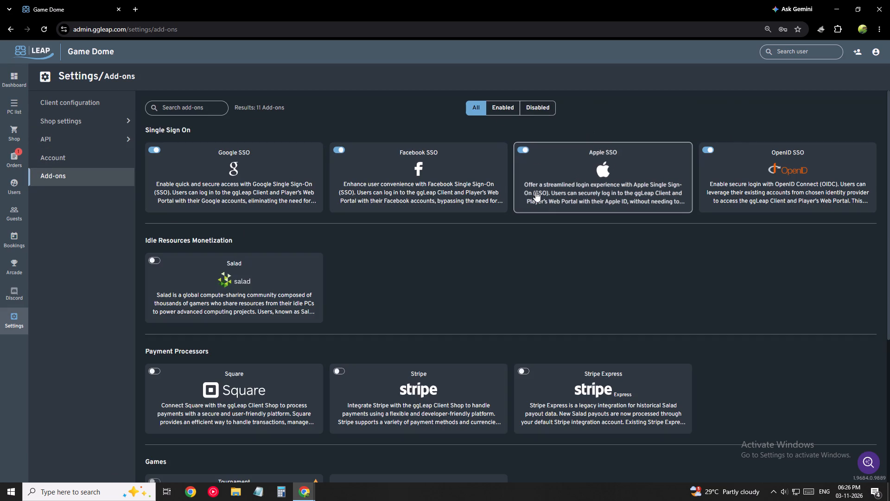
pyautogui.scroll(-1, 626, 242)
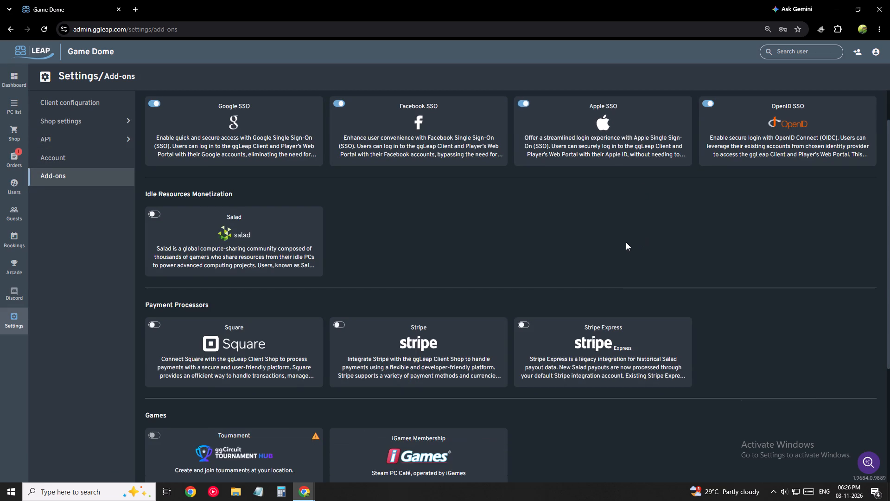
pyautogui.scroll(-1, 509, 270)
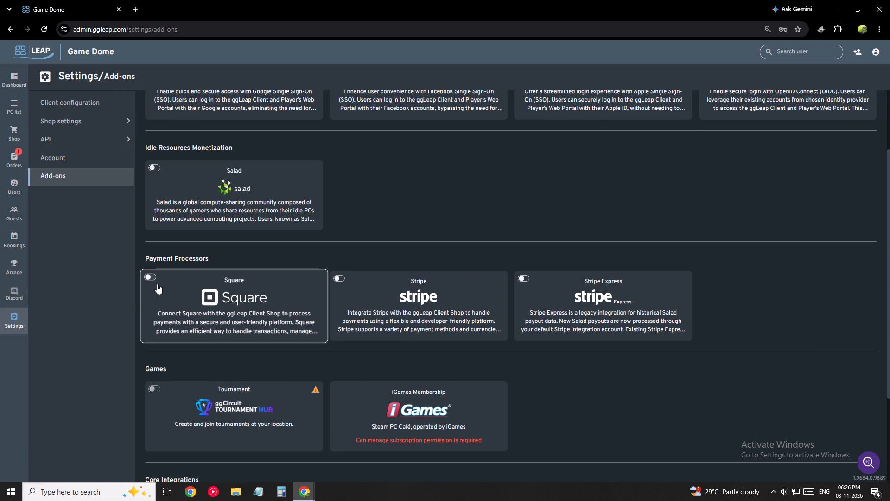
pyautogui.scroll(-2, 591, 310)
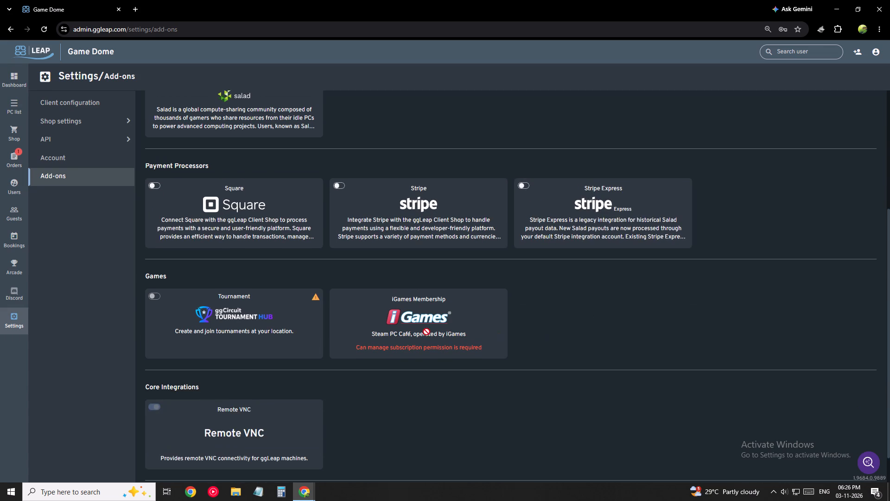
pyautogui.scroll(-2, 381, 324)
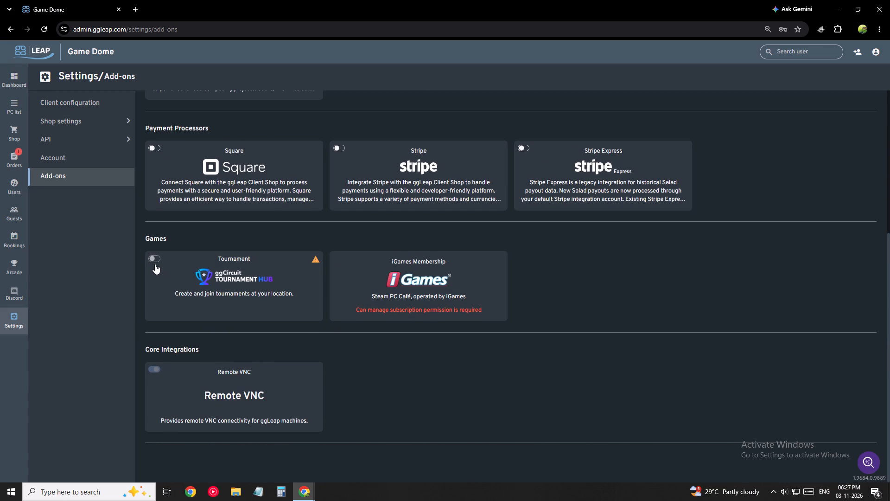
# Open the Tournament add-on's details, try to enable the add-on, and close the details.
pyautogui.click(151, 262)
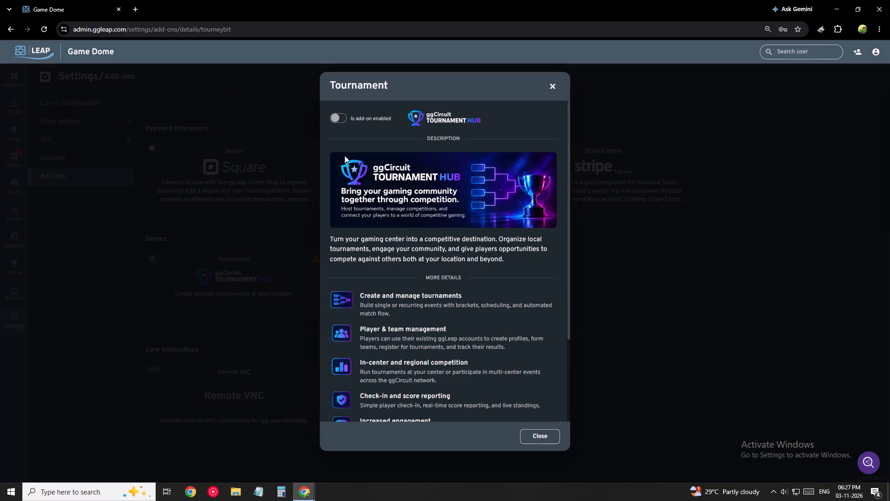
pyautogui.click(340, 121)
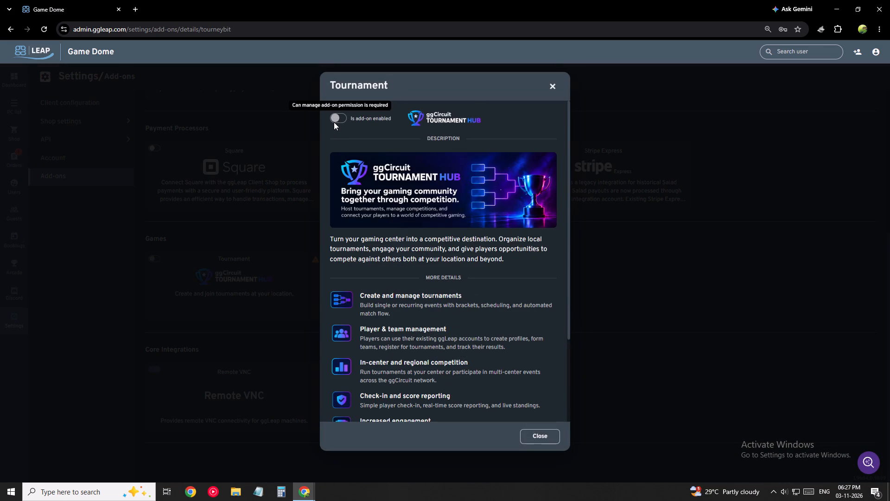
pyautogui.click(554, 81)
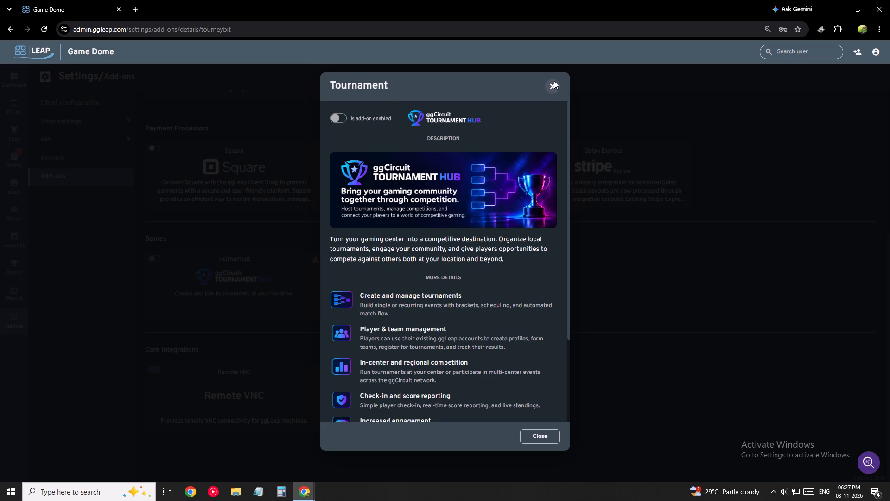
# Open the Salad add-on's introduction page and look over its benefits and frequently asked questions without beginning setup.
pyautogui.scroll(2, 361, 355)
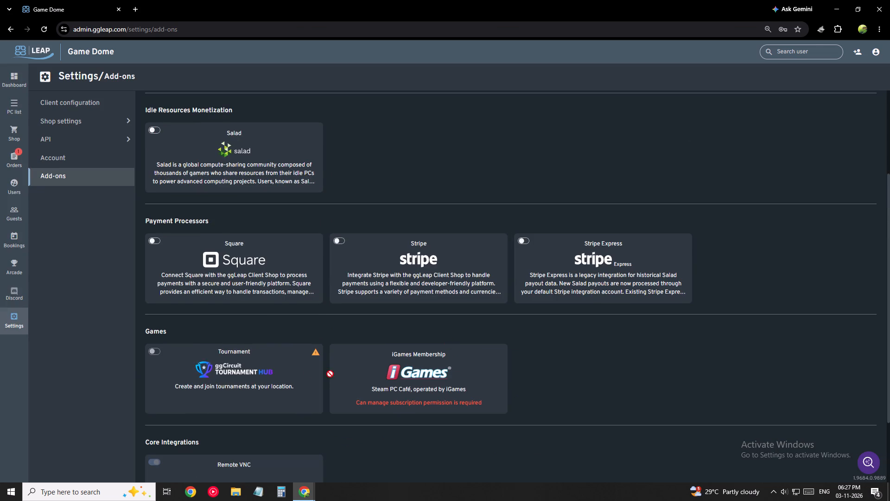
pyautogui.scroll(3, 268, 316)
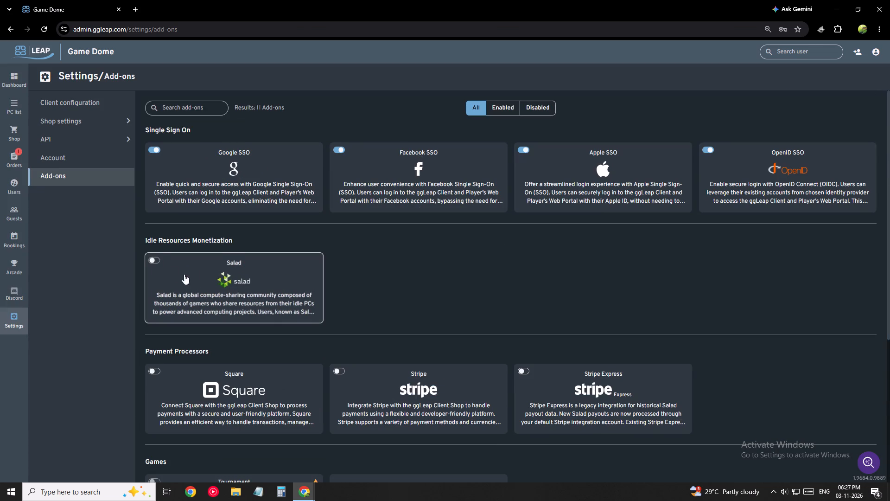
pyautogui.click(151, 256)
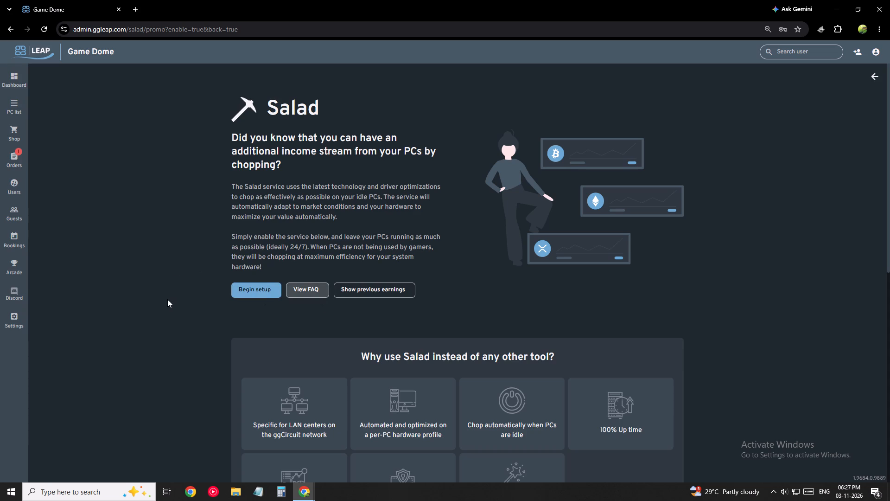
pyautogui.scroll(-3, 466, 288)
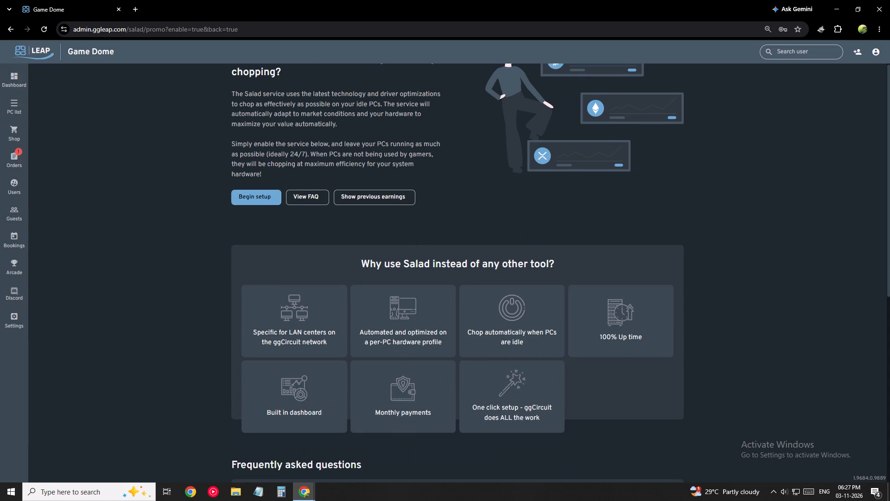
pyautogui.scroll(-2, 536, 307)
pyautogui.scroll(-2, 396, 318)
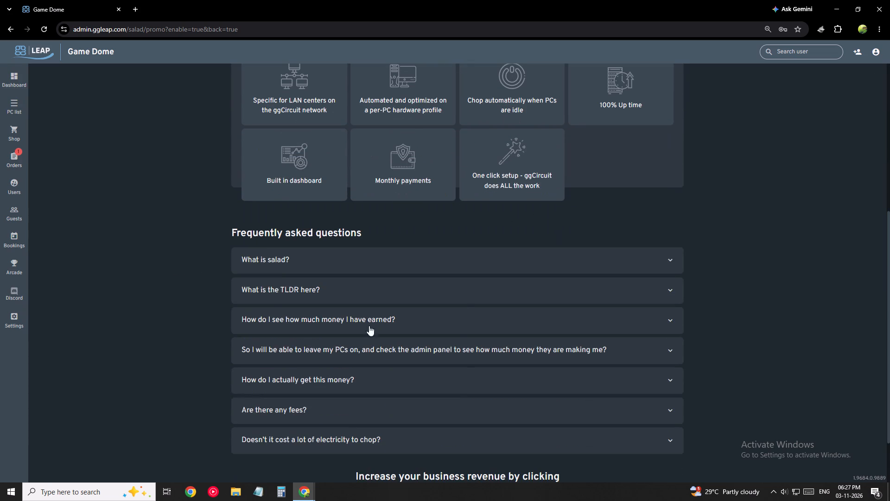
# Check the Orders page for required actions and open the order history.
pyautogui.click(0, 162)
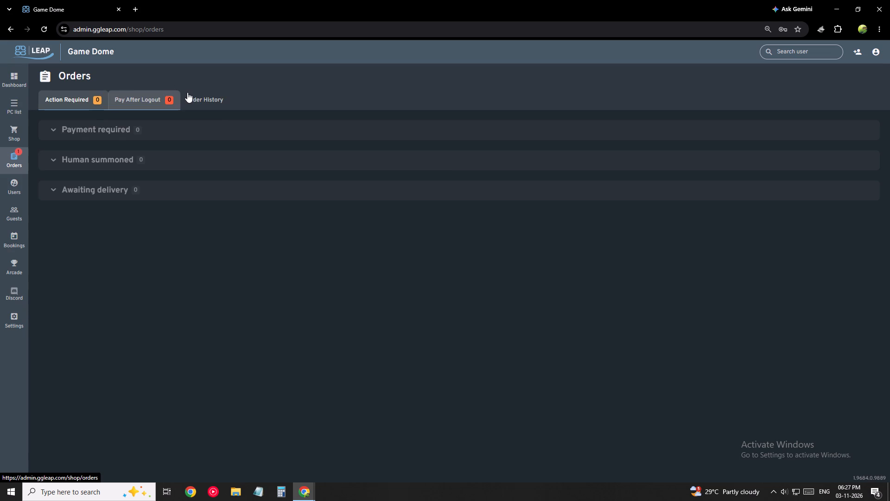
pyautogui.click(187, 92)
# View the Marketing coupons page in the shop settings and return to the web-admin settings.
pyautogui.click(19, 315)
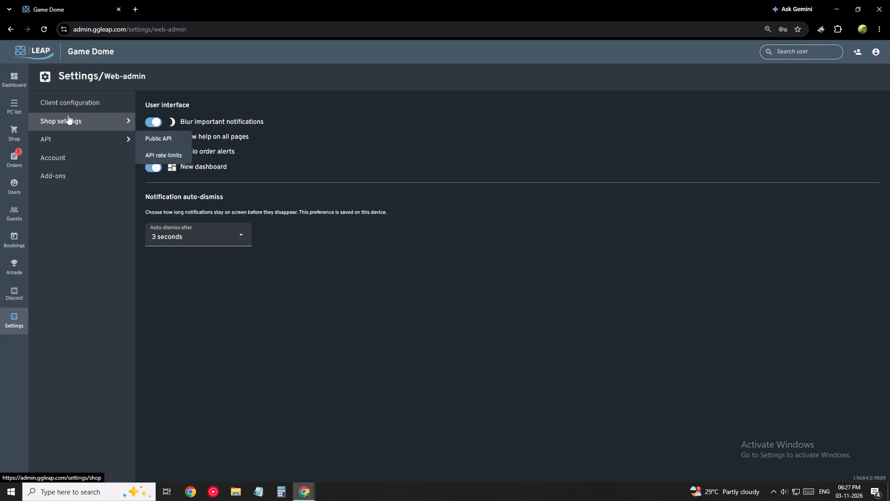
pyautogui.click(155, 119)
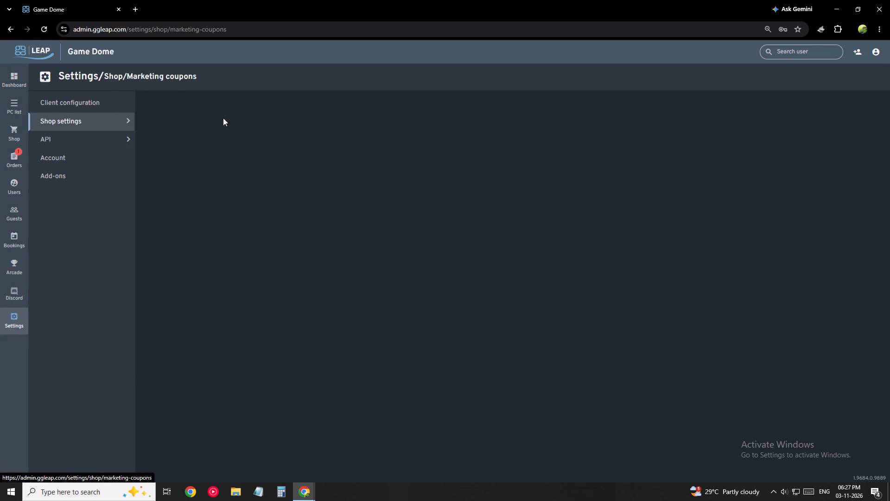
pyautogui.click(95, 98)
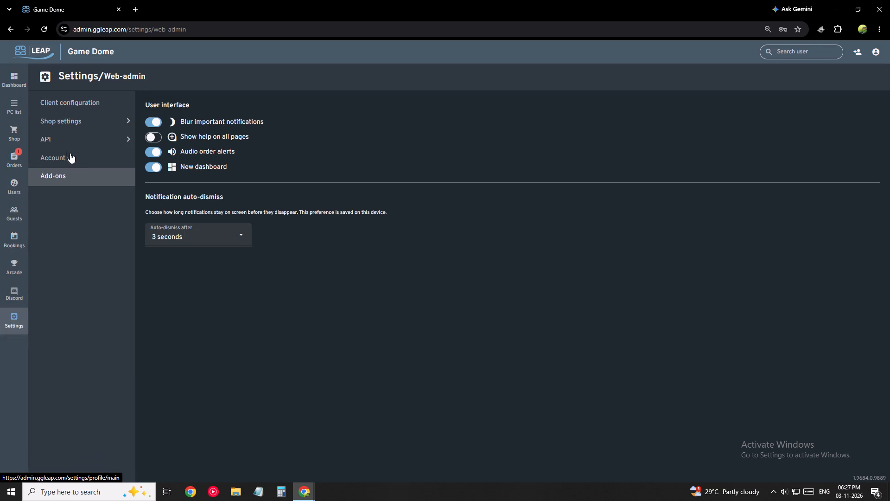
# Look through the full list of add-ons in the settings again without changing any.
pyautogui.click(73, 176)
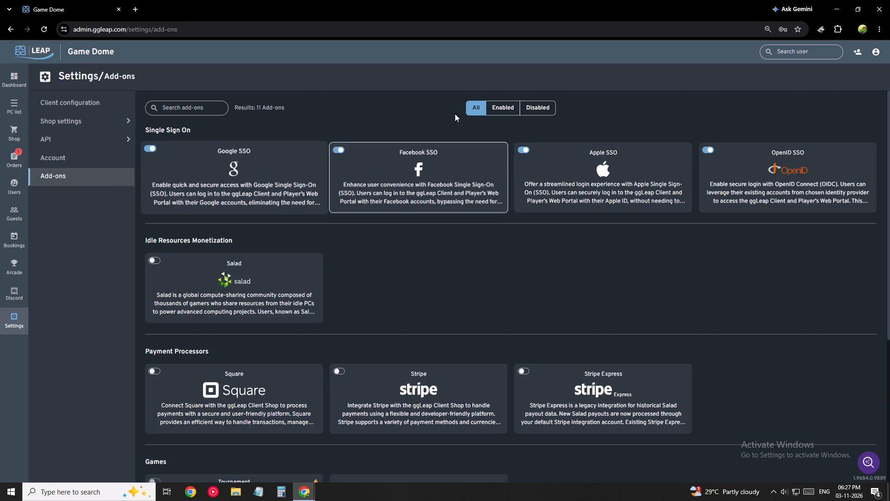
pyautogui.scroll(-3, 317, 203)
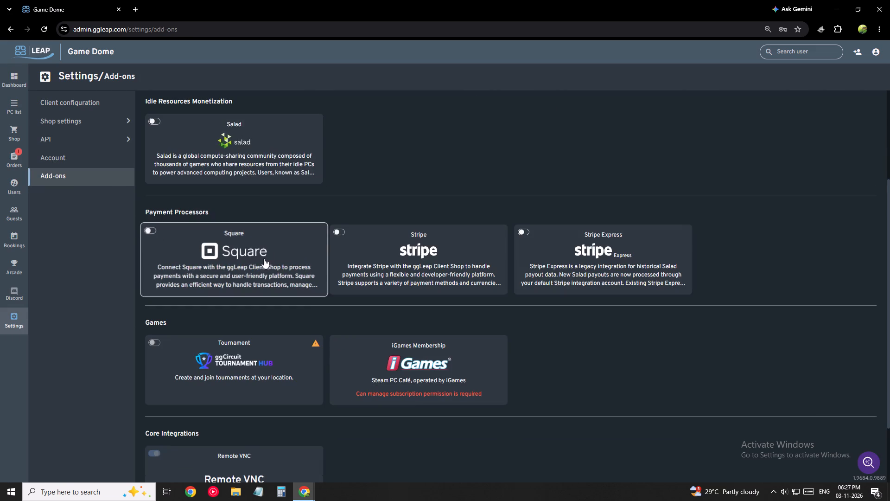
pyautogui.scroll(-4, 263, 258)
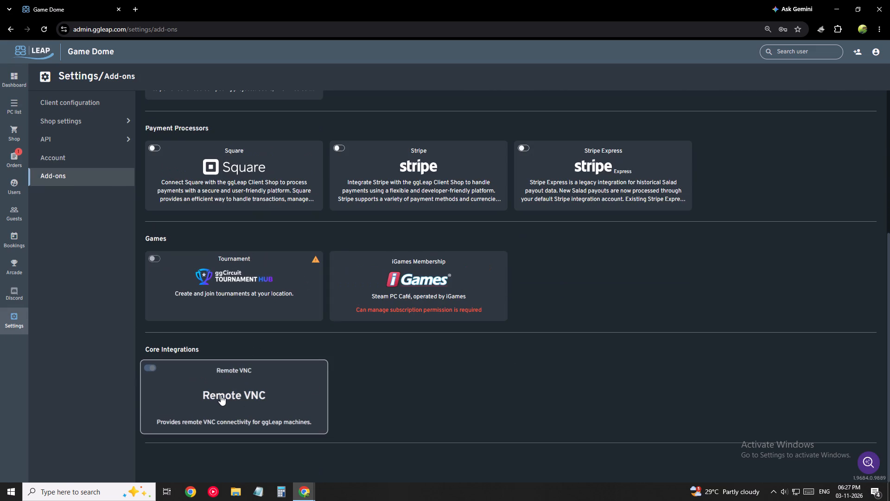
pyautogui.scroll(8, 230, 389)
pyautogui.scroll(3, 263, 257)
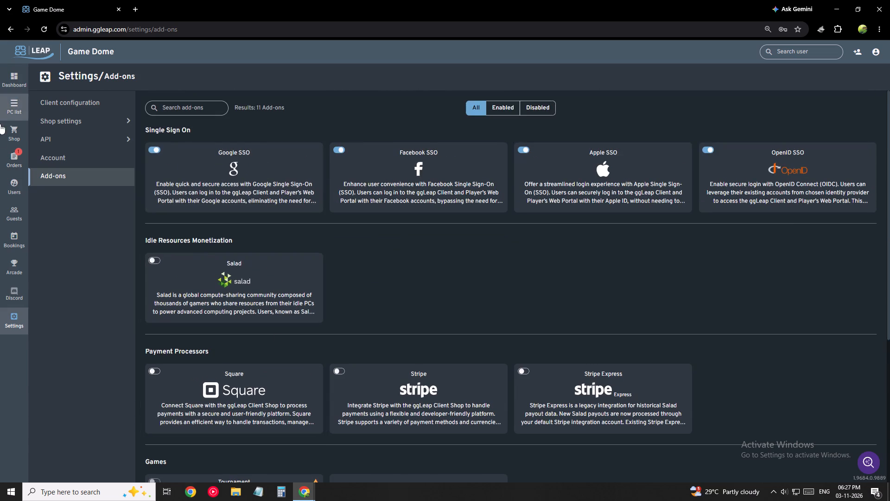
# Open the dashboard homepage to check the PC status, available consoles and user time status.
pyautogui.click(0, 145)
pyautogui.click(15, 162)
pyautogui.click(22, 112)
pyautogui.click(9, 84)
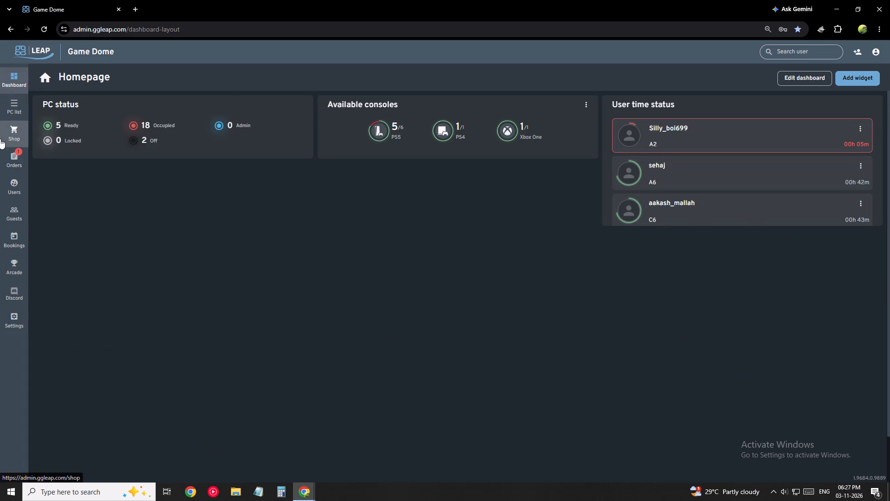
# Review the status, users, applications and time to logout of all computers and consoles in the PC list.
pyautogui.click(3, 115)
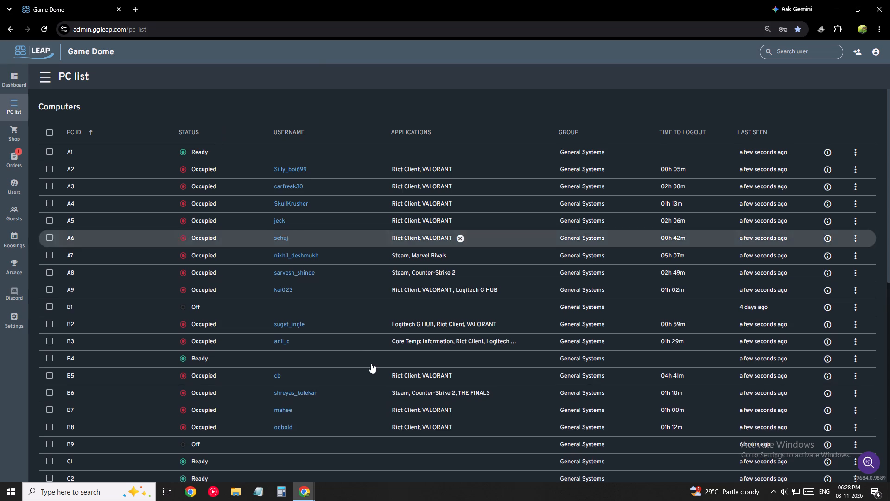
pyautogui.scroll(-9, 371, 363)
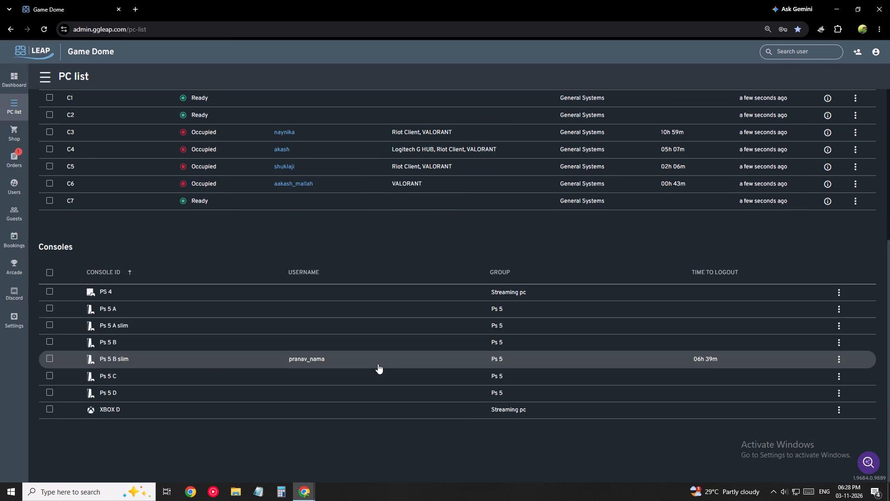
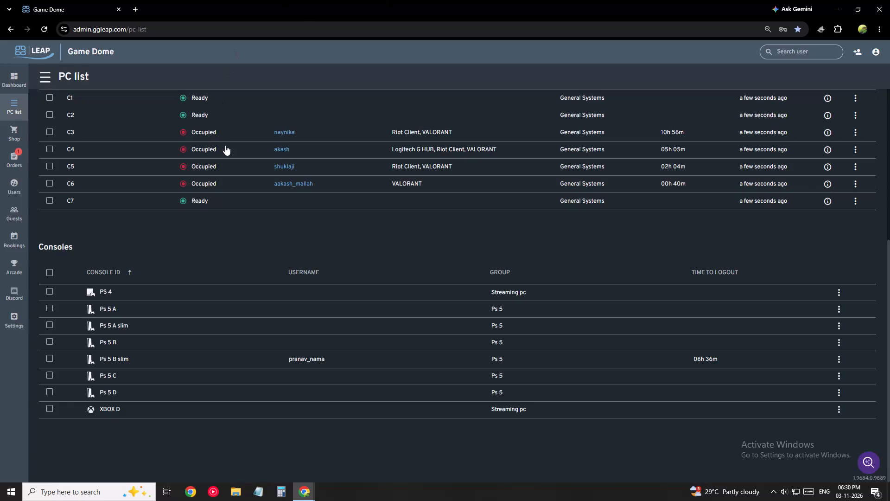
# Switch to the GD VIMAN MNAGAR spreadsheet and check the latest customer credit names, amounts and dates in the daily exp sheet.
pyautogui.click(306, 490)
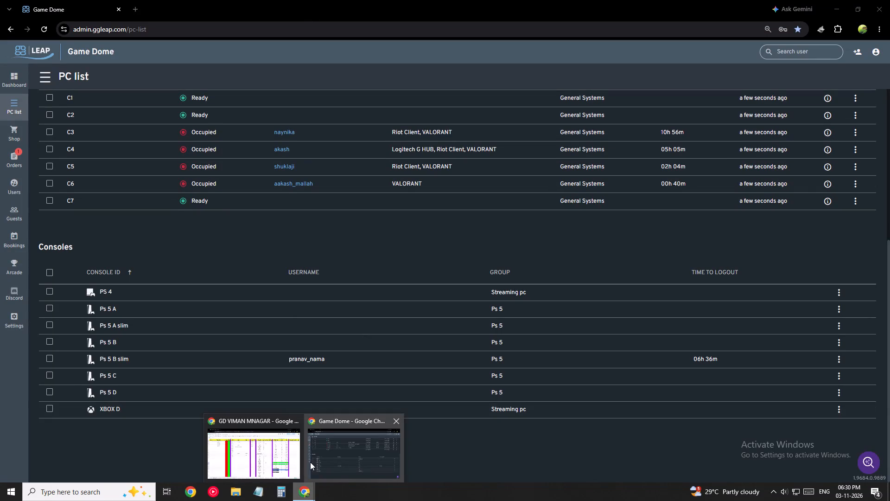
pyautogui.click(286, 460)
pyautogui.scroll(-3, 645, 344)
pyautogui.moveTo(737, 333); pyautogui.dragTo(733, 223)
pyautogui.click(733, 291)
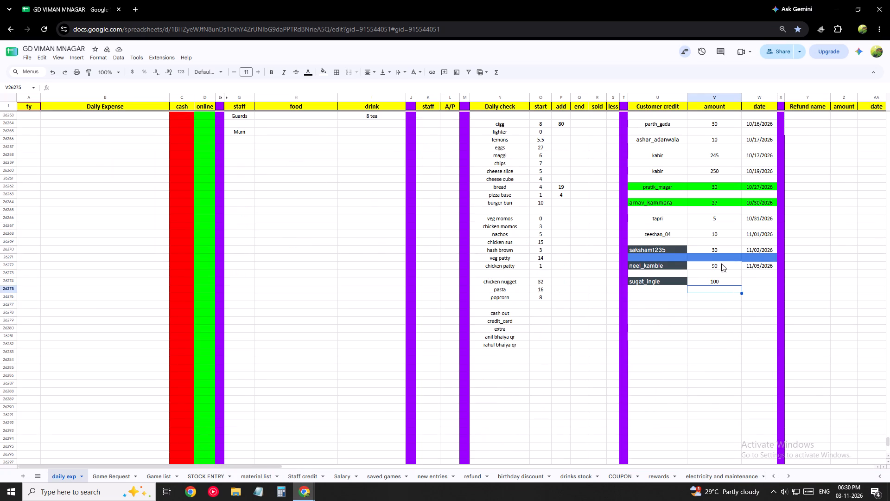
pyautogui.click(718, 265)
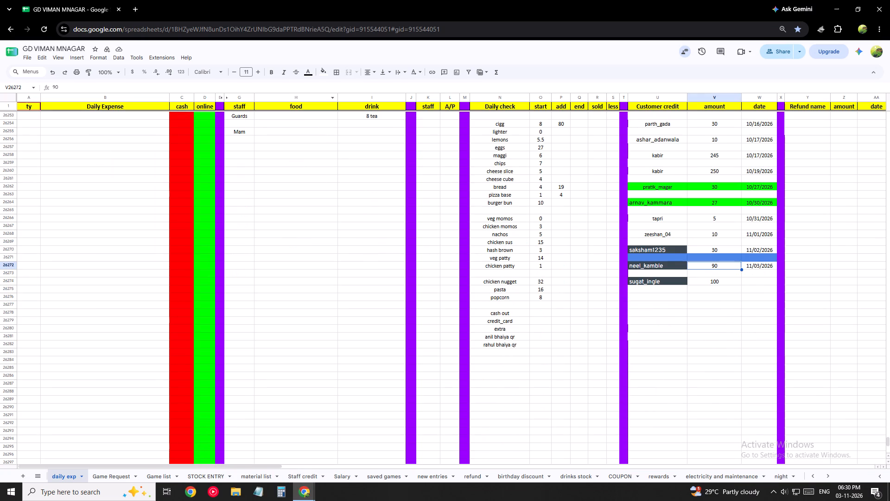
pyautogui.click(311, 66)
pyautogui.click(768, 361)
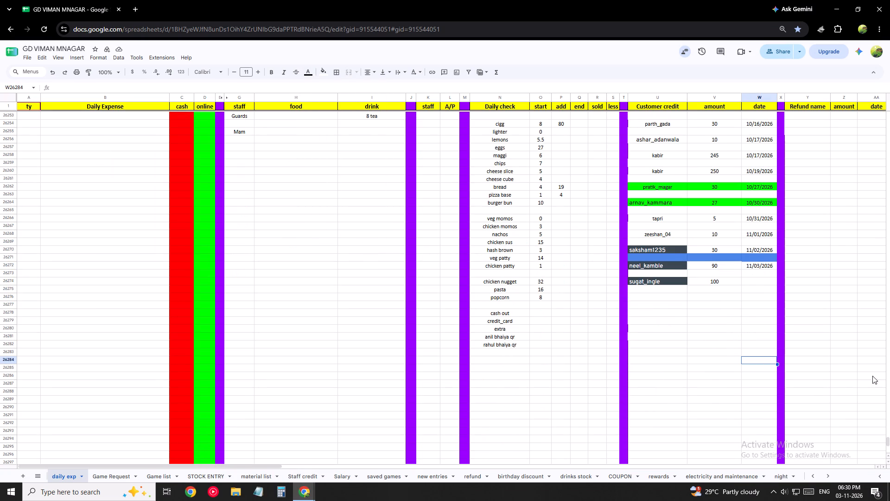
# Switch back to the Game Dome admin site and open the list of users in all groups.
pyautogui.click(322, 491)
pyautogui.click(315, 493)
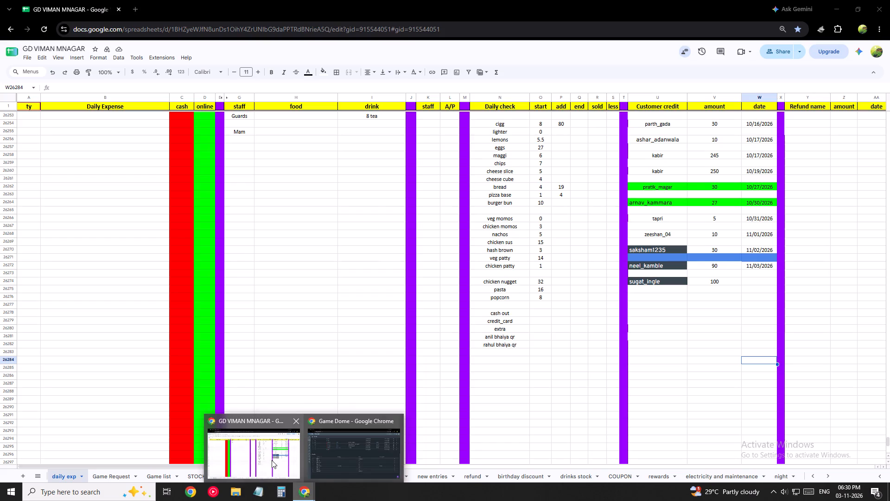
pyautogui.moveTo(323, 468); pyautogui.dragTo(325, 456)
pyautogui.click(31, 235)
pyautogui.click(9, 216)
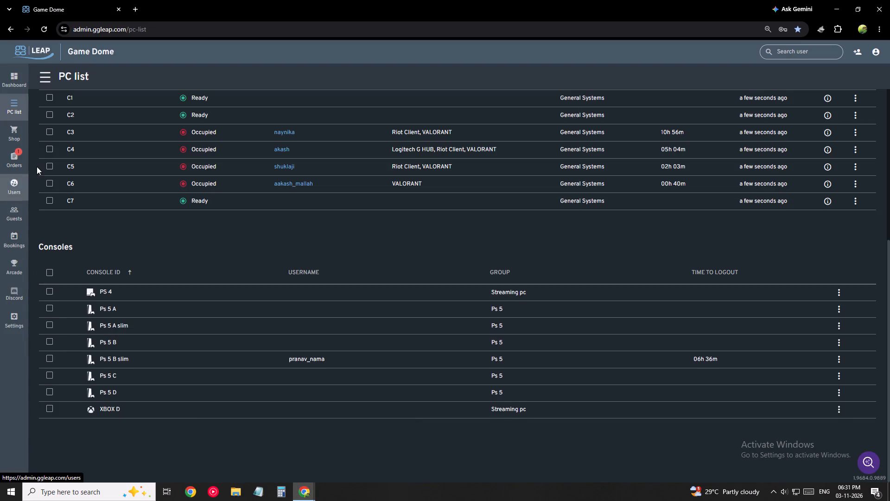
pyautogui.click(37, 167)
pyautogui.click(20, 153)
pyautogui.click(20, 180)
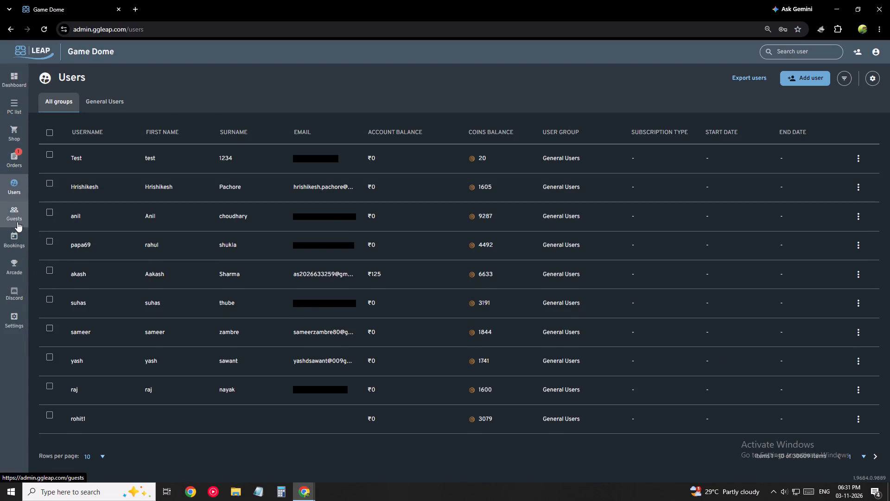
# Show 40 users per page and look through the first page's account and coin balances.
pyautogui.click(95, 456)
pyautogui.click(104, 446)
pyautogui.scroll(-4, 515, 436)
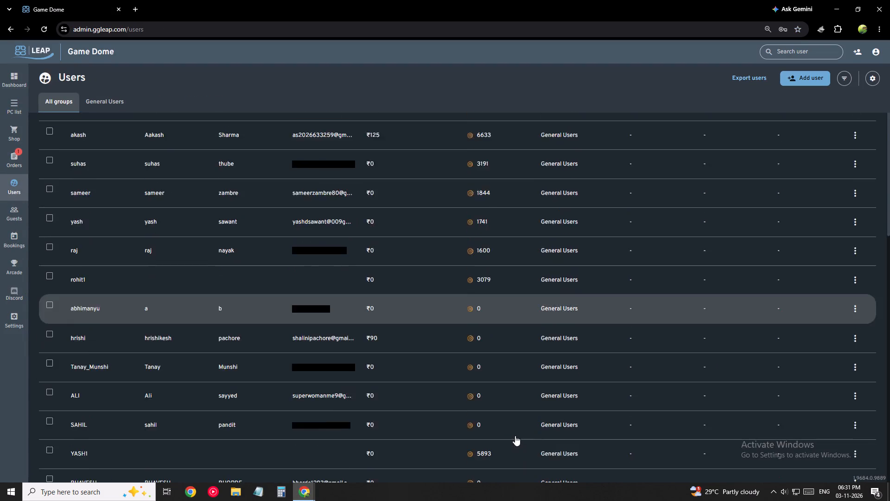
pyautogui.scroll(-2, 515, 436)
pyautogui.scroll(-8, 711, 418)
pyautogui.scroll(2, 492, 279)
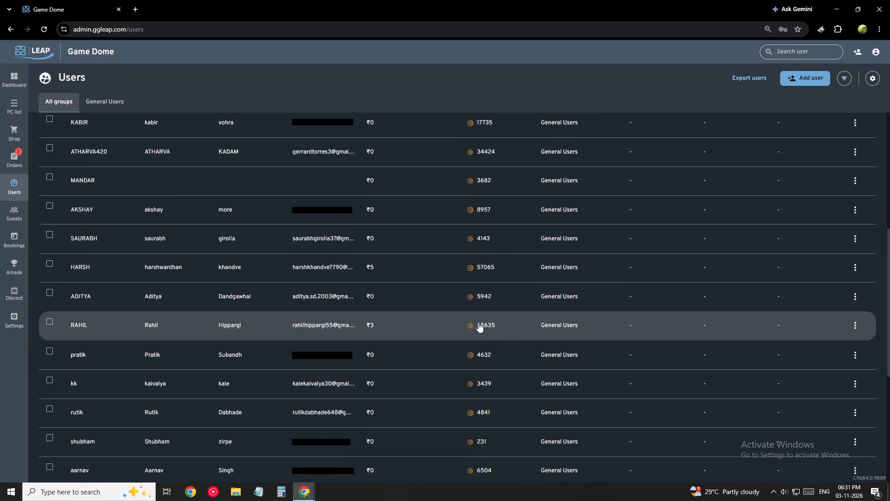
pyautogui.scroll(2, 517, 327)
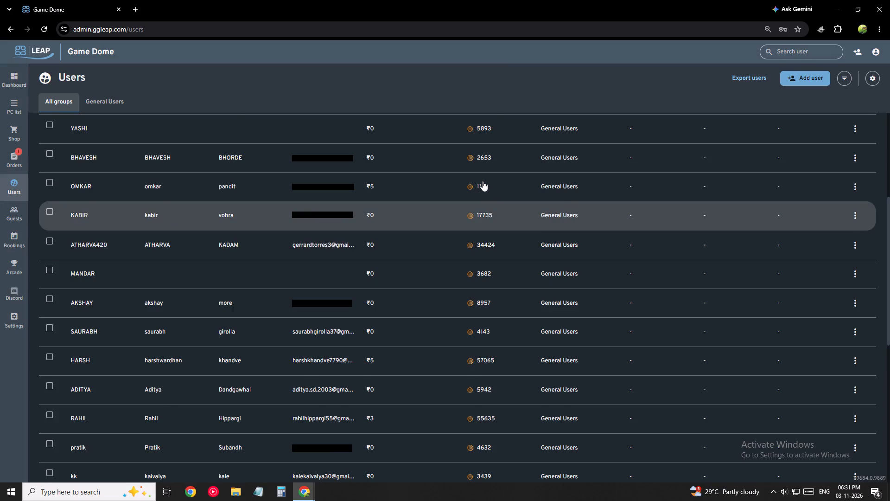
pyautogui.scroll(1, 489, 182)
pyautogui.scroll(-1, 496, 203)
pyautogui.scroll(2, 496, 203)
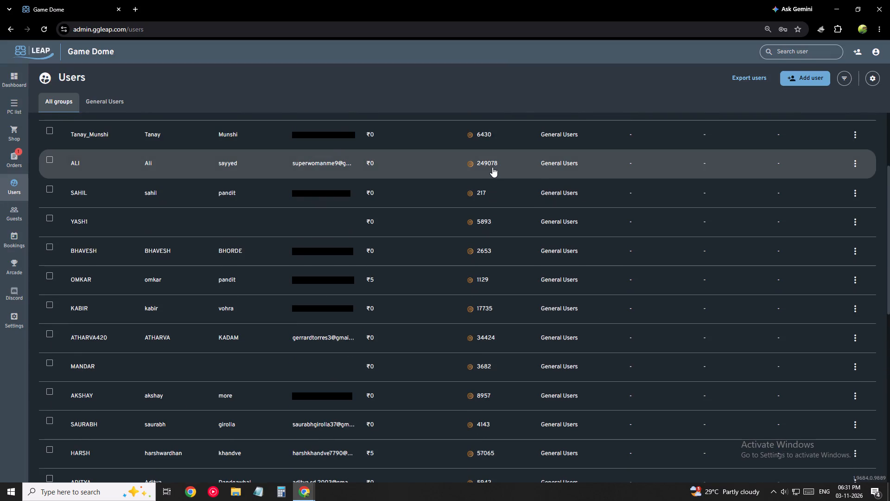
pyautogui.scroll(-3, 494, 192)
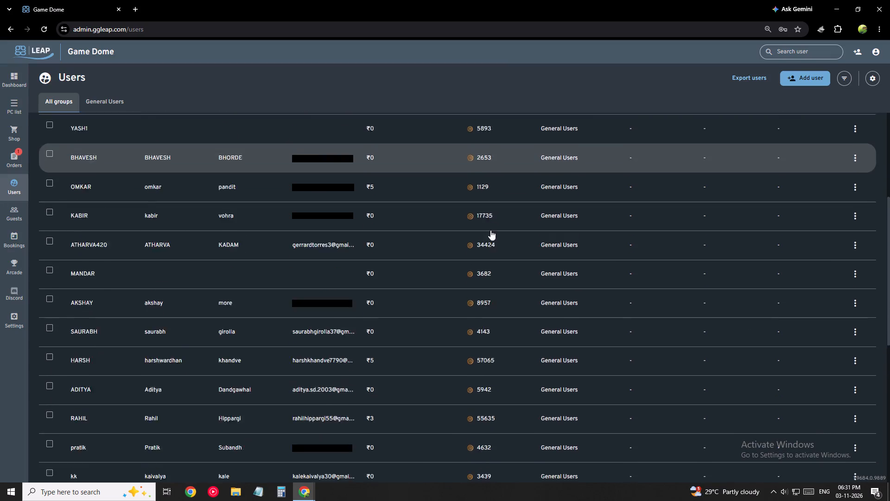
pyautogui.scroll(-1, 490, 230)
pyautogui.scroll(-3, 490, 272)
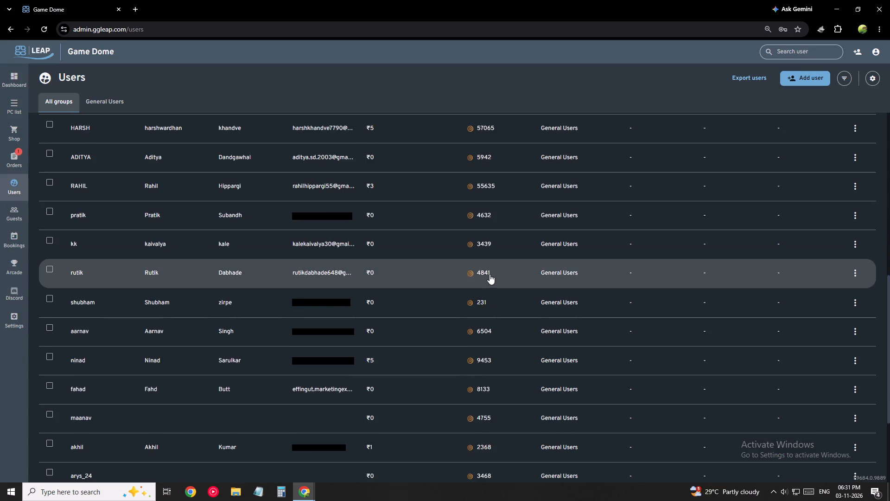
pyautogui.scroll(-7, 490, 277)
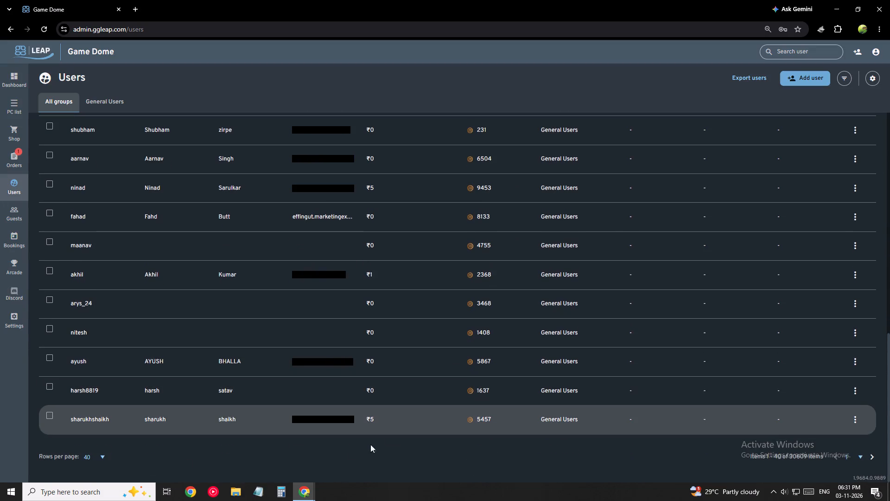
# Go to page 2 of the users list and look through the account and coin balances there.
pyautogui.click(854, 458)
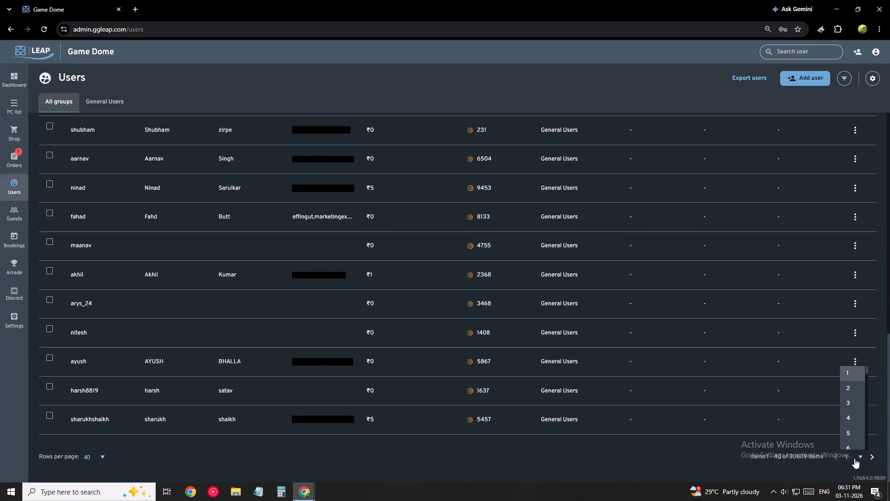
pyautogui.click(852, 384)
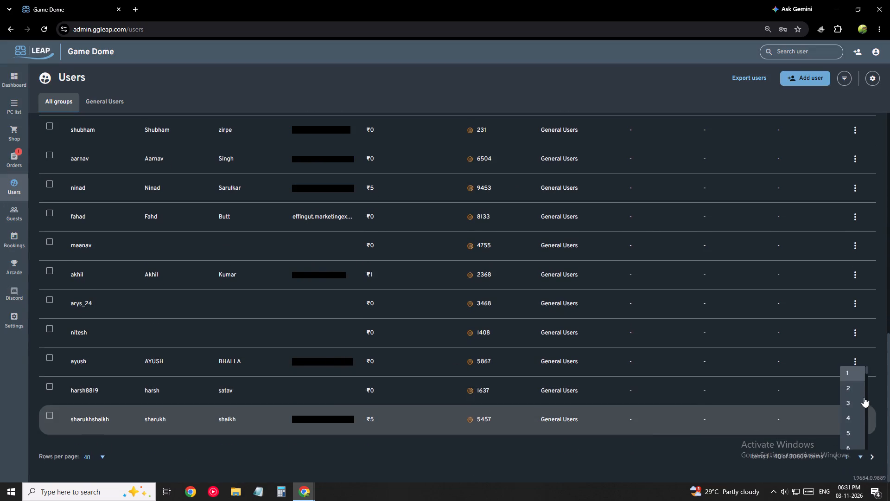
pyautogui.click(853, 386)
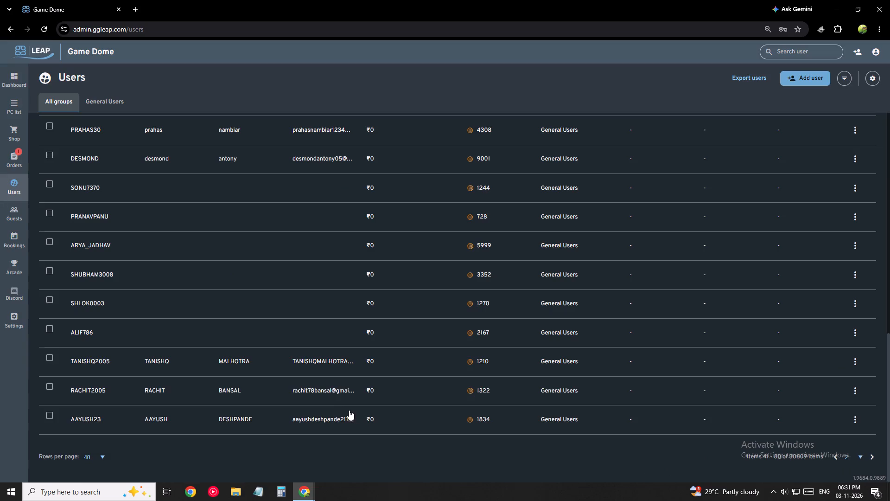
pyautogui.scroll(2, 464, 417)
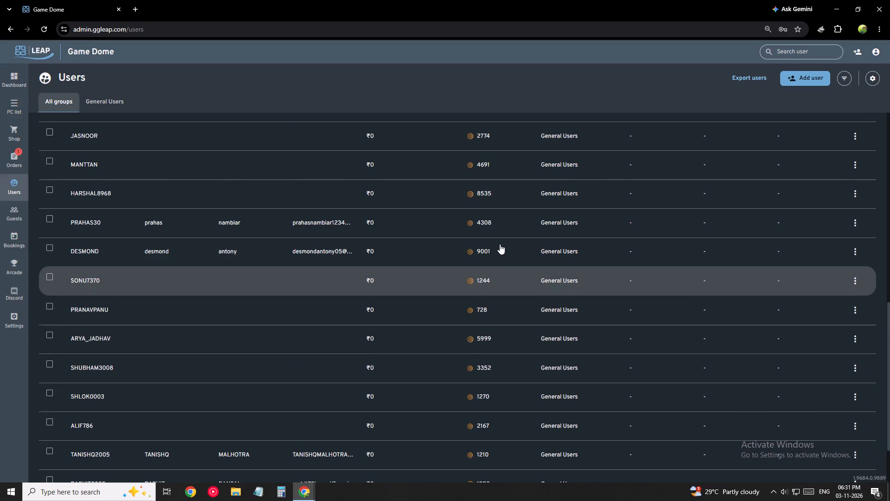
pyautogui.scroll(4, 500, 244)
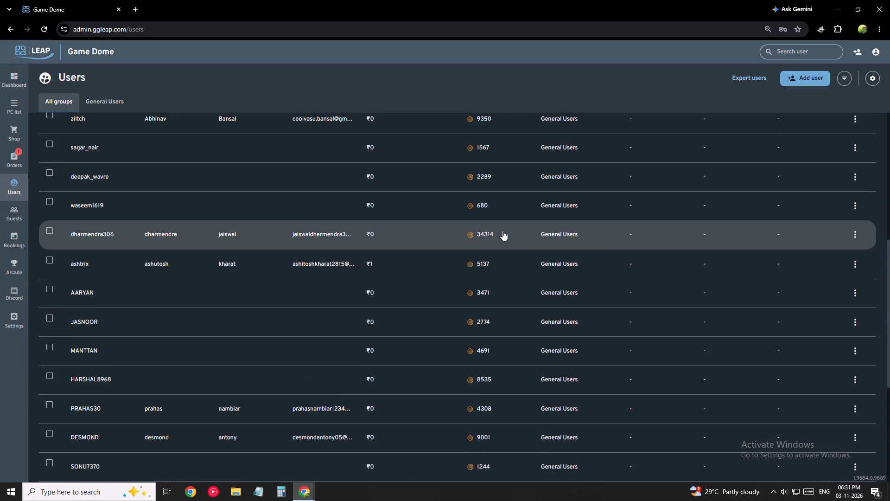
pyautogui.scroll(2, 472, 258)
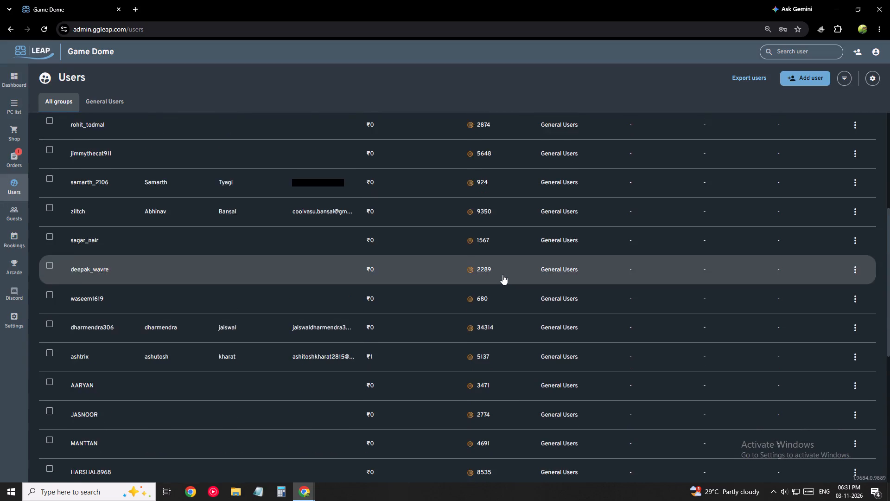
pyautogui.scroll(7, 502, 275)
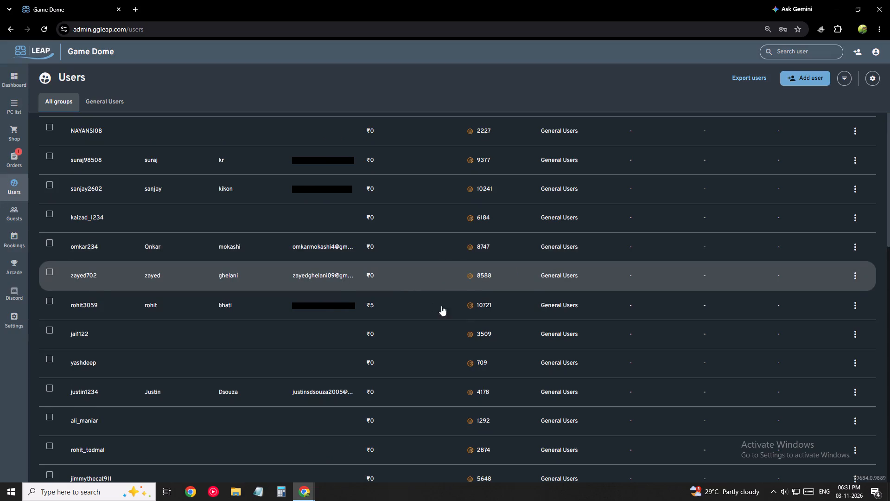
pyautogui.click(483, 310)
pyautogui.click(483, 305)
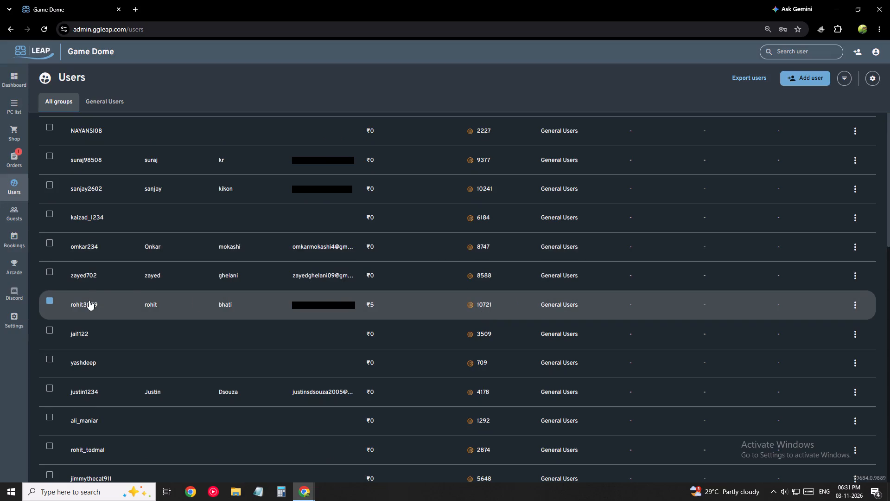
pyautogui.click(89, 300)
pyautogui.click(91, 306)
pyautogui.click(852, 306)
pyautogui.click(833, 323)
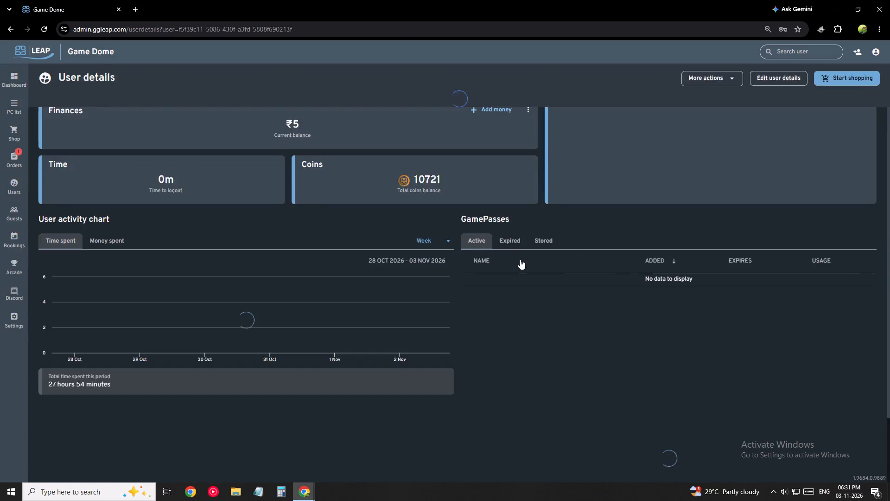
pyautogui.scroll(3, 509, 307)
pyautogui.scroll(-1, 580, 302)
pyautogui.scroll(4, 580, 302)
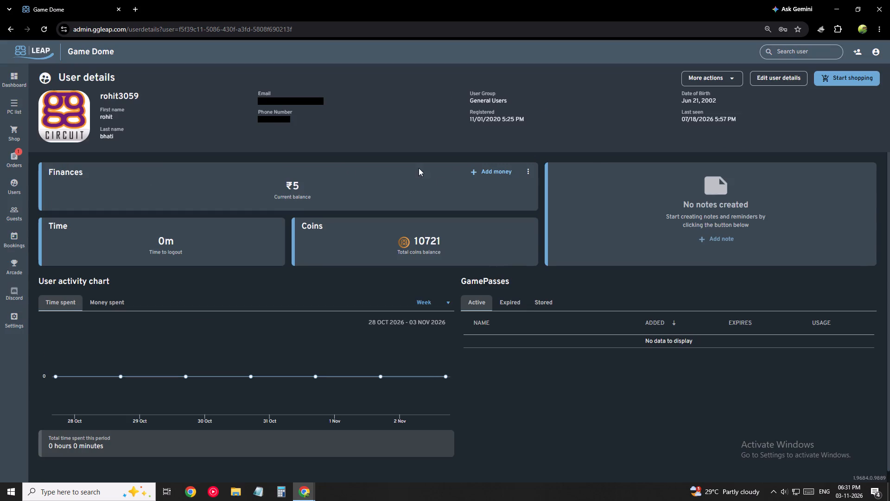
# Return to the PC list and check the status, users and time to logout of the computers.
pyautogui.click(12, 108)
pyautogui.scroll(-4, 261, 314)
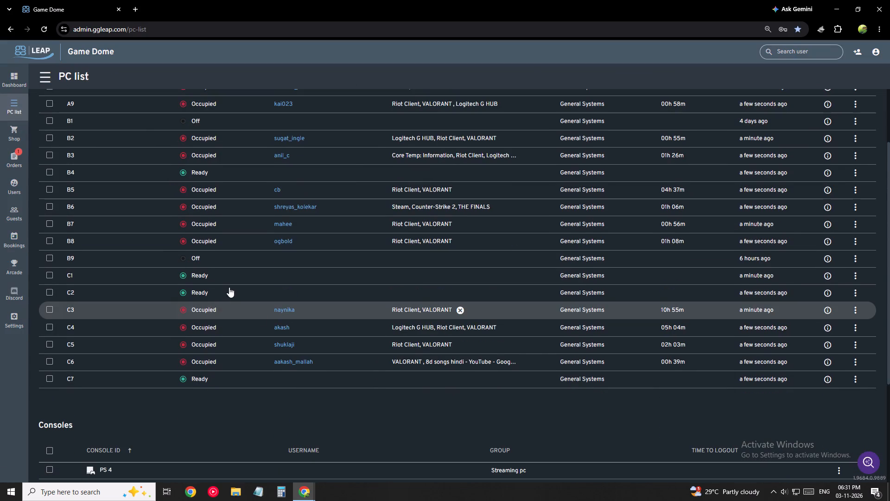
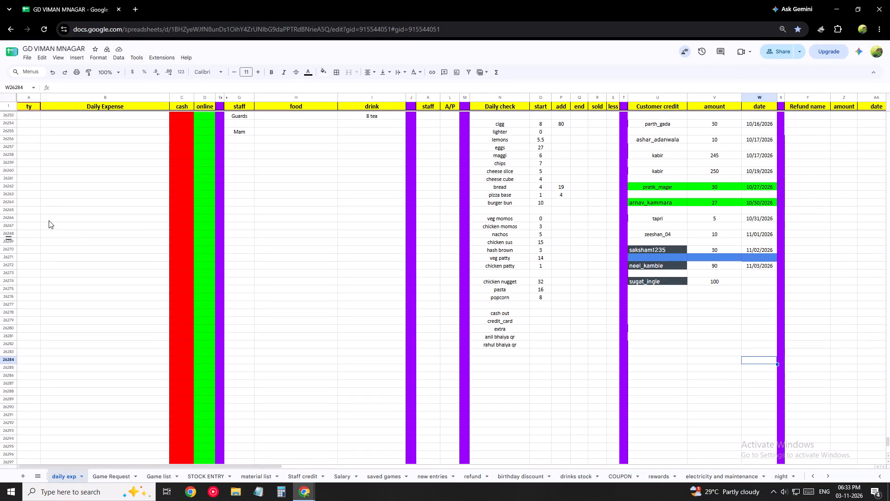
# Enter 16 as the added stock for iced tea in the 11/03/26 daily check of the daily exp sheet.
pyautogui.scroll(2, 125, 154)
pyautogui.scroll(2, 548, 266)
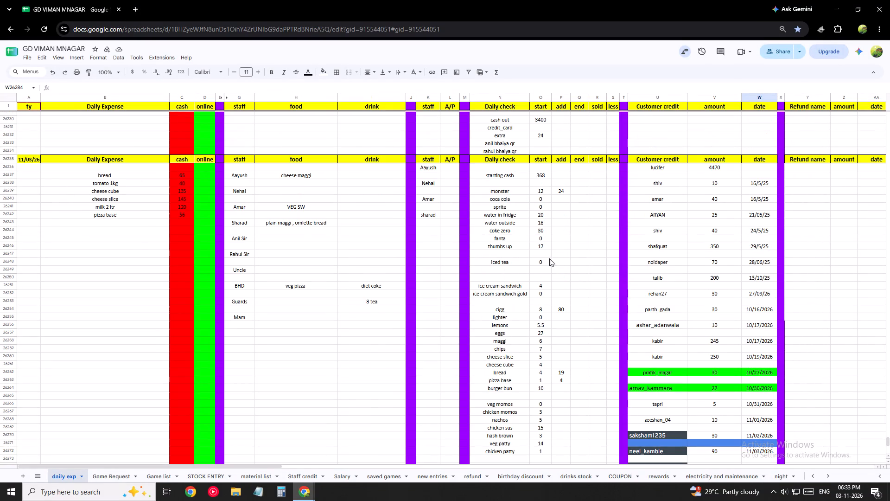
pyautogui.click(559, 263)
pyautogui.write('166')
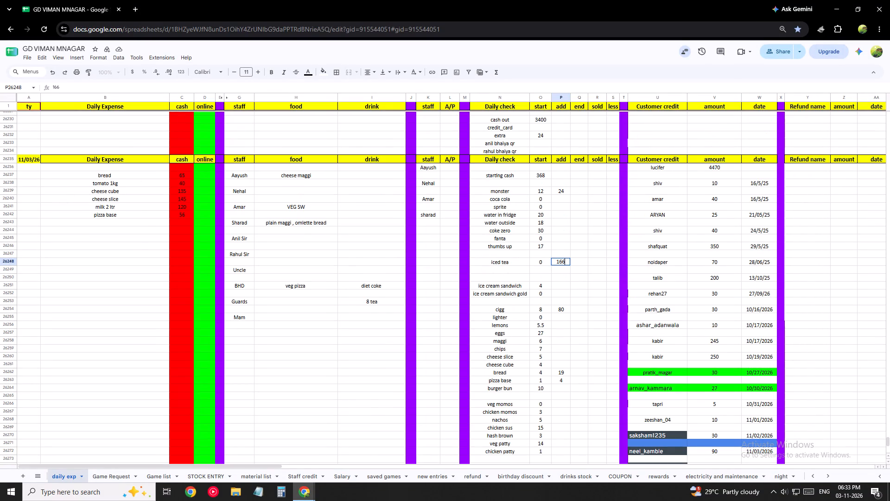
pyautogui.press('BackSpace')
pyautogui.press('Return')
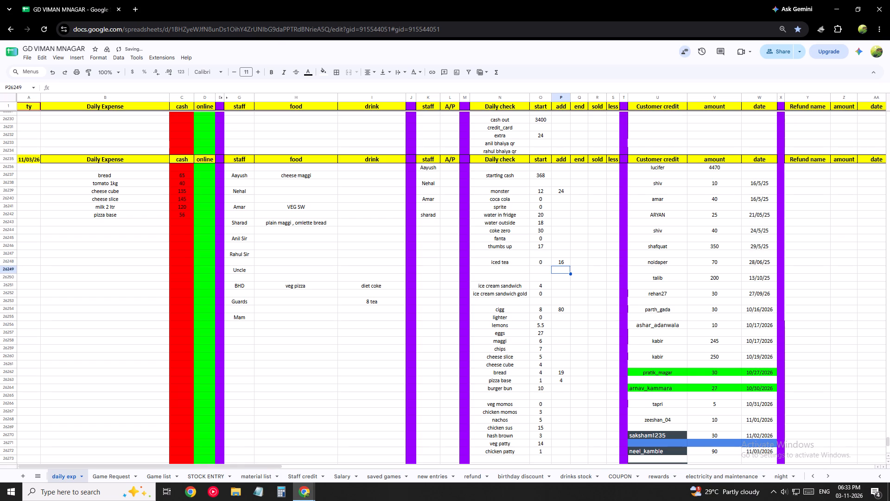
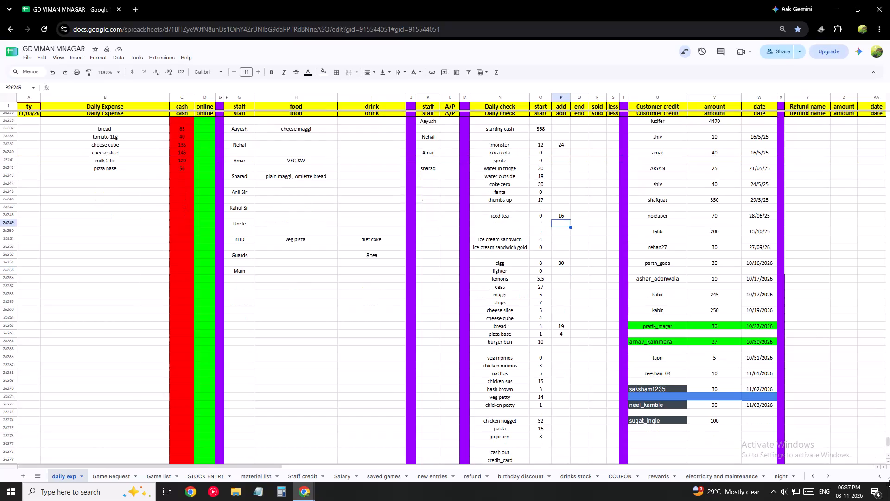
# Log a customer credit entry for riptide with an amount of 375 in the row below the last credit in the daily exp sheet.
pyautogui.scroll(-2, 685, 416)
pyautogui.click(658, 344)
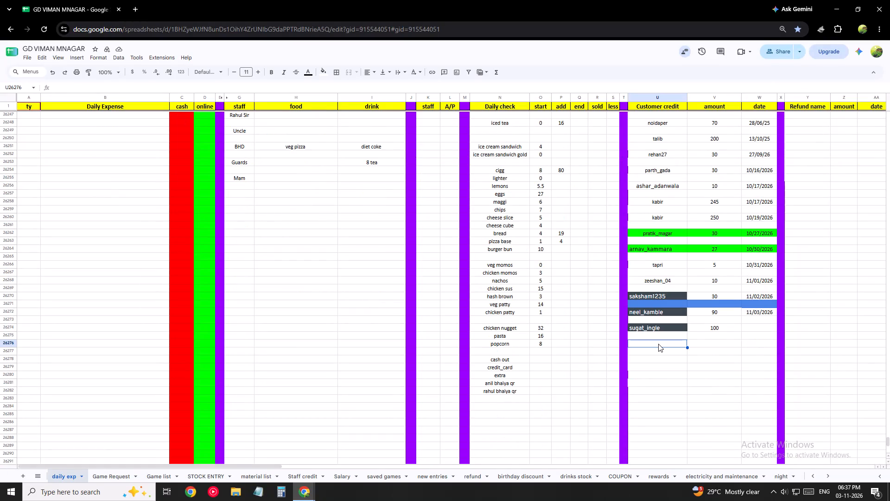
pyautogui.write('riptide')
pyautogui.press('Return')
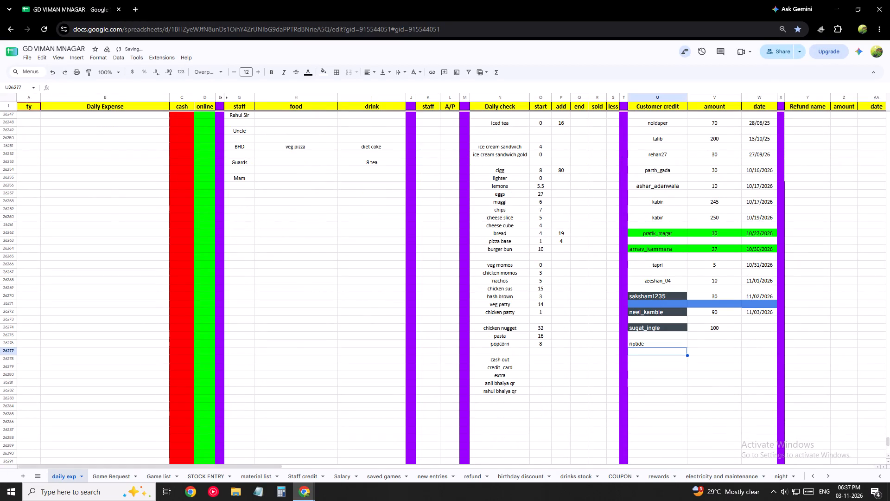
pyautogui.press('Right')
pyautogui.press('Up')
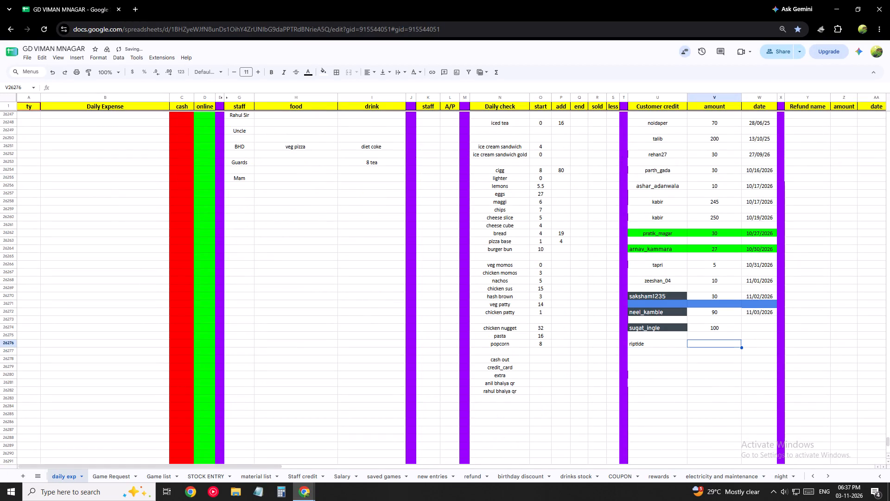
pyautogui.write('375')
pyautogui.press('Return')
# Switch to the Game Dome admin's PC list and search the users for "ma" and "tedd", clearing each search.
pyautogui.hotkey('alt', 'Tab')
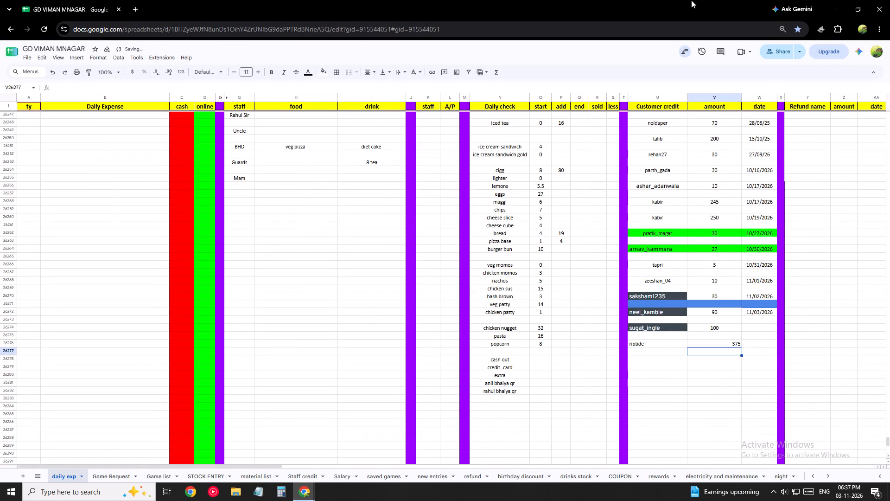
pyautogui.scroll(-1, 298, 289)
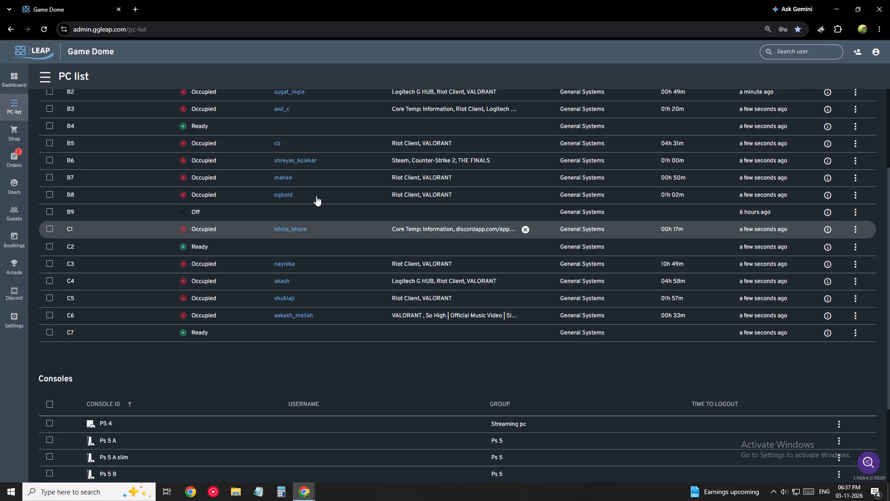
pyautogui.click(788, 53)
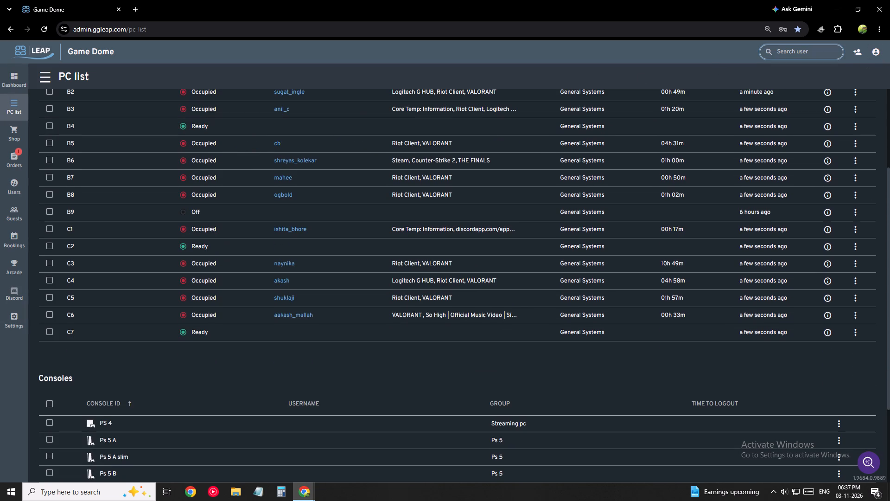
pyautogui.write('ma')
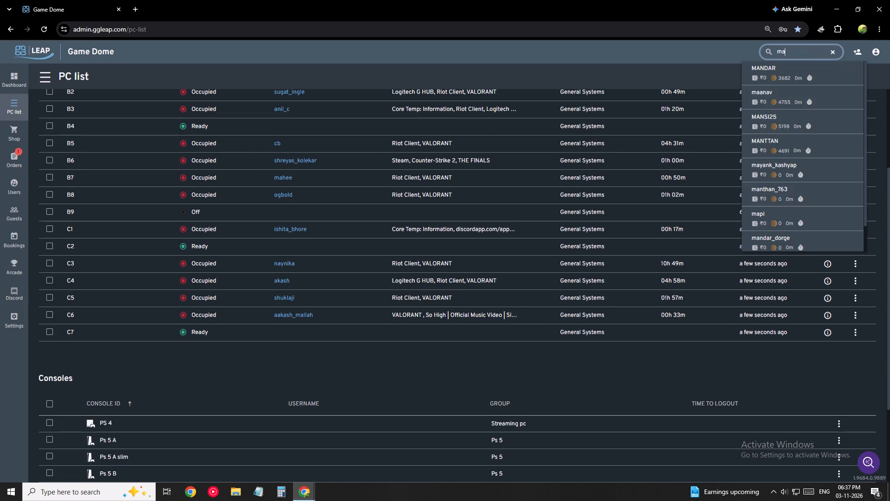
pyautogui.press('BackSpace')
pyautogui.press('BackSpace')
pyautogui.press('BackSpace')
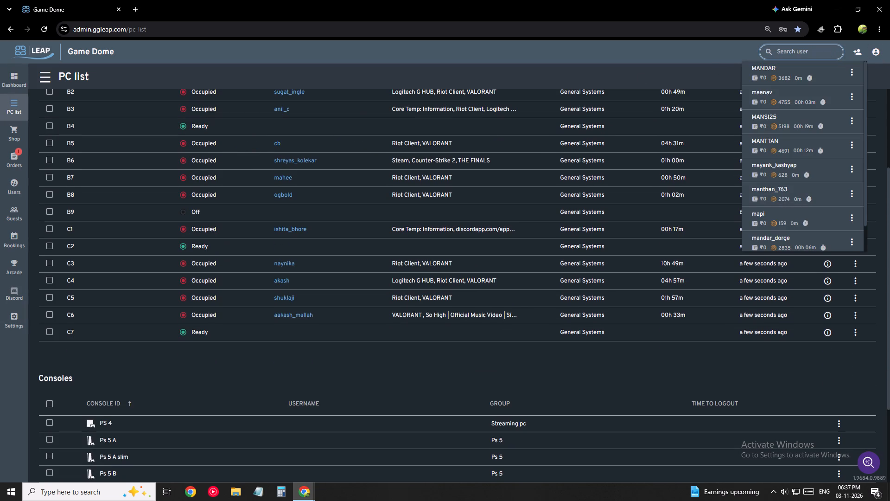
pyautogui.write('tedd')
pyautogui.press('BackSpace')
pyautogui.press('BackSpace')
pyautogui.press('BackSpace')
pyautogui.press('BackSpace')
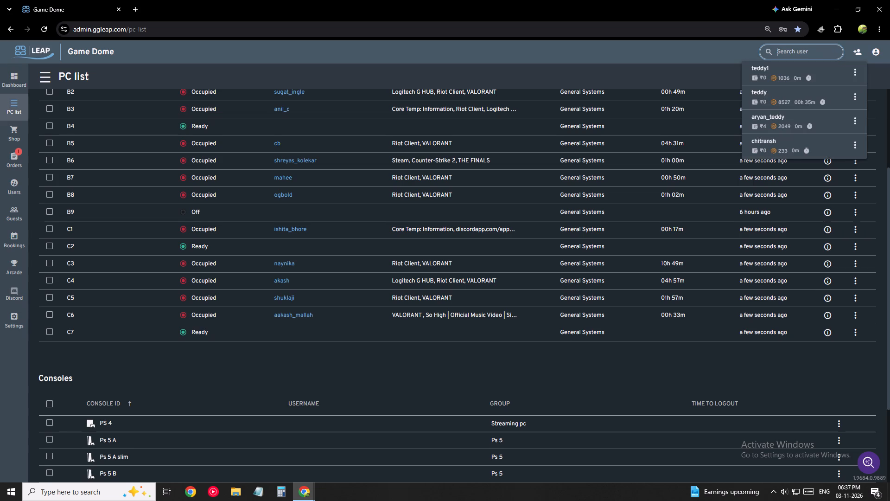
# Sell one ₹375 5 Hr Pc Rental pass to the user on PC C1, paid by card.
pyautogui.click(299, 227)
pyautogui.click(329, 242)
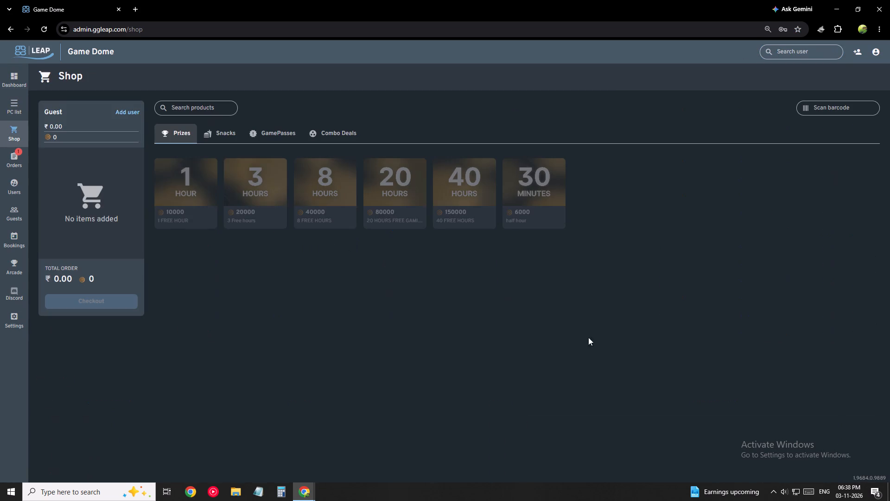
pyautogui.click(285, 134)
pyautogui.click(227, 161)
pyautogui.moveTo(329, 211); pyautogui.dragTo(49, 240)
pyautogui.moveTo(42, 228); pyautogui.dragTo(48, 227)
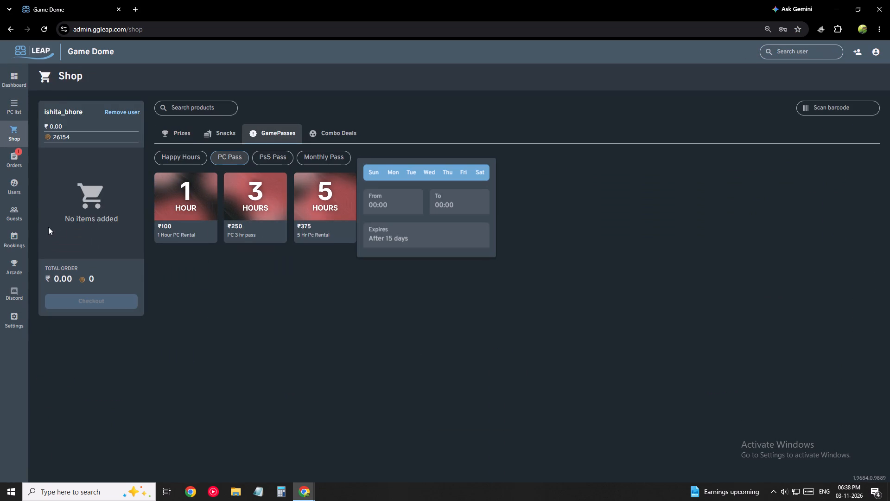
pyautogui.moveTo(48, 227); pyautogui.dragTo(60, 225)
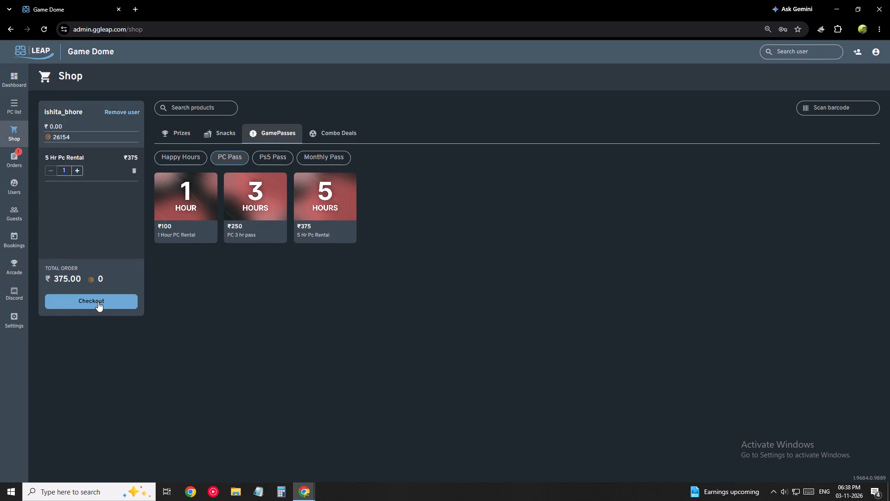
pyautogui.click(98, 302)
pyautogui.click(214, 229)
pyautogui.click(223, 359)
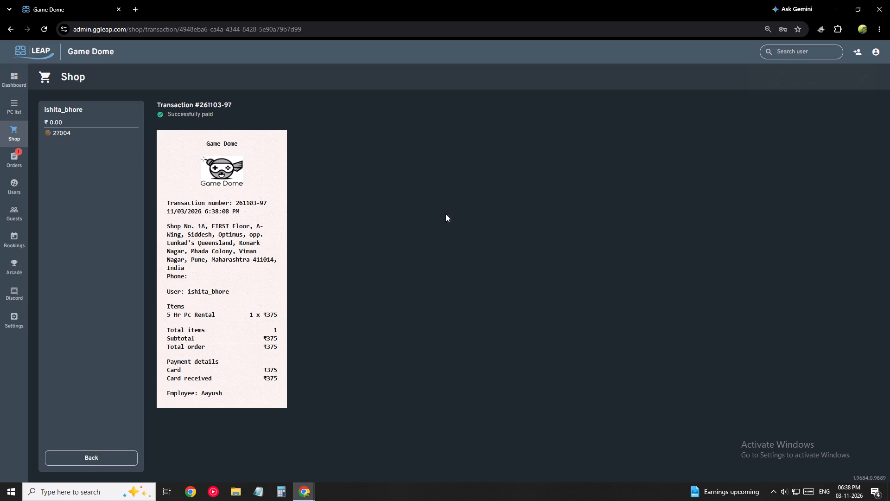
# Find the user teddy and complete a Quicksell order of one WATER-500ml for ₹10.
pyautogui.click(805, 50)
pyautogui.write('teddy')
pyautogui.click(853, 75)
pyautogui.click(889, 83)
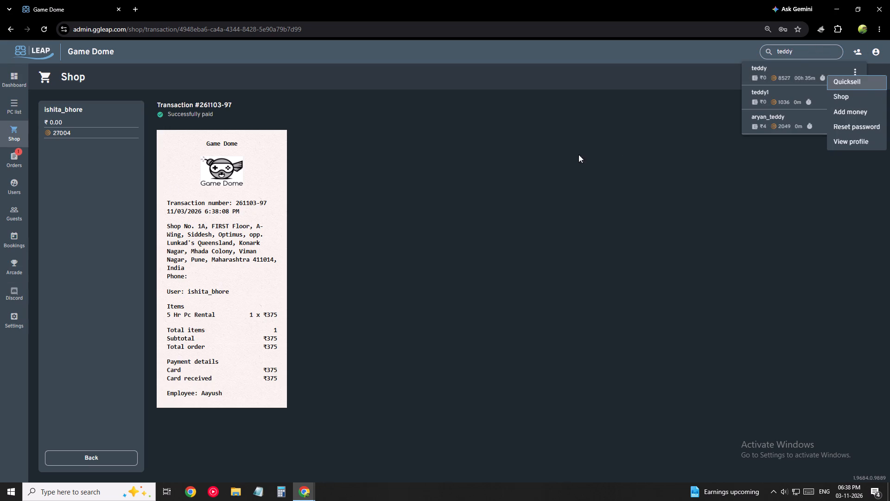
pyautogui.click(778, 47)
pyautogui.press('t')
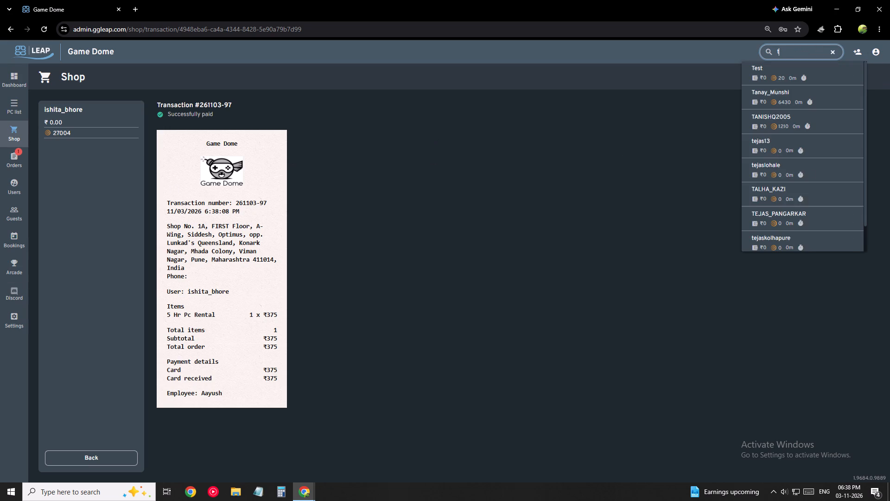
pyautogui.write('edd')
pyautogui.press('y')
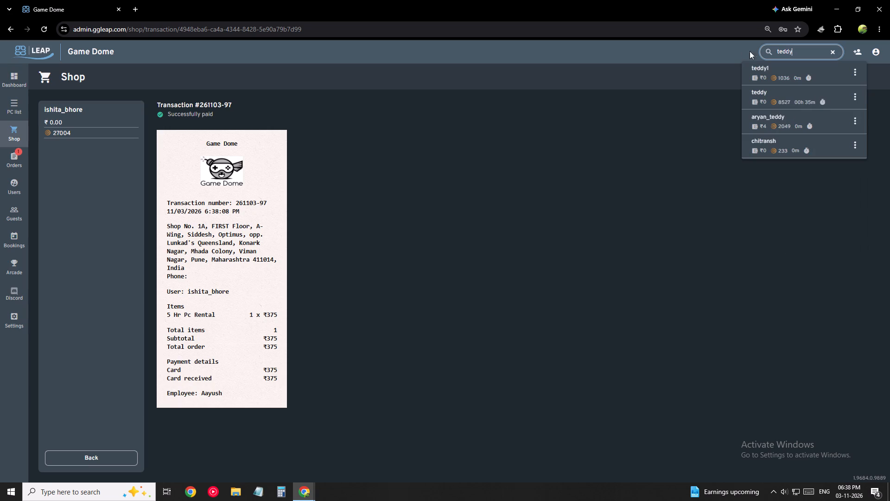
pyautogui.click(850, 69)
pyautogui.click(861, 74)
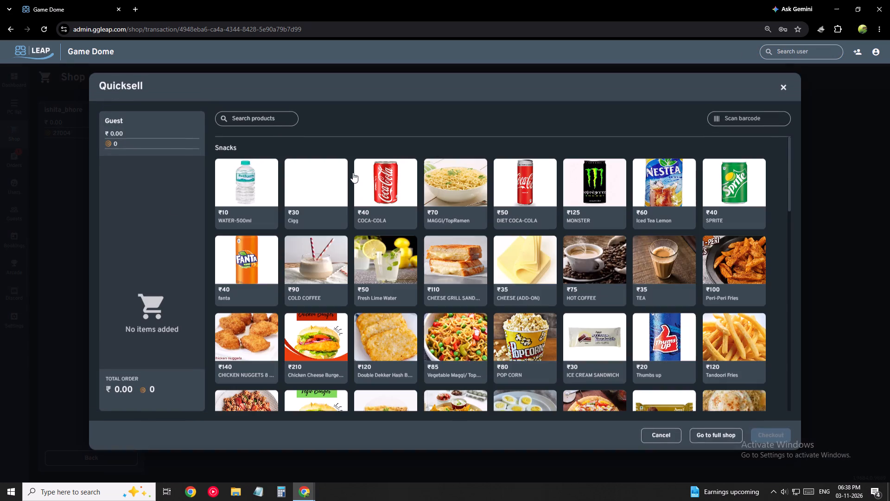
pyautogui.moveTo(241, 189); pyautogui.dragTo(155, 308)
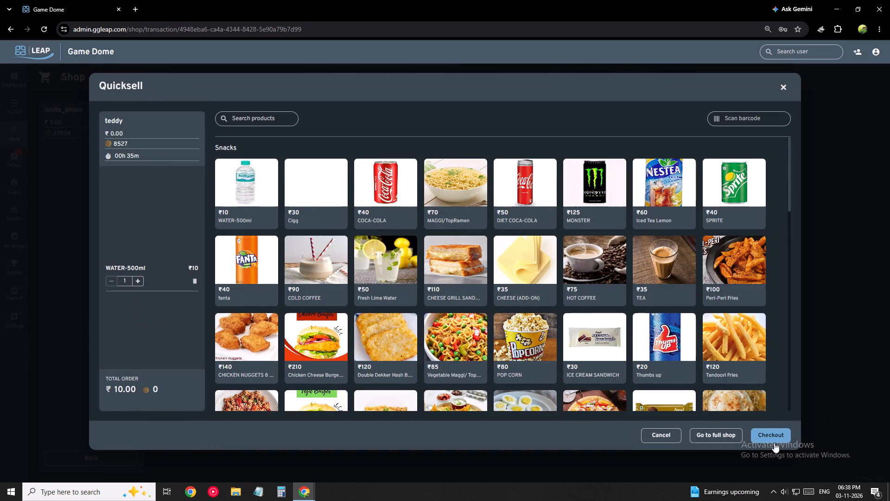
pyautogui.click(775, 443)
pyautogui.click(210, 215)
pyautogui.click(216, 256)
pyautogui.click(216, 248)
pyautogui.click(218, 377)
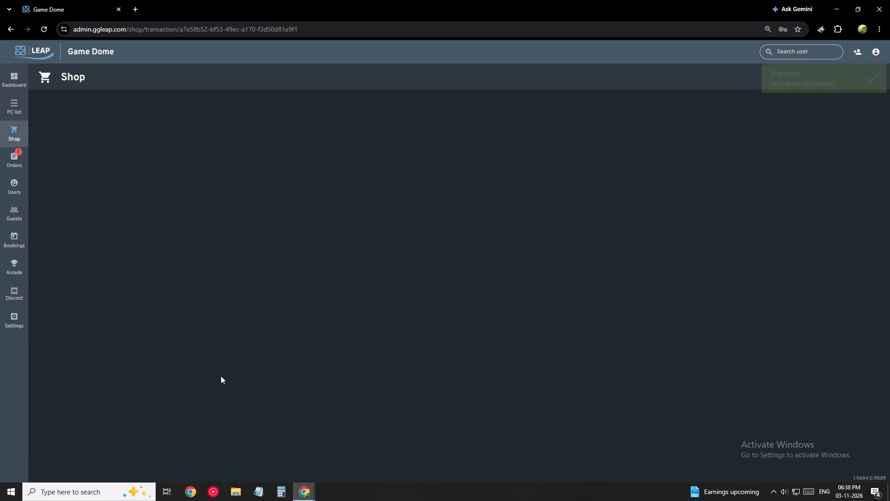
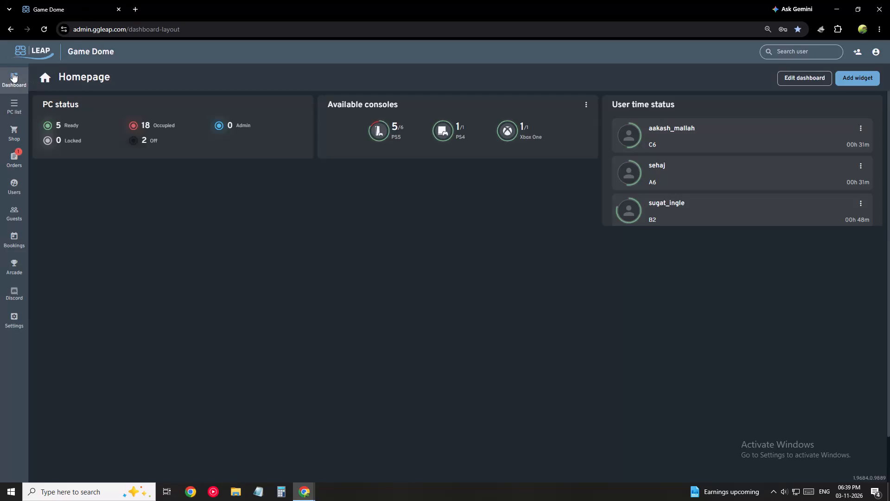
# Open the PC list and log out the user on the console Ps 5 B slim.
pyautogui.click(5, 104)
pyautogui.scroll(-7, 289, 340)
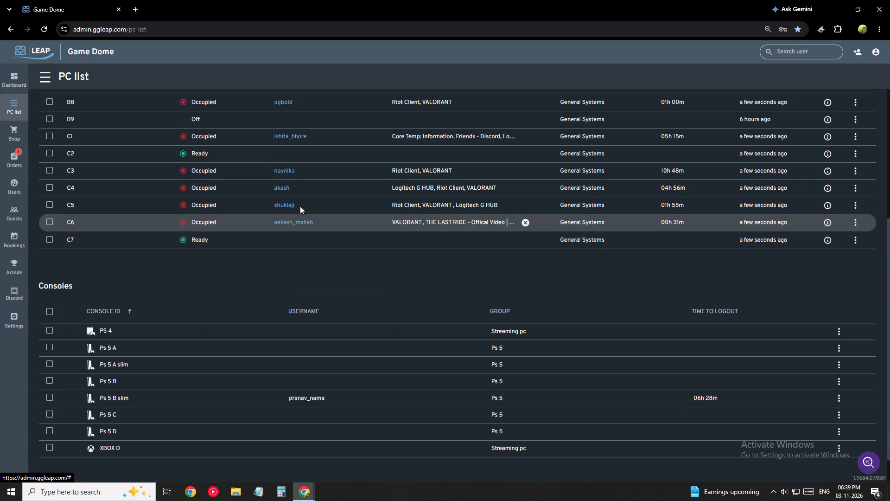
pyautogui.scroll(3, 246, 212)
pyautogui.scroll(-3, 400, 361)
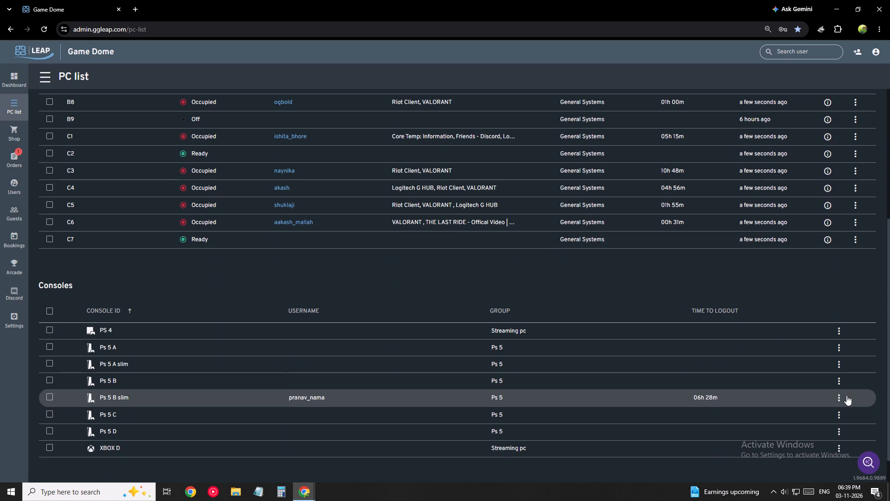
pyautogui.scroll(3, 234, 267)
pyautogui.scroll(2, 337, 284)
pyautogui.scroll(1, 266, 175)
pyautogui.scroll(-1, 266, 175)
pyautogui.scroll(1, 266, 175)
pyautogui.scroll(-2, 388, 268)
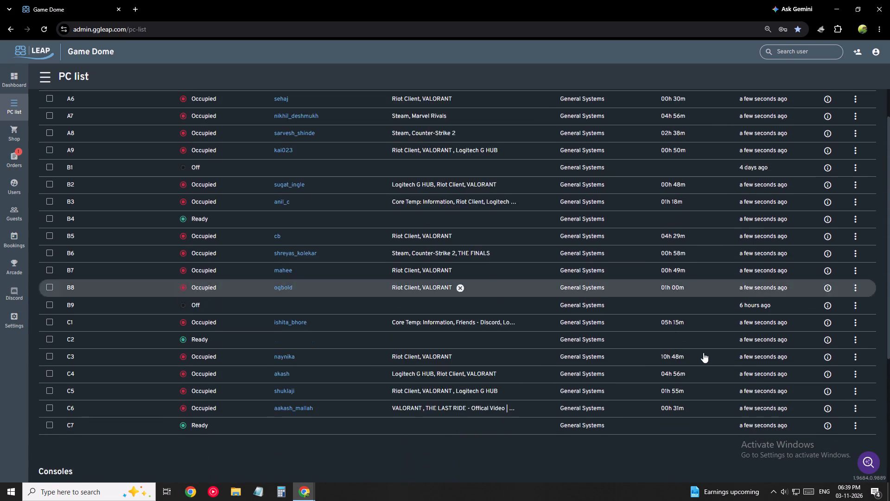
pyautogui.scroll(-3, 703, 353)
pyautogui.click(833, 444)
pyautogui.click(830, 387)
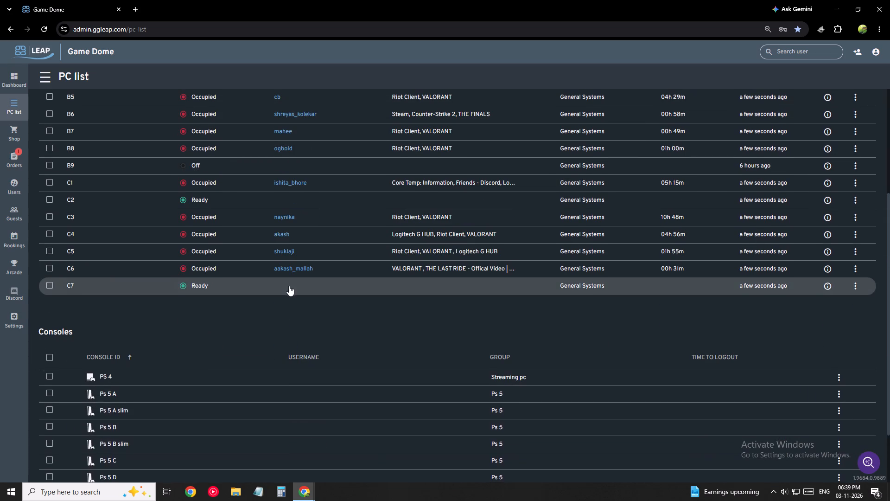
# Search the users for "yuvraj" and open the full shop with the user yuvraj as the buyer.
pyautogui.scroll(2, 289, 285)
pyautogui.scroll(1, 284, 229)
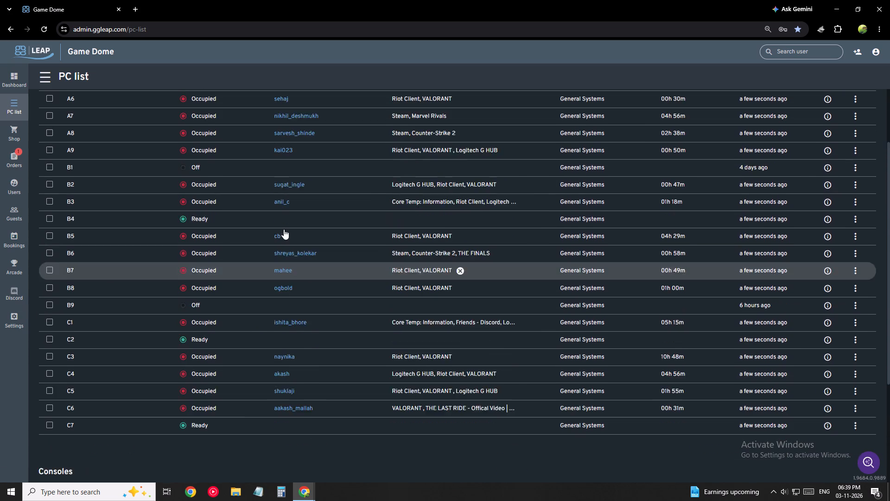
pyautogui.scroll(2, 284, 229)
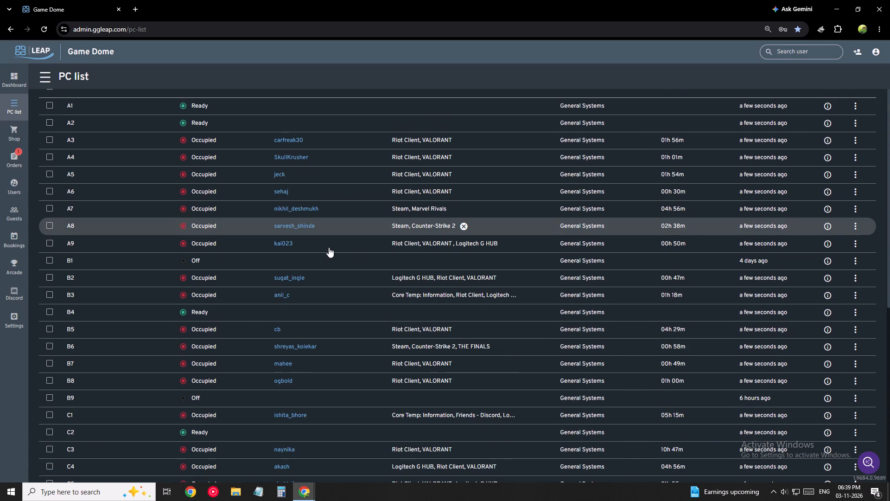
pyautogui.scroll(-1, 275, 355)
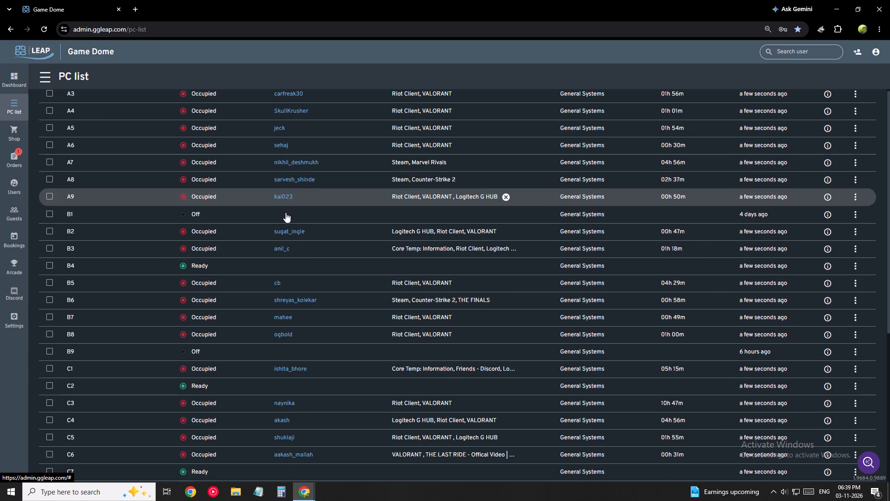
pyautogui.click(806, 56)
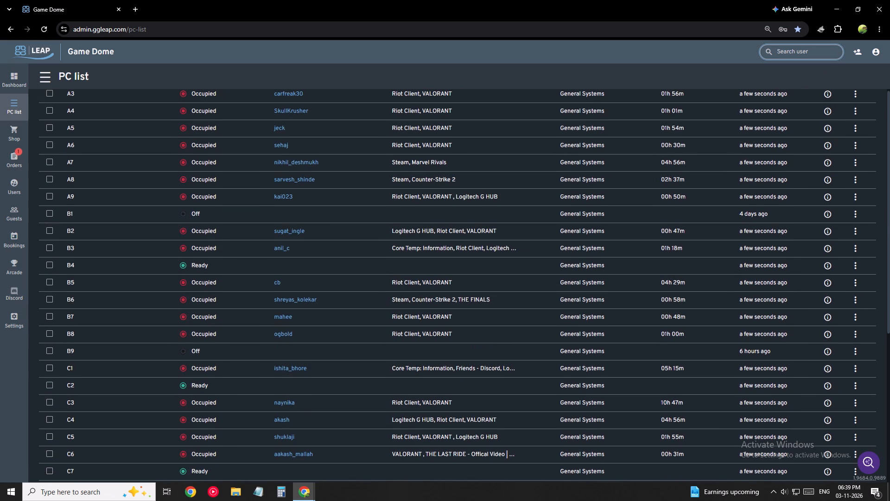
pyautogui.write('yuvrsj')
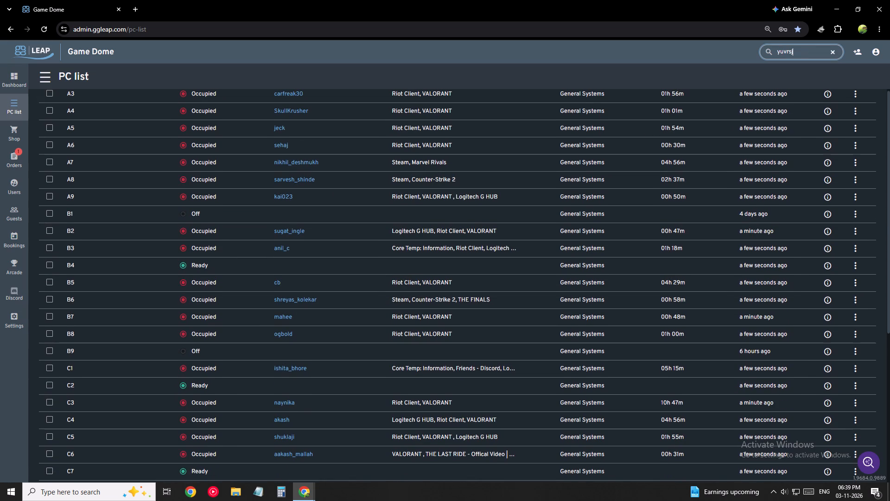
pyautogui.press('BackSpace')
pyautogui.press('BackSpace')
pyautogui.write('ak')
pyautogui.press('BackSpace')
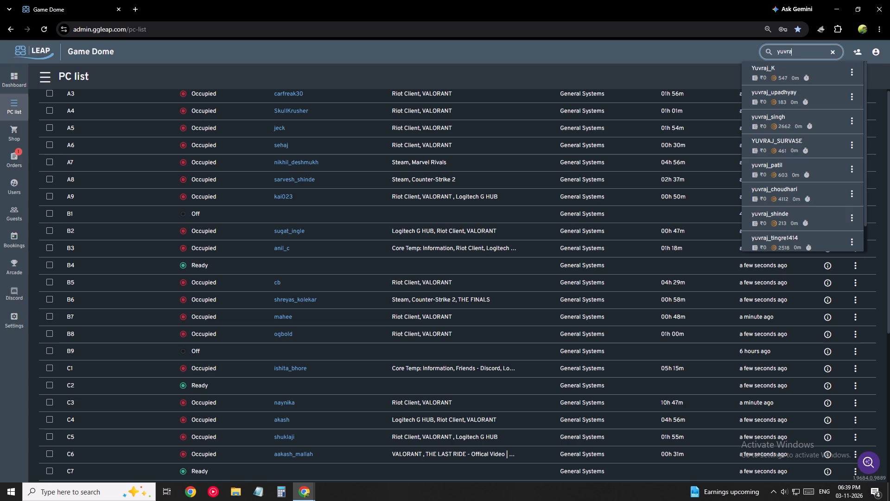
pyautogui.press('j')
pyautogui.click(852, 72)
pyautogui.click(858, 75)
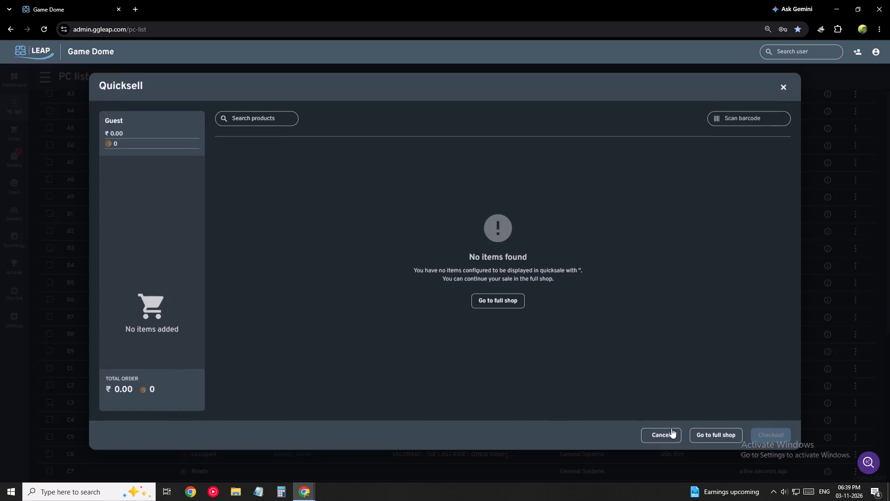
pyautogui.click(722, 441)
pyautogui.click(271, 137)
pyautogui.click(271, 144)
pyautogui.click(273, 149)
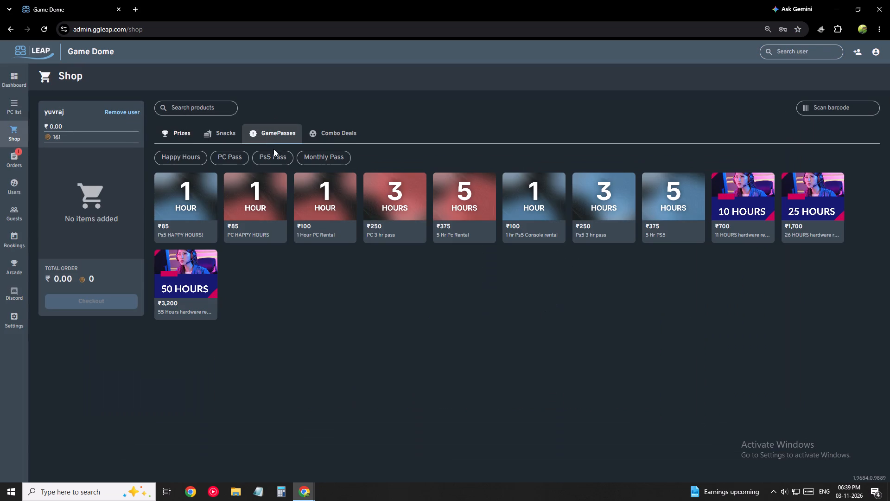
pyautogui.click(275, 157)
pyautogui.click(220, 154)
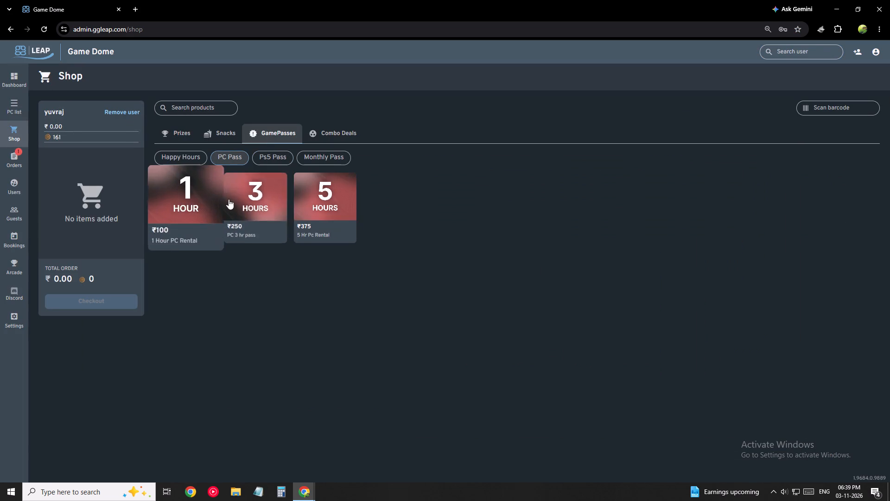
# Sell one WATER-500ml for ₹10 from the snack drinks to yuvraj, charged to credit card.
pyautogui.click(228, 136)
pyautogui.click(267, 160)
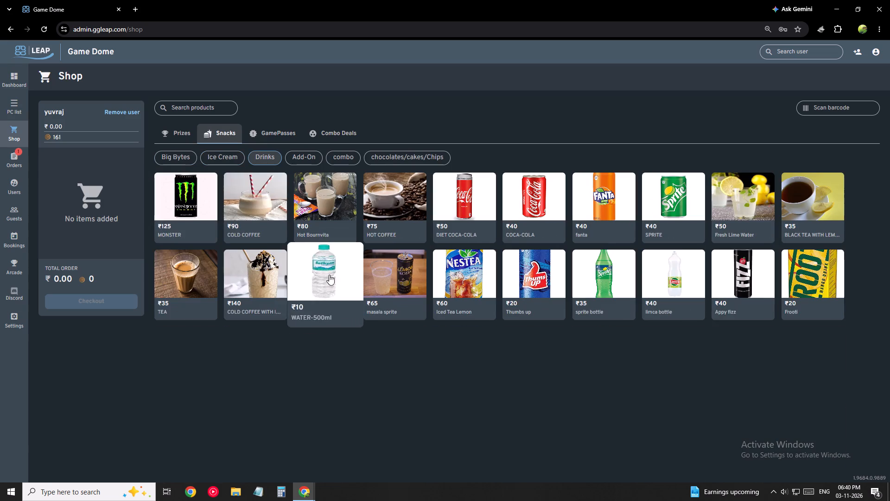
pyautogui.moveTo(322, 293); pyautogui.dragTo(96, 220)
pyautogui.click(103, 298)
pyautogui.click(227, 219)
pyautogui.click(226, 236)
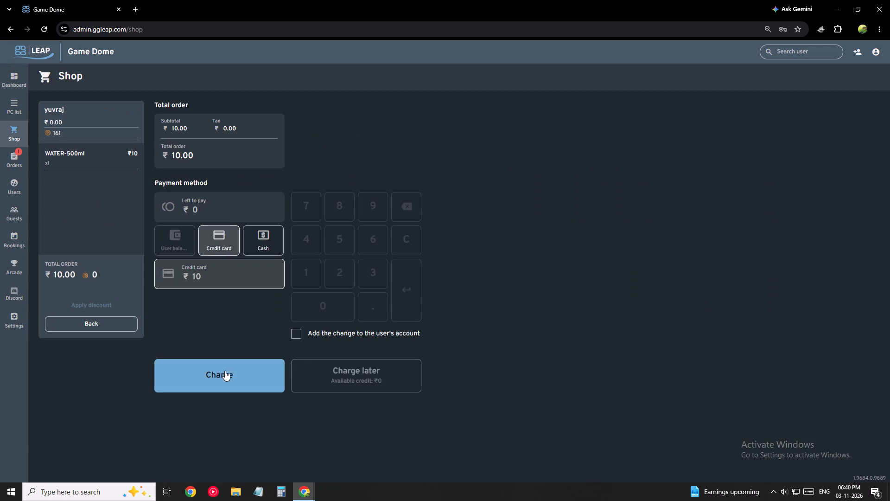
pyautogui.click(225, 372)
pyautogui.hotkey('alt', 'Tab')
pyautogui.click(660, 360)
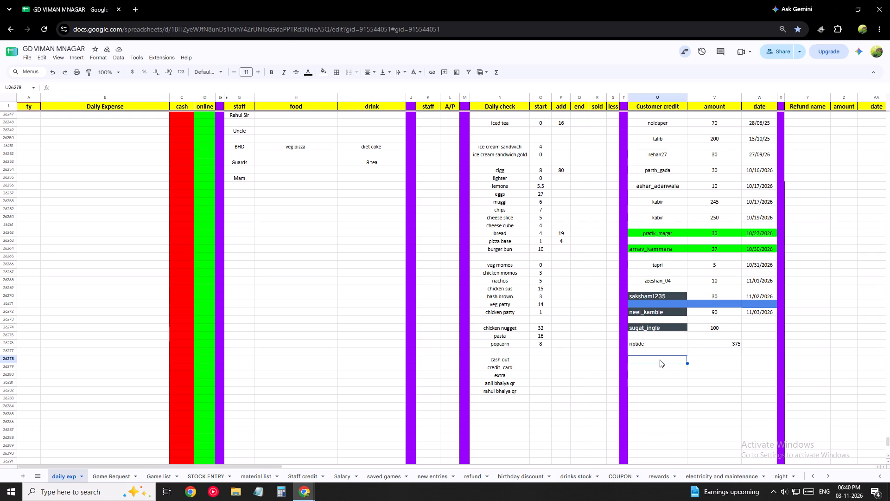
pyautogui.write('yuvraj07')
pyautogui.press('Return')
pyautogui.press('Right')
pyautogui.press('Up')
pyautogui.write('10')
pyautogui.press('Return')
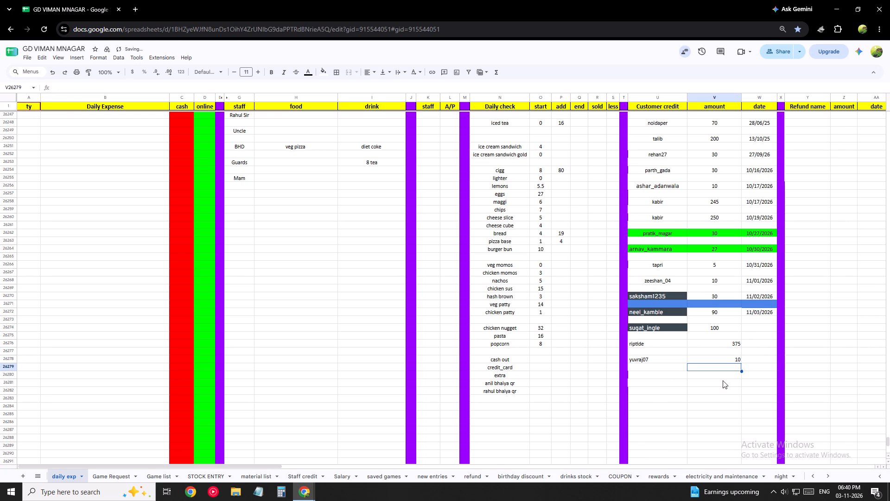
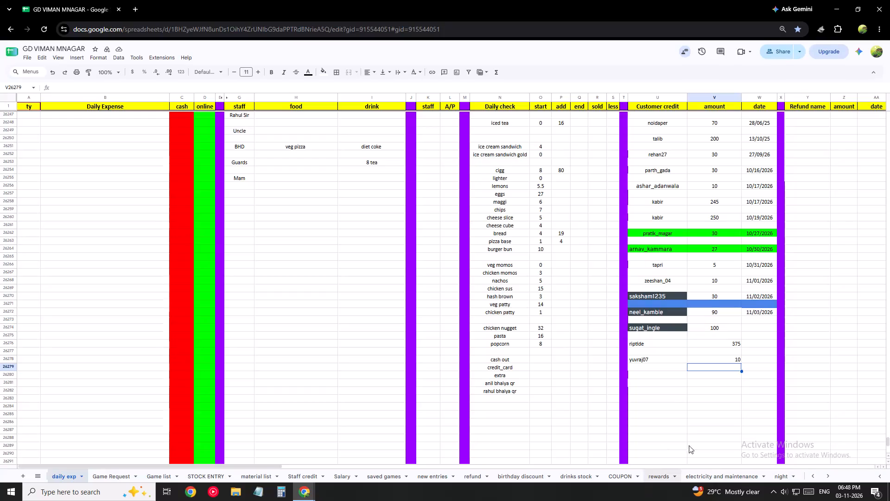
pyautogui.moveTo(719, 413); pyautogui.dragTo(715, 334)
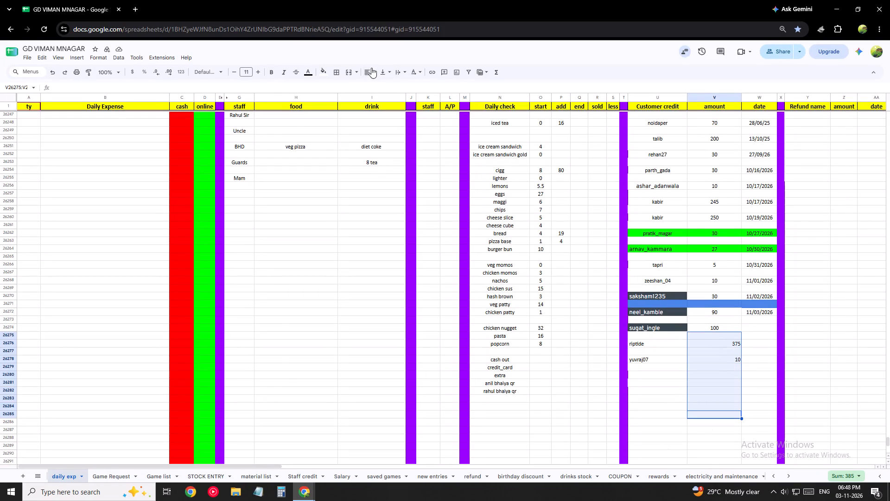
pyautogui.click(366, 71)
pyautogui.click(379, 83)
pyautogui.click(773, 358)
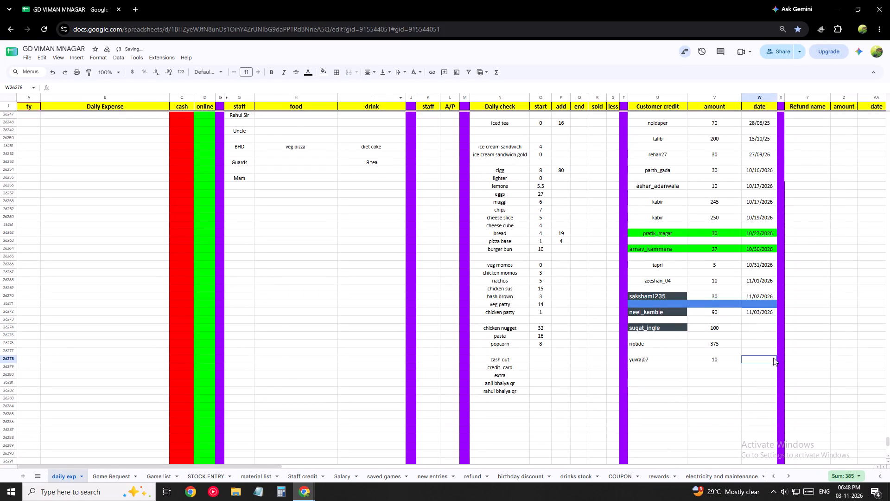
pyautogui.click(760, 316)
pyautogui.click(758, 327)
pyautogui.moveTo(755, 405); pyautogui.dragTo(763, 327)
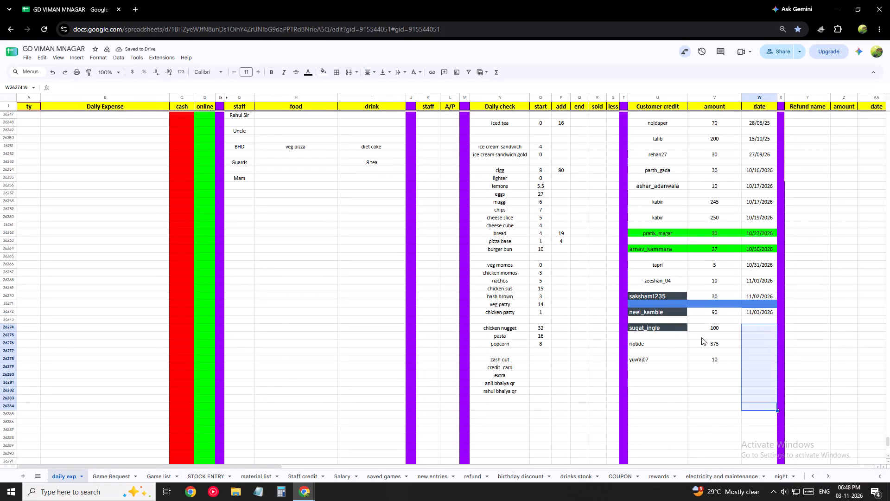
pyautogui.click(748, 306)
pyautogui.click(754, 310)
pyautogui.hotkey('ctrl', 'c')
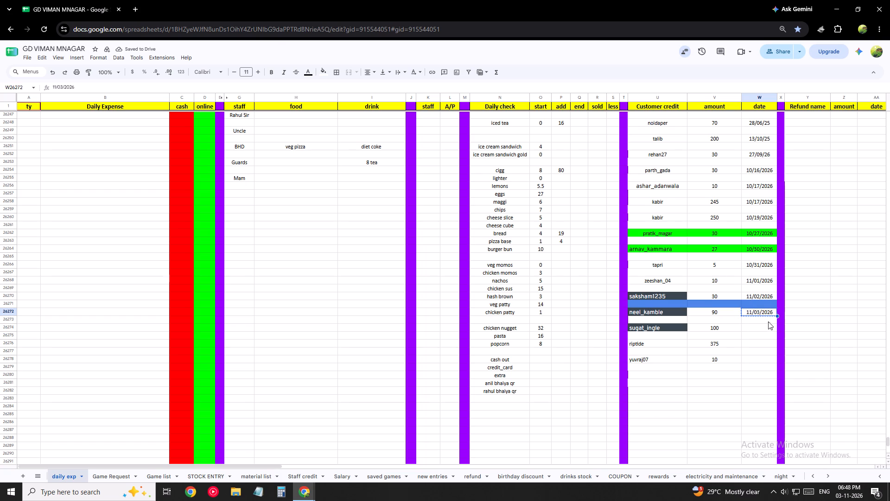
pyautogui.click(756, 326)
pyautogui.hotkey('ctrl', 'v')
pyautogui.click(757, 344)
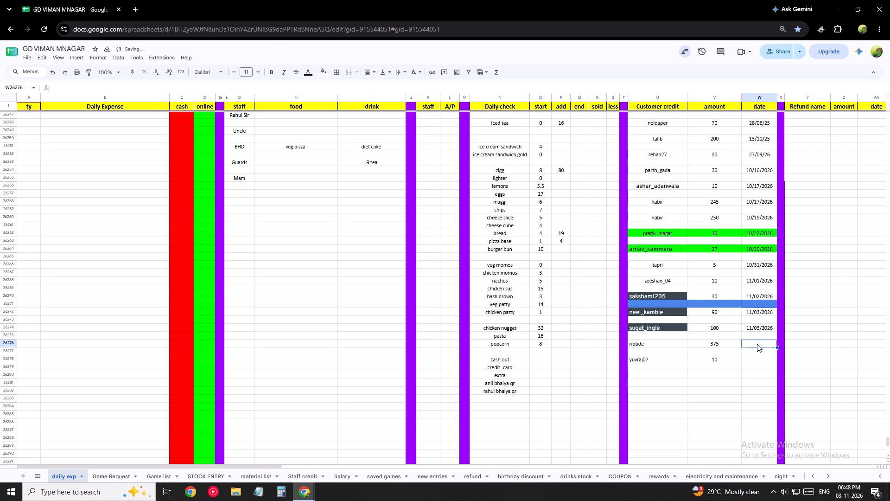
pyautogui.hotkey('ctrl', 'v')
pyautogui.click(758, 358)
pyautogui.hotkey('ctrl', 'v')
pyautogui.click(659, 365)
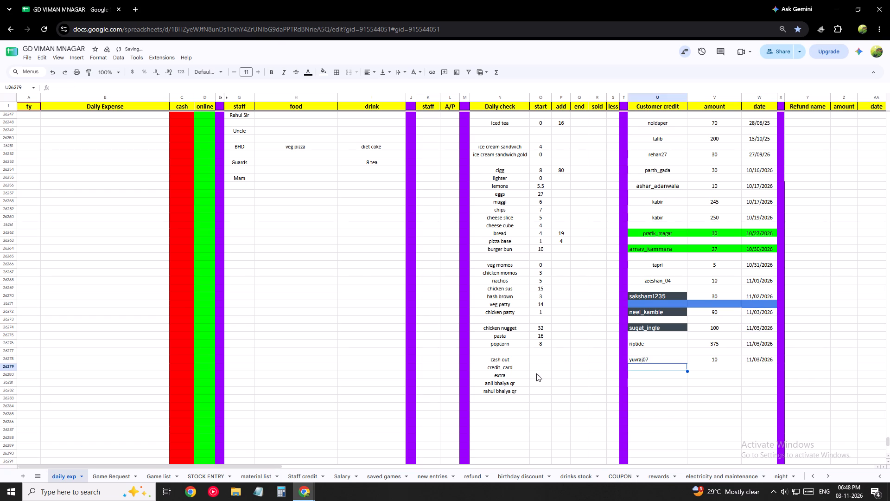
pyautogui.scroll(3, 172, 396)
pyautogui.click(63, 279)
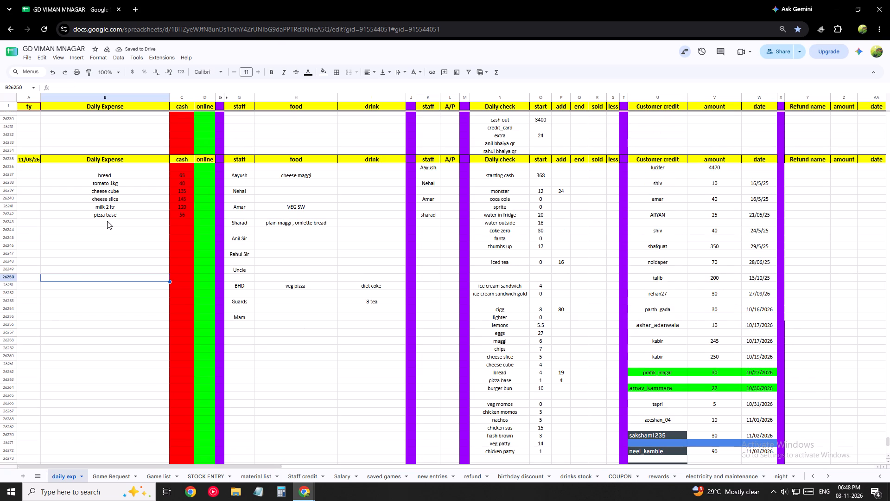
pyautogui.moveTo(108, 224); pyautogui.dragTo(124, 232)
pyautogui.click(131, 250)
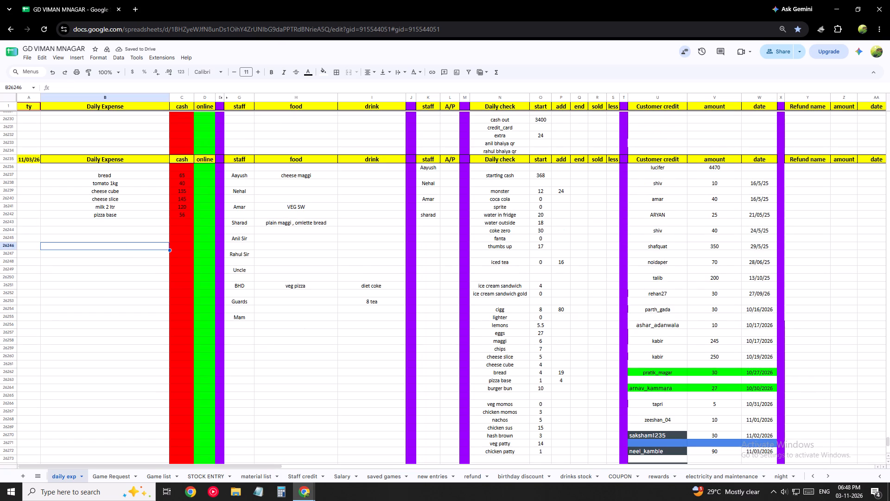
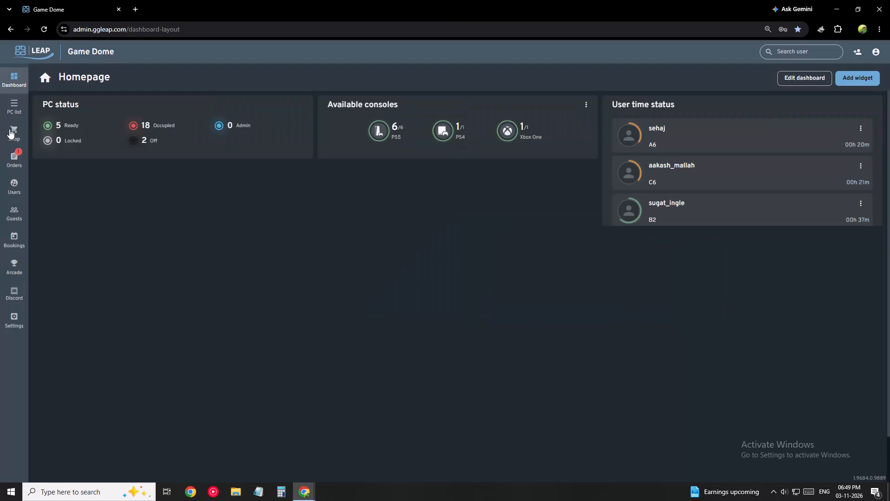
# Examine the PC list for each computer's status, logged-in user, running applications and time to logout.
pyautogui.click(2, 114)
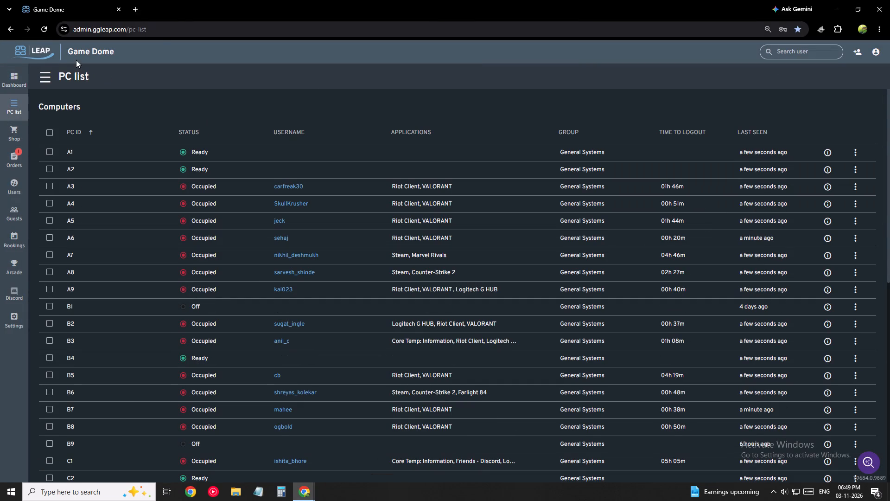
pyautogui.click(0, 71)
pyautogui.click(23, 108)
pyautogui.scroll(-3, 280, 215)
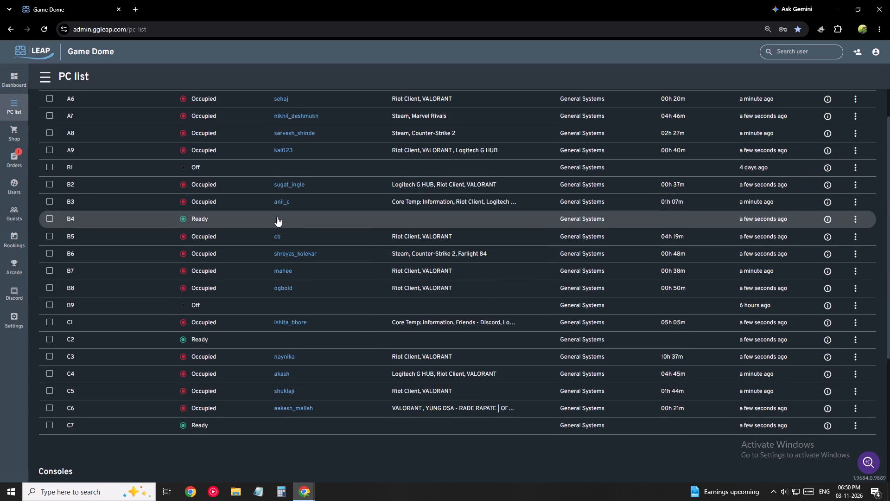
pyautogui.scroll(-1, 246, 225)
pyautogui.scroll(1, 245, 226)
pyautogui.scroll(-6, 244, 228)
# Check the pay-after-logout orders and review the order history for recent customer purchases.
pyautogui.click(19, 160)
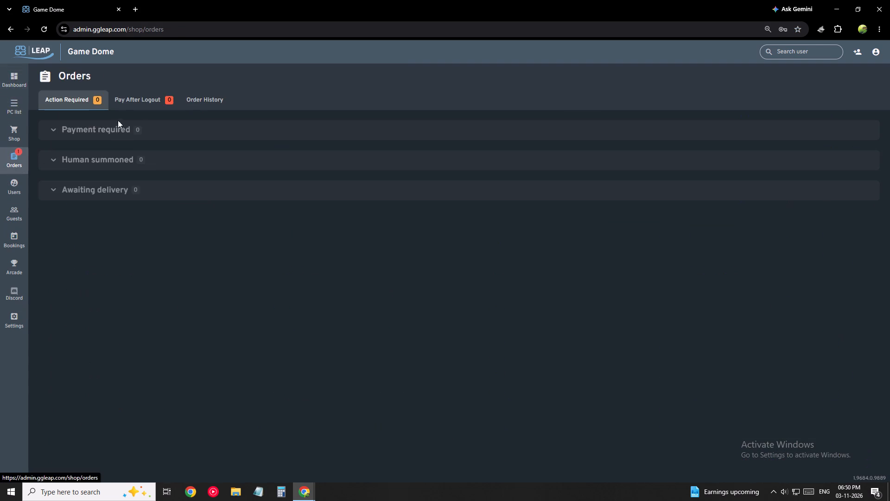
pyautogui.click(139, 105)
pyautogui.click(193, 99)
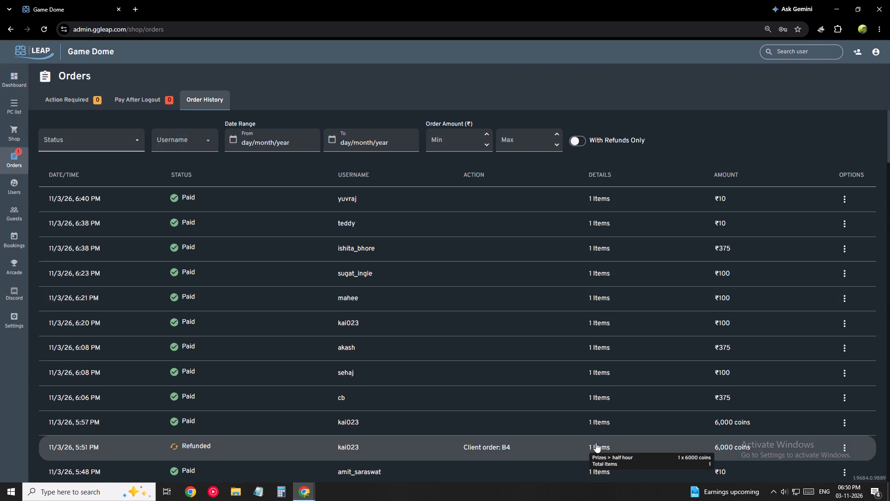
pyautogui.scroll(-2, 315, 413)
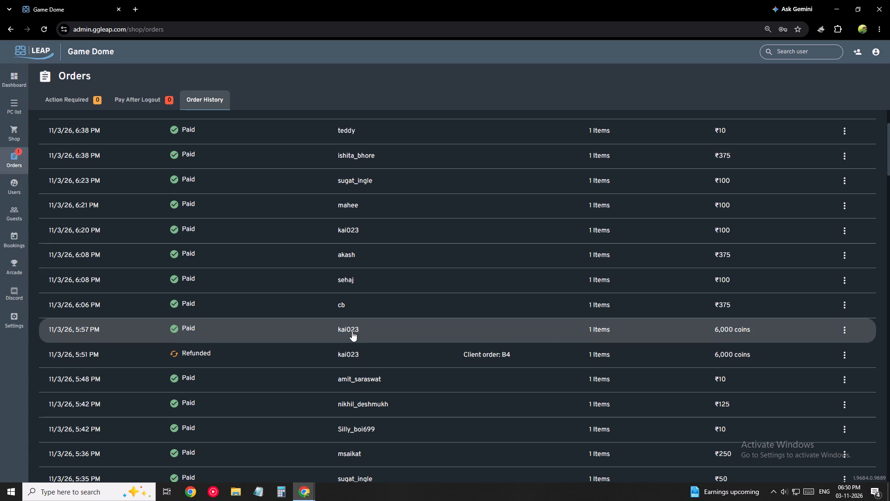
# Review the PC list again down through the Consoles section for users and time to logout.
pyautogui.click(0, 102)
pyautogui.scroll(-6, 224, 351)
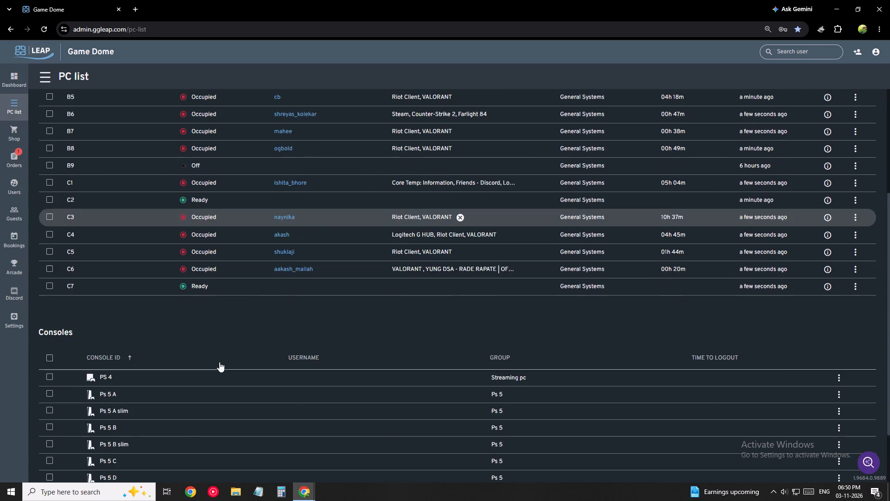
pyautogui.scroll(-3, 294, 342)
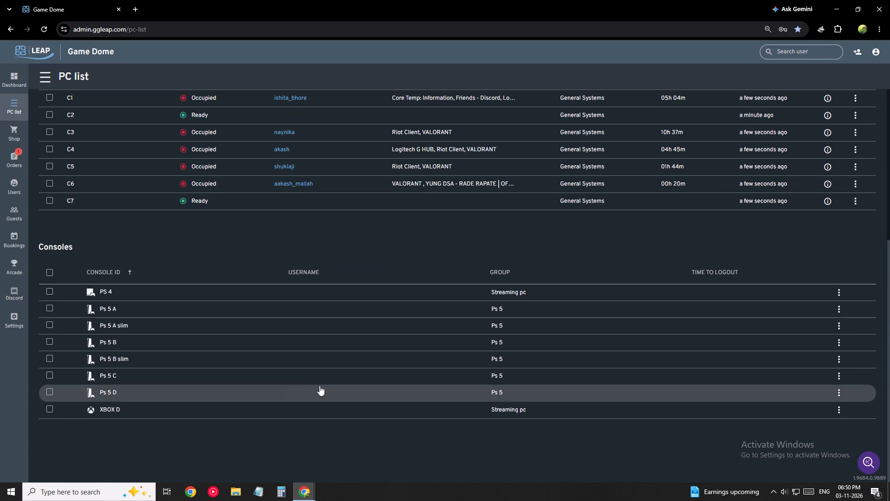
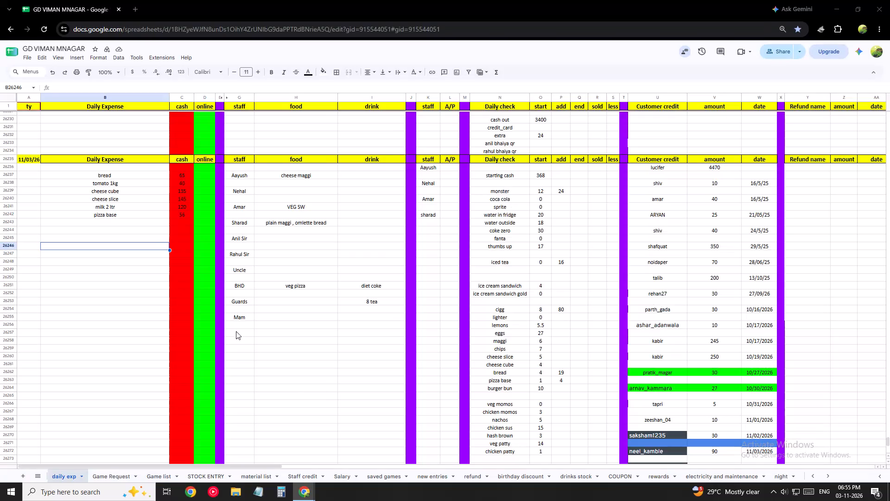
# Log veg momos as the food for Uncle in the 11/03/26 staff section of the daily expense sheet, and return to Game Dome.
pyautogui.click(289, 269)
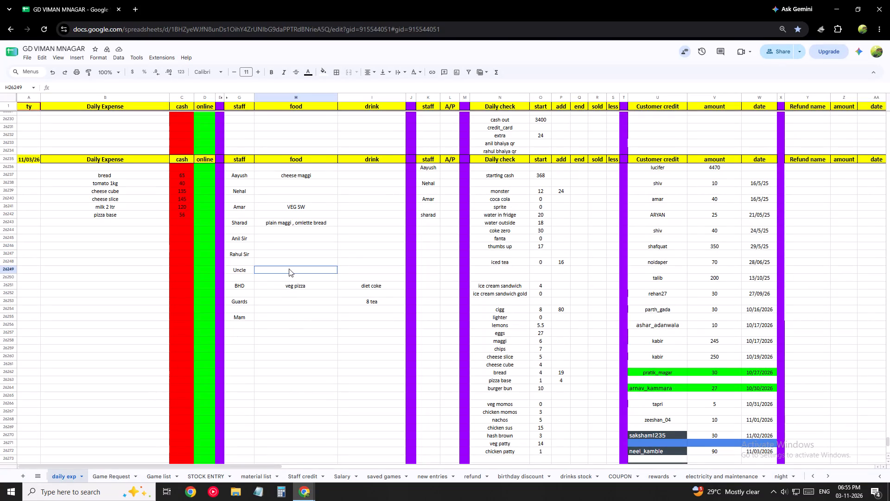
pyautogui.write('veg momos')
pyautogui.press('Return')
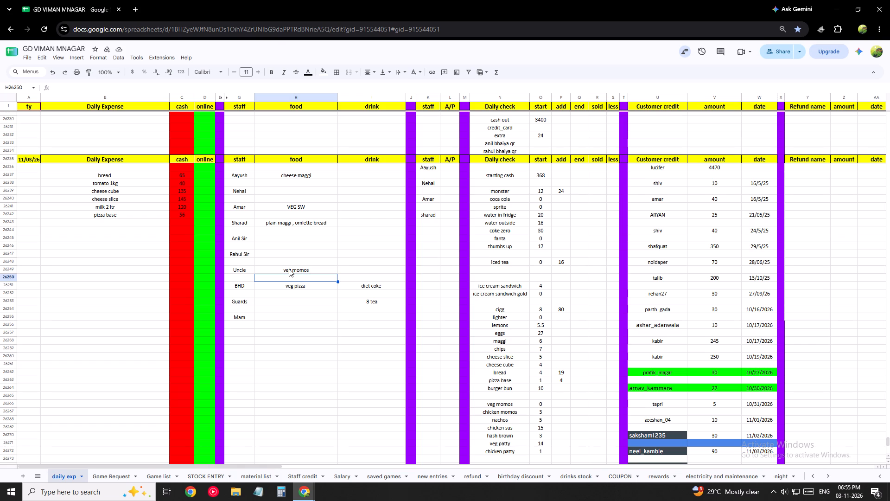
pyautogui.hotkey('alt', 'Tab')
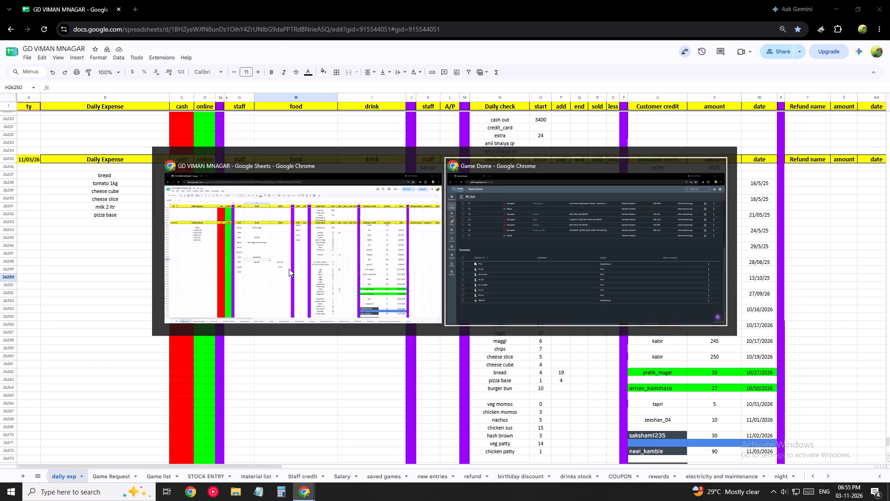
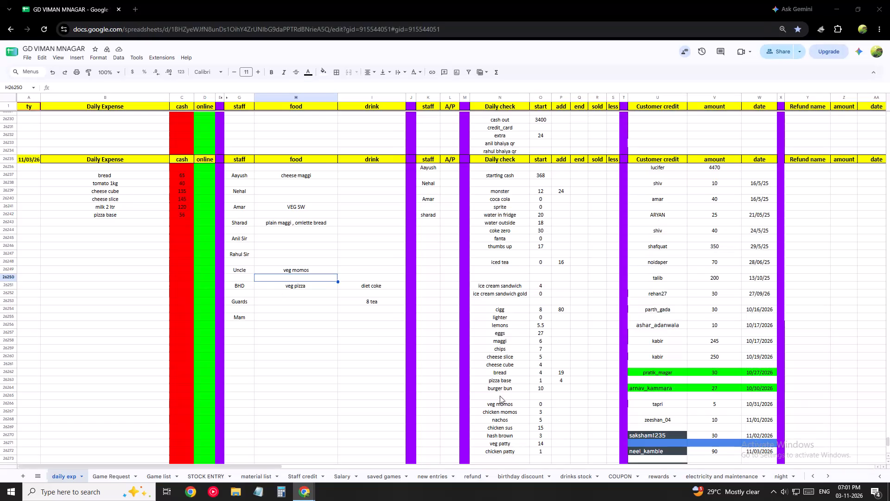
# Look through the stock rows of the 11/03/26 daily check, from drinks down to the snack and cash entries.
pyautogui.scroll(-2, 668, 473)
pyautogui.scroll(-3, 565, 407)
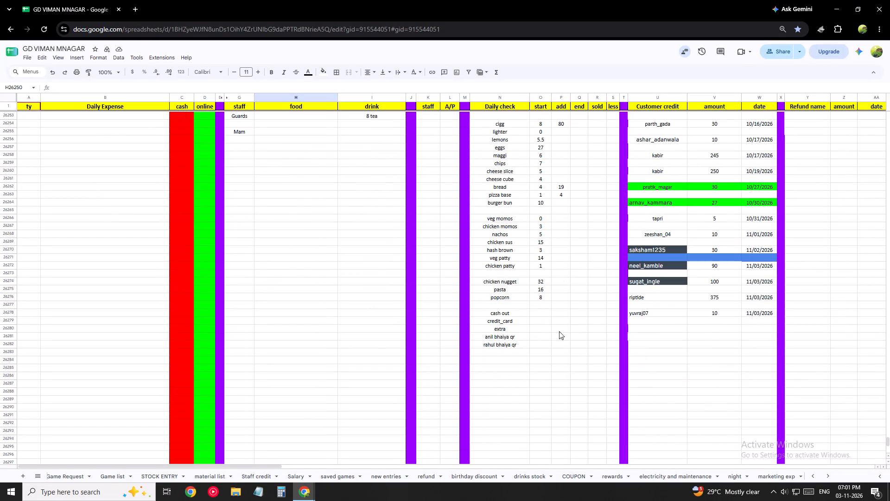
pyautogui.click(566, 270)
pyautogui.click(561, 249)
pyautogui.click(555, 257)
pyautogui.click(558, 281)
pyautogui.click(564, 308)
pyautogui.click(559, 327)
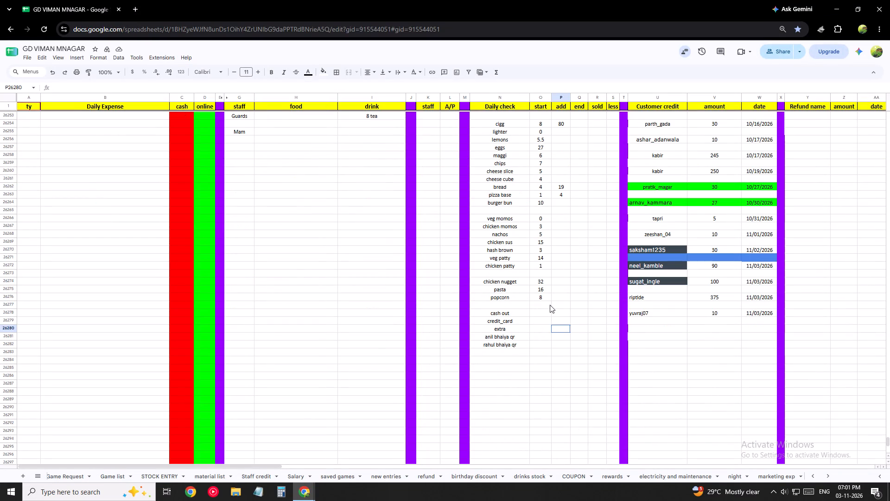
pyautogui.scroll(2, 548, 304)
pyautogui.click(568, 230)
pyautogui.click(569, 283)
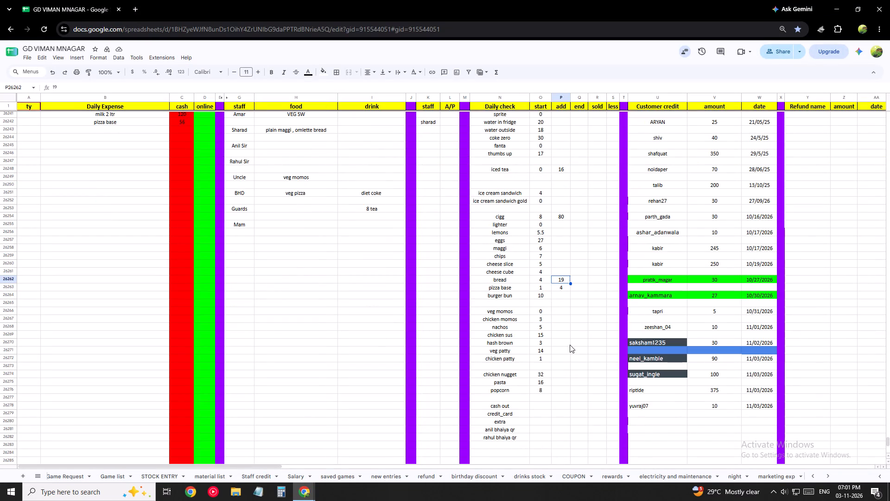
pyautogui.click(560, 368)
pyautogui.click(553, 406)
pyautogui.click(575, 340)
pyautogui.scroll(2, 544, 398)
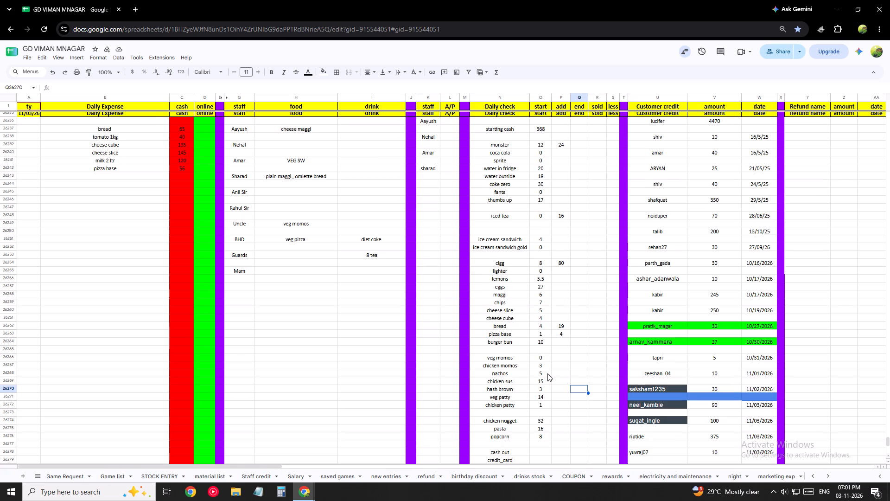
# Record 20 added and 14 at end for veg momos in the 11/03/26 daily check.
pyautogui.scroll(-3, 547, 388)
pyautogui.click(572, 266)
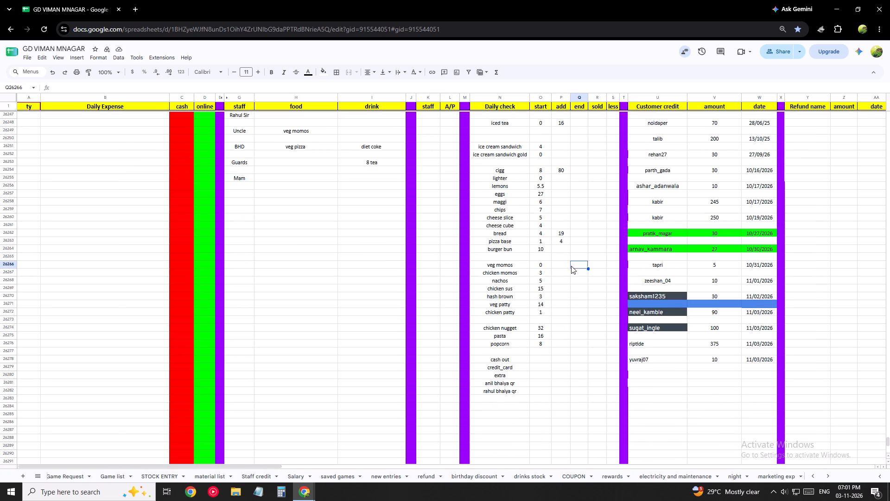
pyautogui.click(561, 269)
pyautogui.write('20')
pyautogui.press('Return')
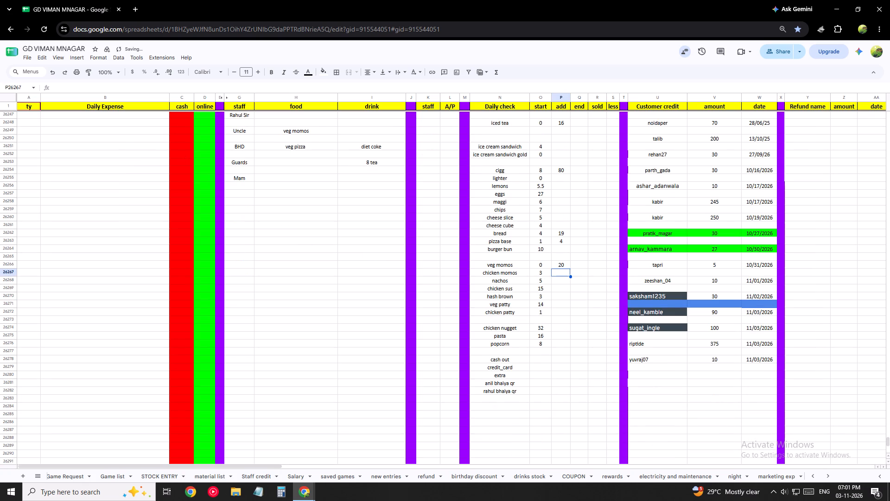
pyautogui.press('Right')
pyautogui.press('Up')
pyautogui.write('14')
pyautogui.press('Return')
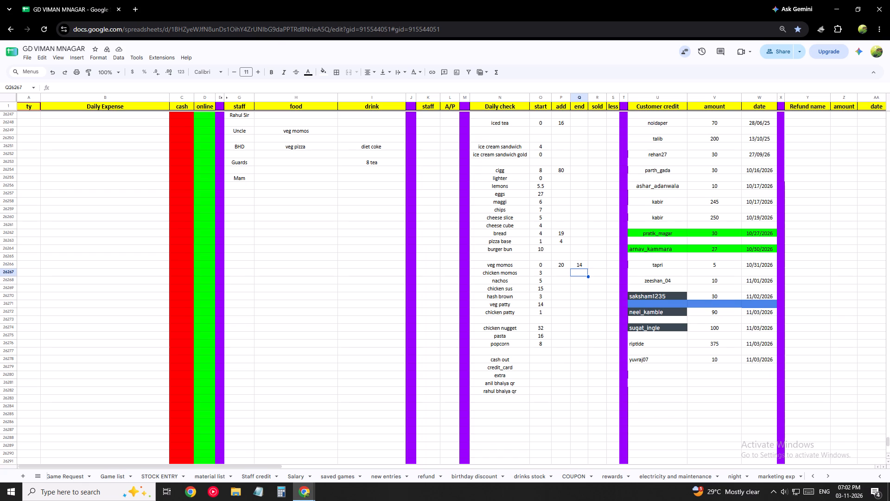
# Switch to the Game Dome PC list and restart PC B4.
pyautogui.click(315, 491)
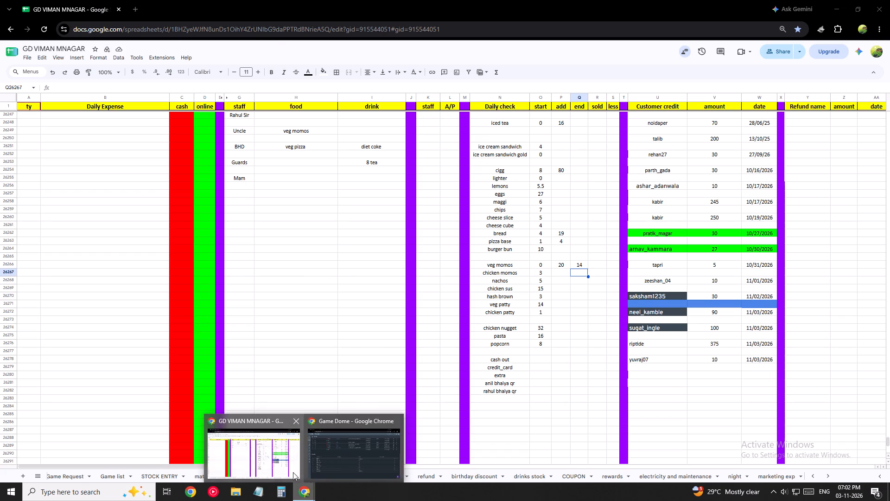
pyautogui.click(324, 462)
pyautogui.scroll(1, 223, 304)
pyautogui.scroll(-1, 223, 304)
pyautogui.scroll(2, 223, 304)
pyautogui.scroll(1, 260, 298)
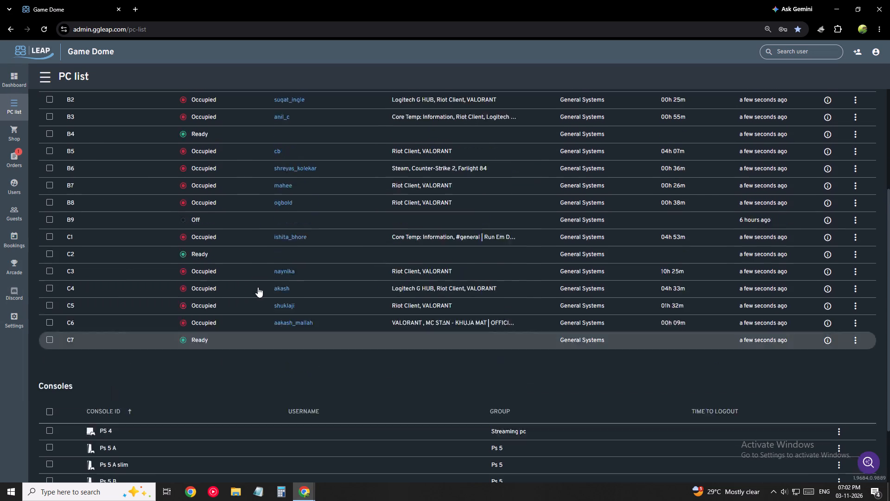
pyautogui.scroll(5, 258, 287)
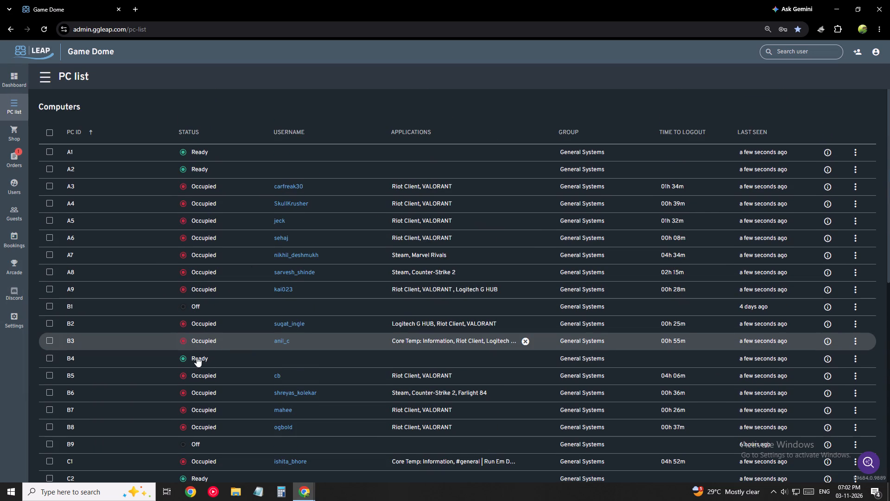
pyautogui.click(196, 357)
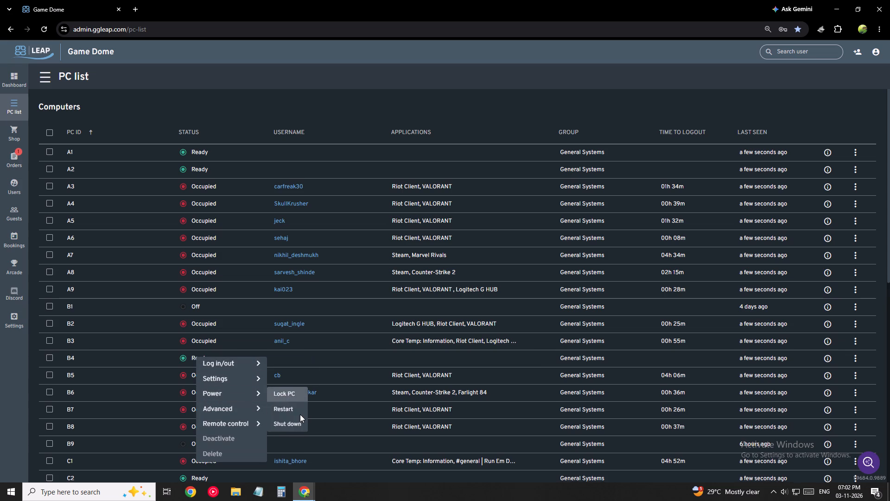
pyautogui.click(300, 414)
pyautogui.click(490, 282)
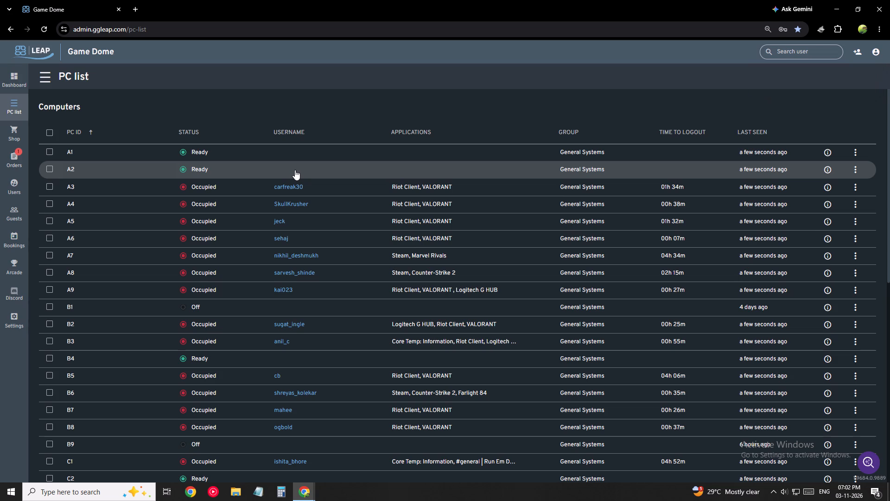
pyautogui.click(814, 53)
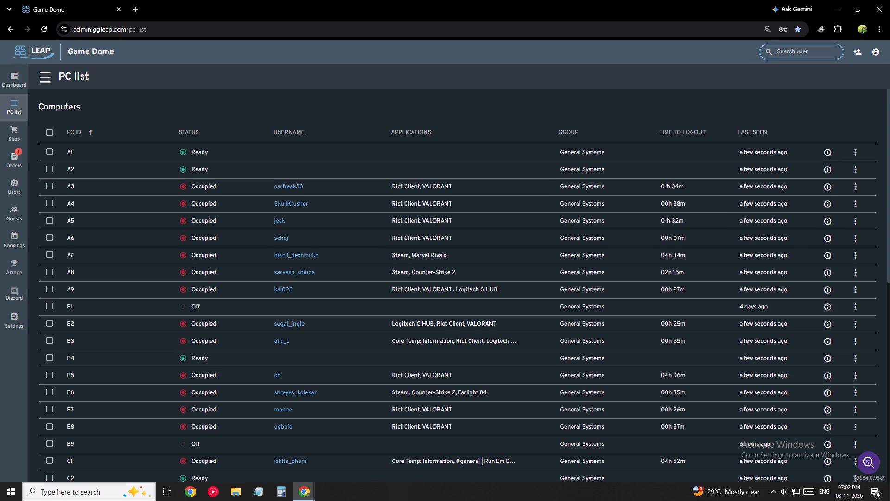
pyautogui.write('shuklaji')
pyautogui.click(858, 72)
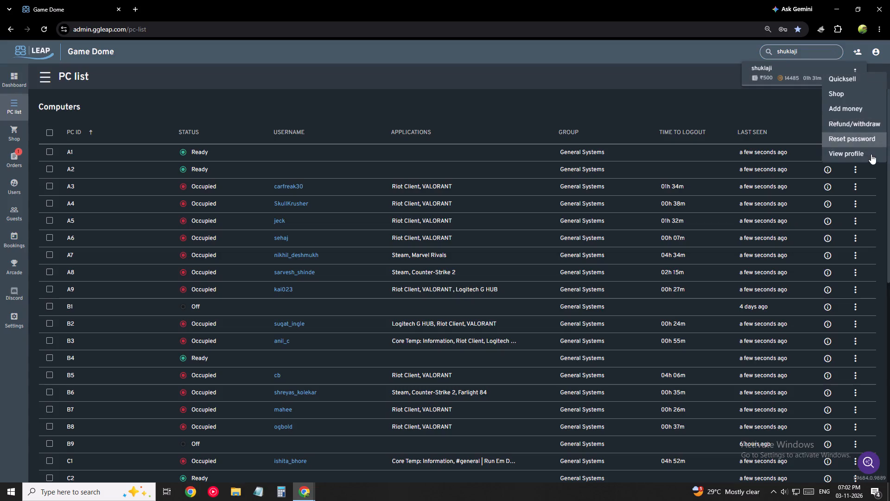
pyautogui.click(378, 137)
# Open the user details of the customer logged in on PC C6.
pyautogui.scroll(-3, 324, 336)
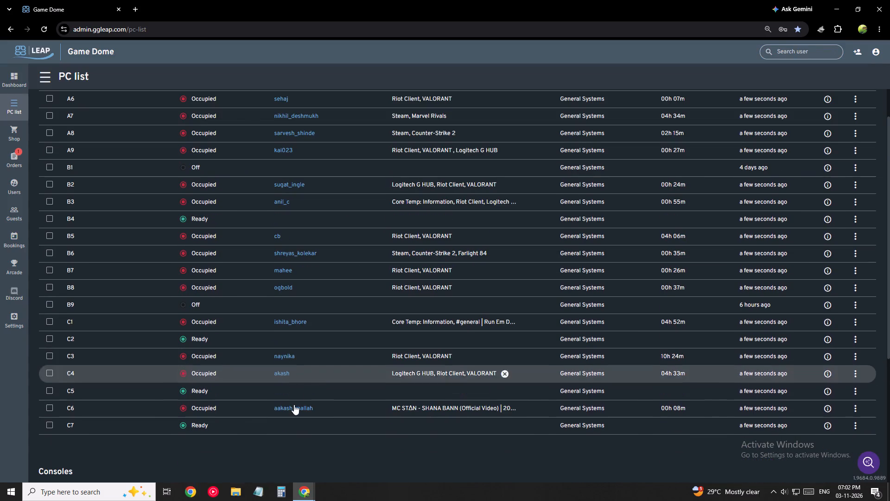
pyautogui.click(299, 408)
pyautogui.click(333, 380)
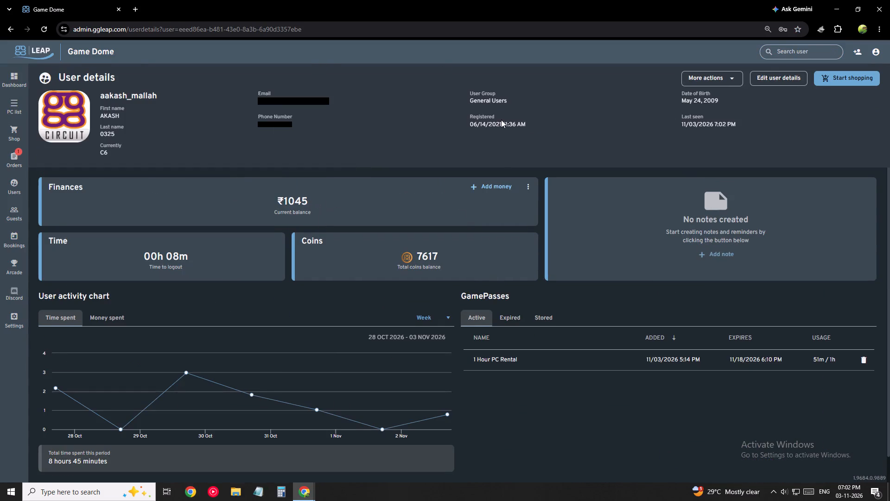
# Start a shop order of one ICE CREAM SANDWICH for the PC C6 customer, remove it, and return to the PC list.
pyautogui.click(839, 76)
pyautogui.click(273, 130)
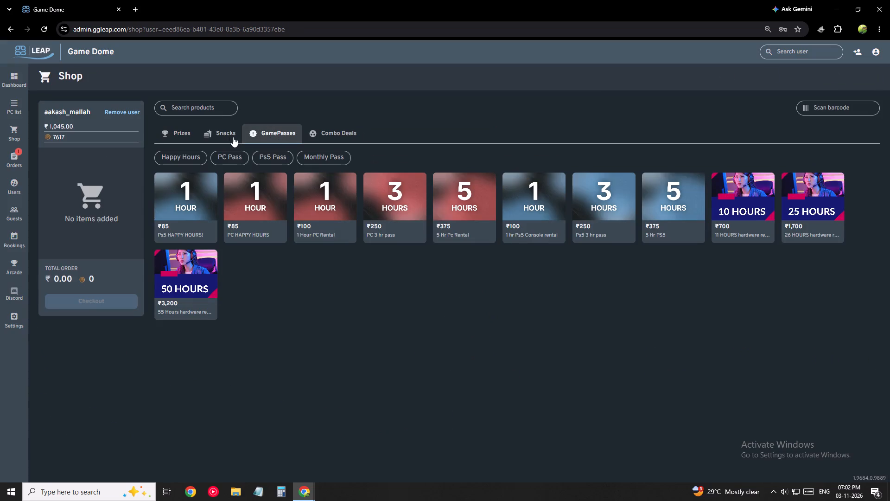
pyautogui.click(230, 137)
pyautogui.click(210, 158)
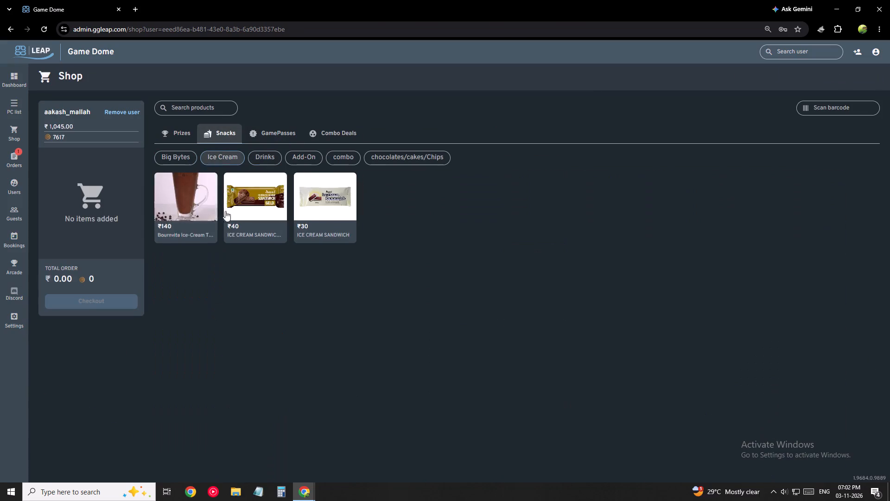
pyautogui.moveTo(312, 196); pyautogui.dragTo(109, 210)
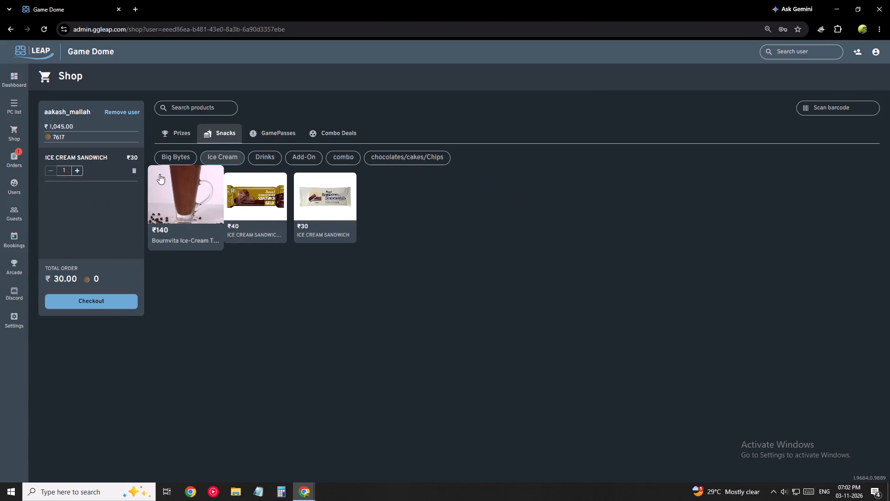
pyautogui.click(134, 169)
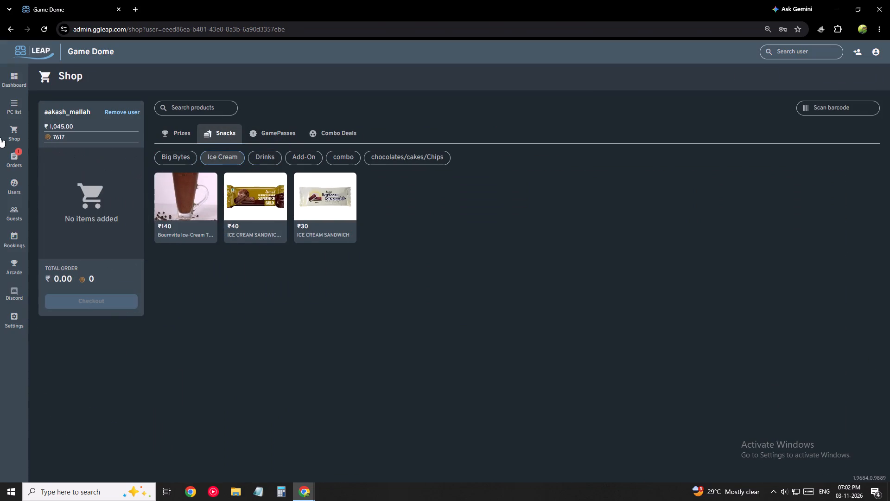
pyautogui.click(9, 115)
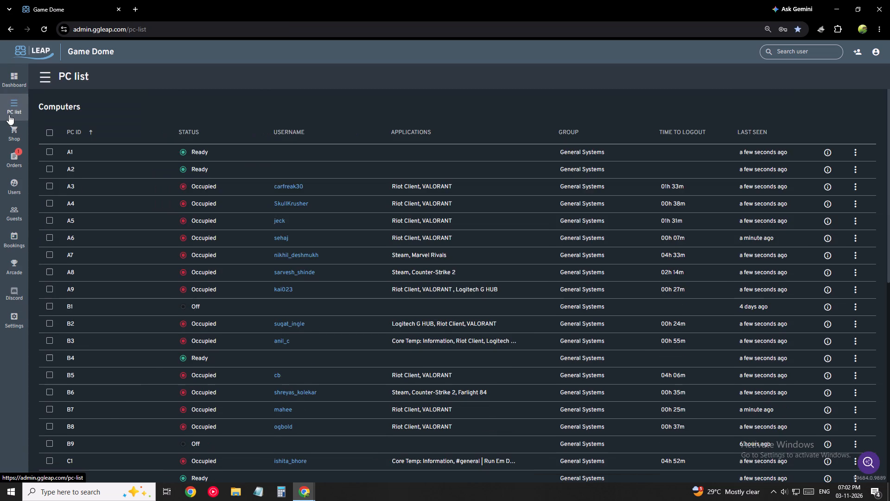
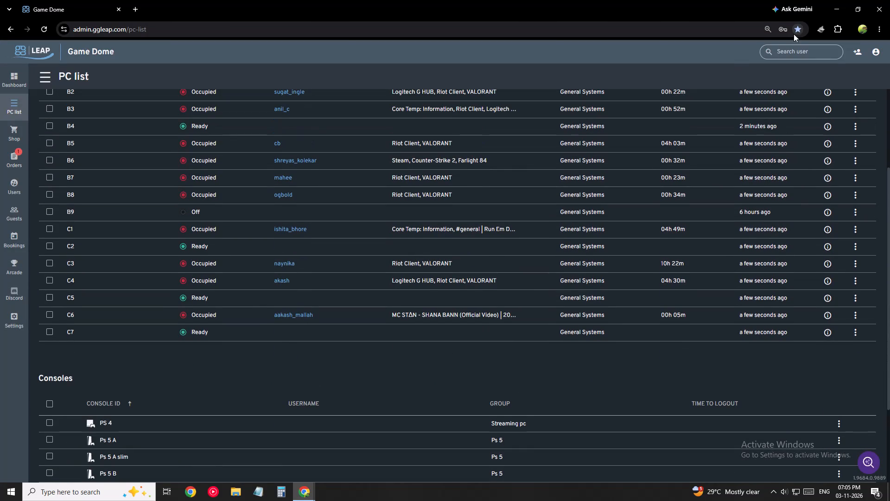
# Search users for "oka" and open the profile of the fifth matching account.
pyautogui.click(804, 45)
pyautogui.write('oka')
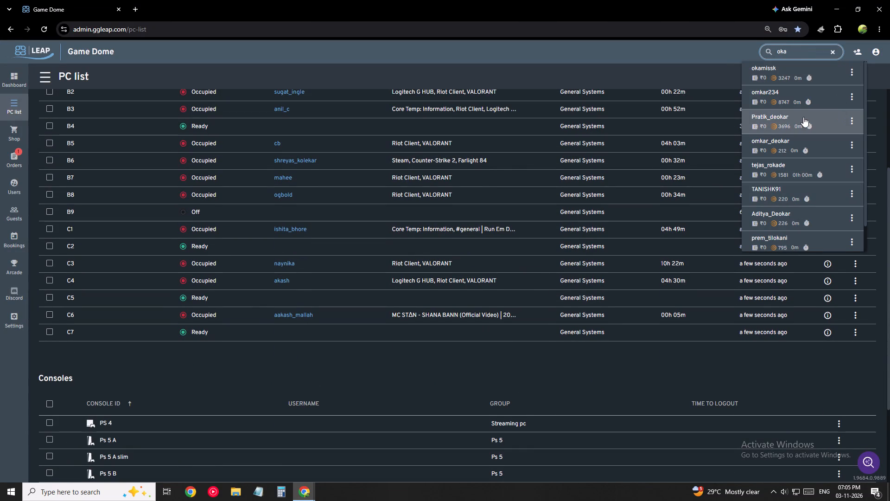
pyautogui.click(848, 171)
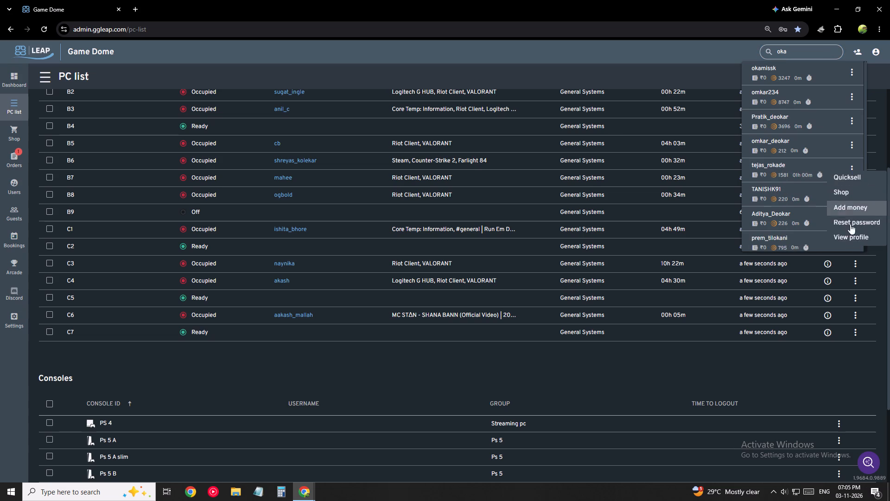
pyautogui.click(853, 238)
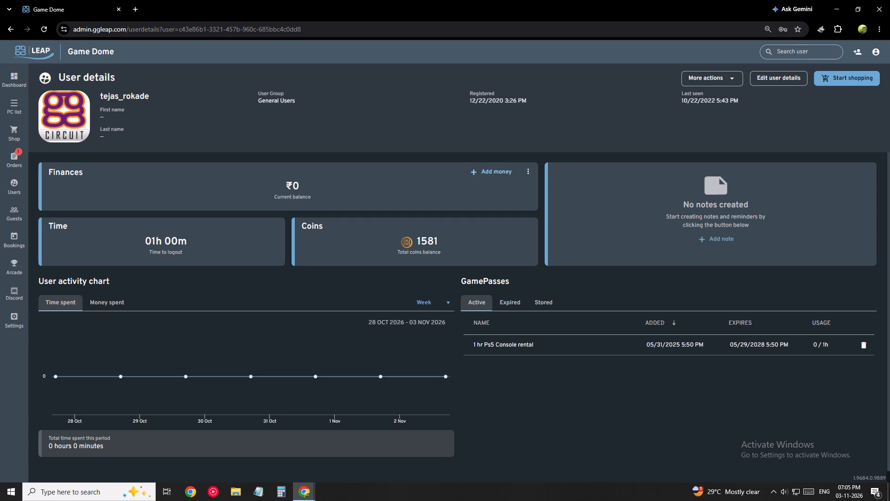
pyautogui.click(812, 51)
pyautogui.write('mastera')
pyautogui.click(858, 75)
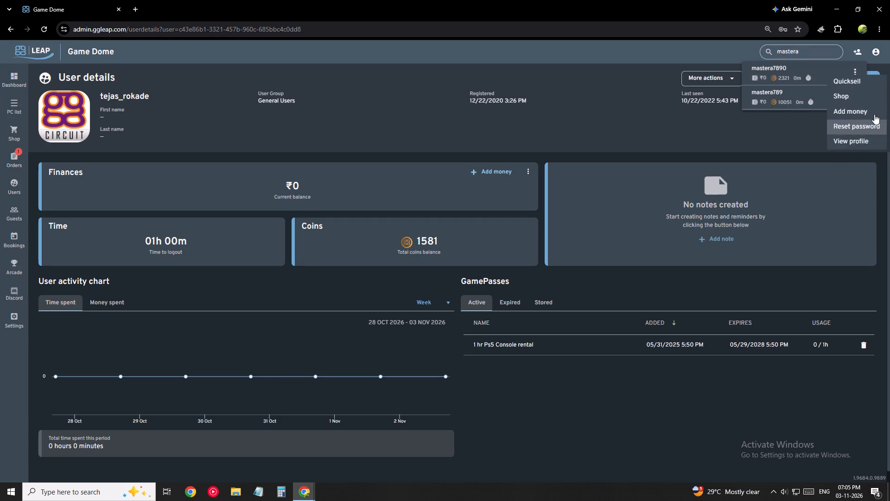
pyautogui.click(870, 109)
pyautogui.click(430, 243)
pyautogui.write('10')
pyautogui.press('0')
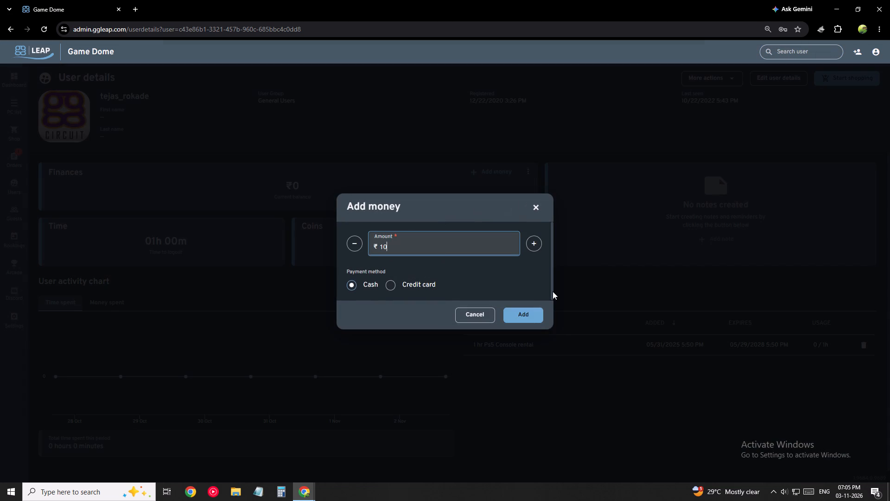
pyautogui.click(522, 312)
# Copy the username from the open profile and return to the PC list to check the consoles.
pyautogui.doubleClick(127, 94)
pyautogui.hotkey('ctrl', 'c')
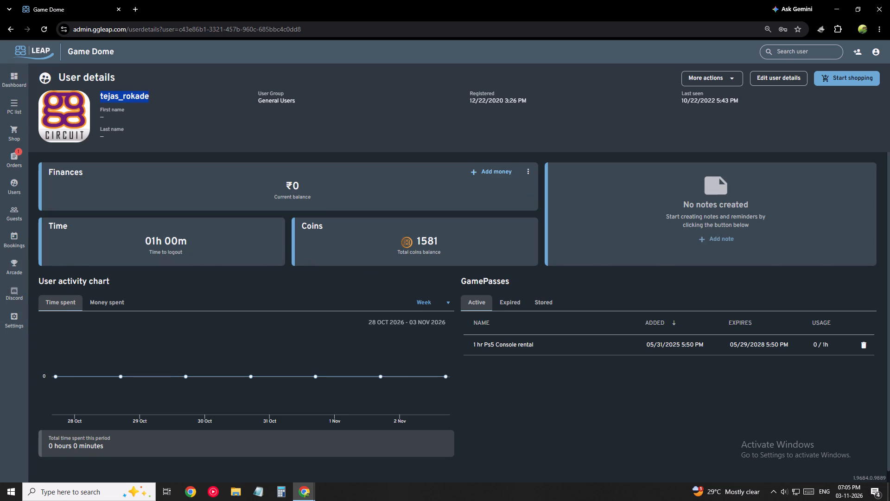
pyautogui.click(15, 101)
pyautogui.scroll(-5, 496, 259)
pyautogui.scroll(-4, 691, 205)
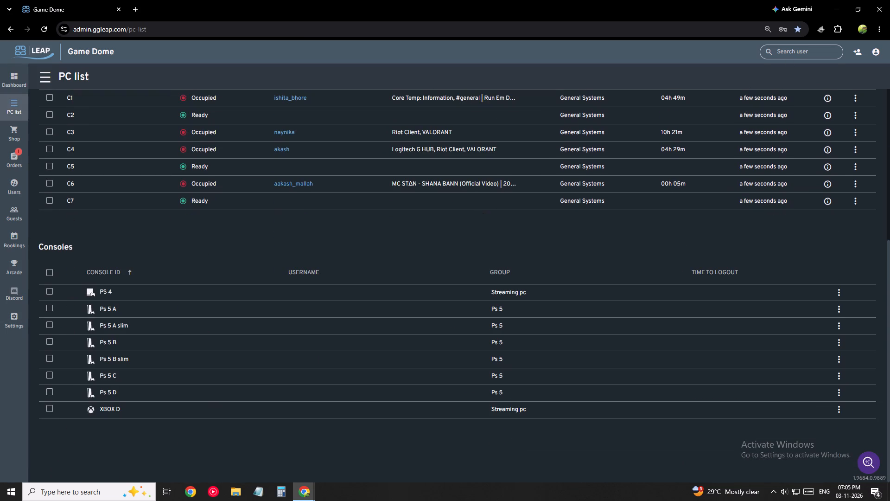
pyautogui.click(792, 52)
pyautogui.write('te')
pyautogui.press('BackSpace')
pyautogui.press('BackSpace')
pyautogui.press('BackSpace')
pyautogui.press('BackSpace')
pyautogui.press('BackSpace')
pyautogui.write('omkar')
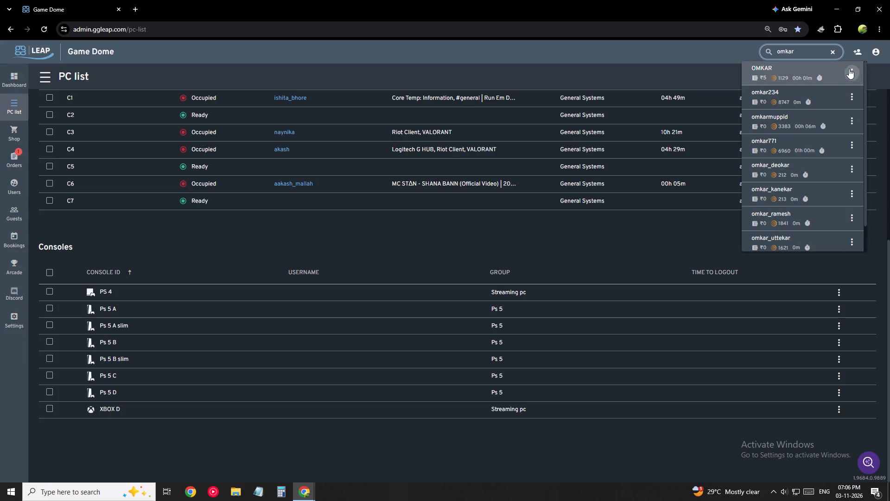
pyautogui.click(847, 142)
pyautogui.click(860, 213)
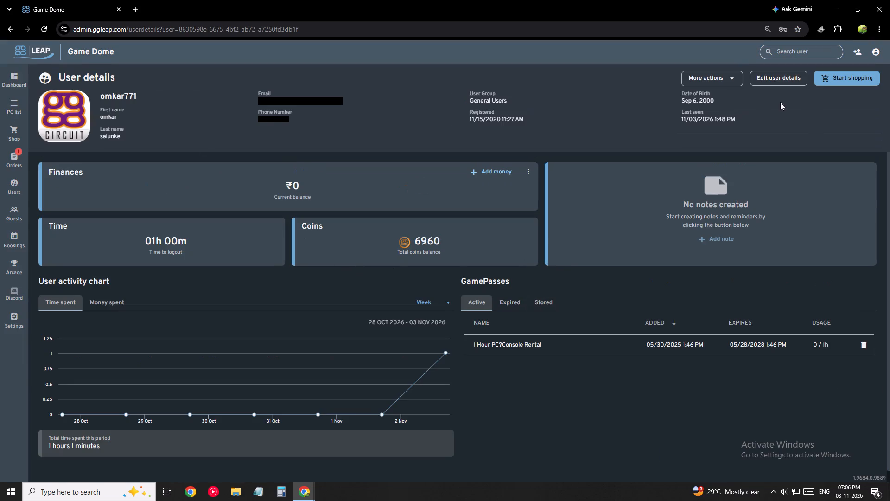
pyautogui.click(848, 77)
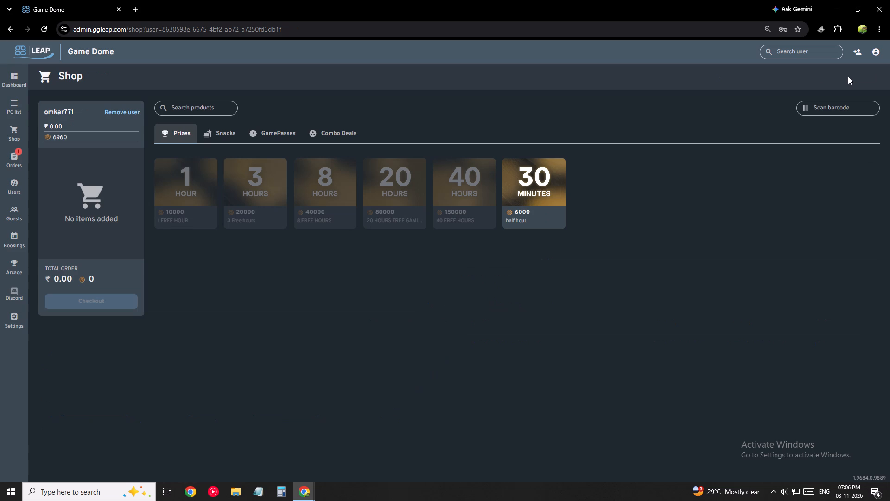
pyautogui.click(278, 136)
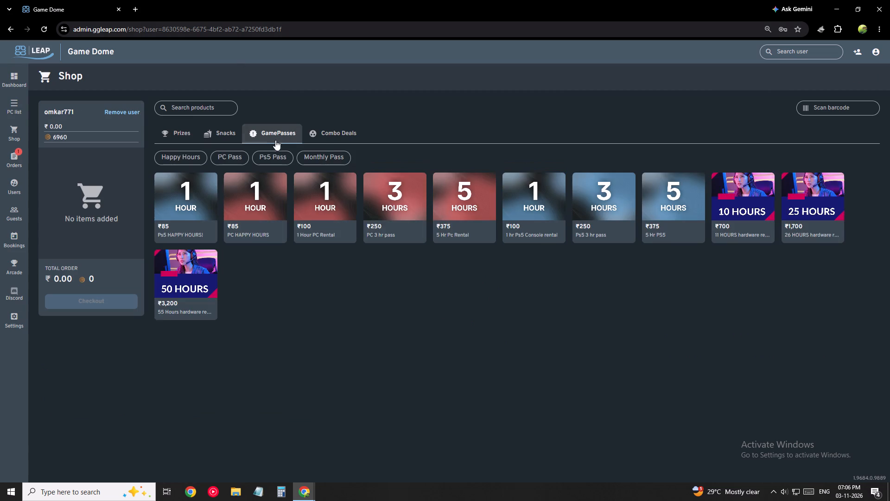
pyautogui.doubleClick(265, 148)
pyautogui.moveTo(182, 206); pyautogui.dragTo(99, 209)
pyautogui.moveTo(76, 306); pyautogui.dragTo(90, 299)
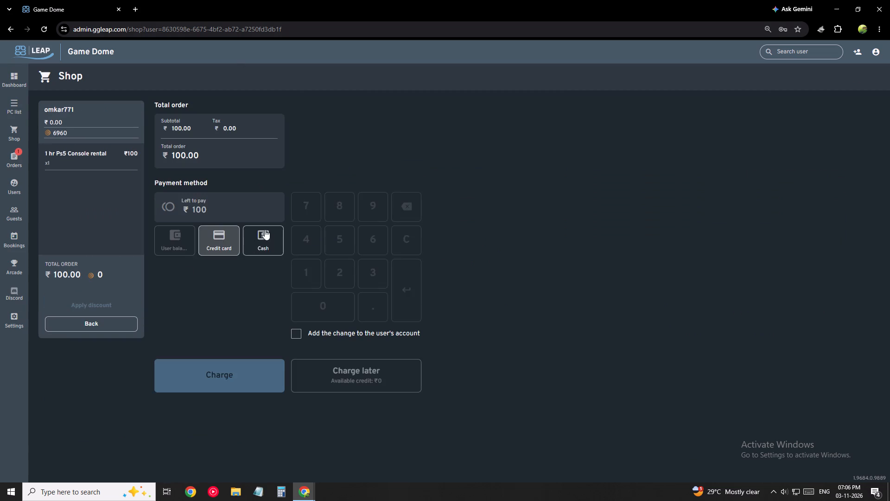
pyautogui.click(265, 230)
pyautogui.moveTo(222, 372); pyautogui.dragTo(221, 379)
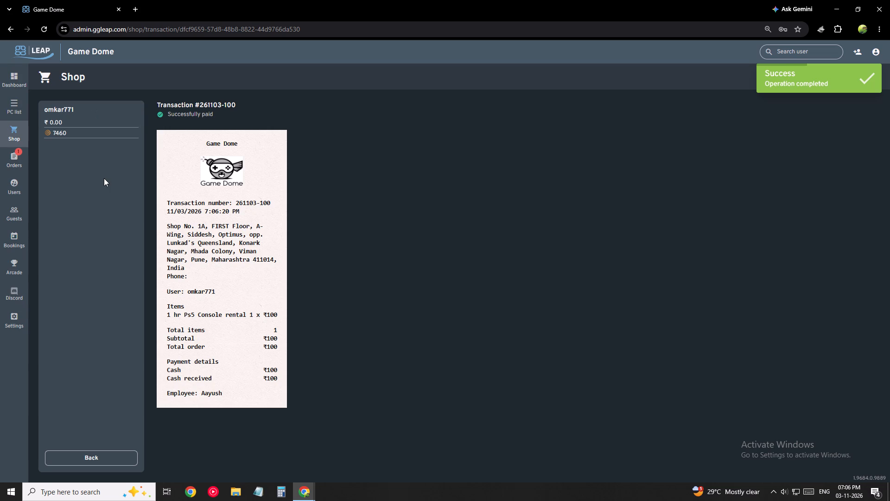
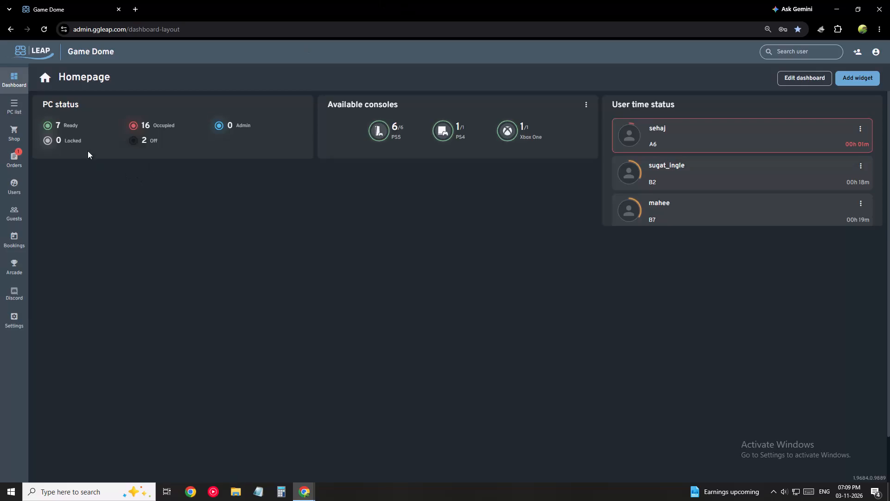
pyautogui.click(11, 103)
pyautogui.click(12, 173)
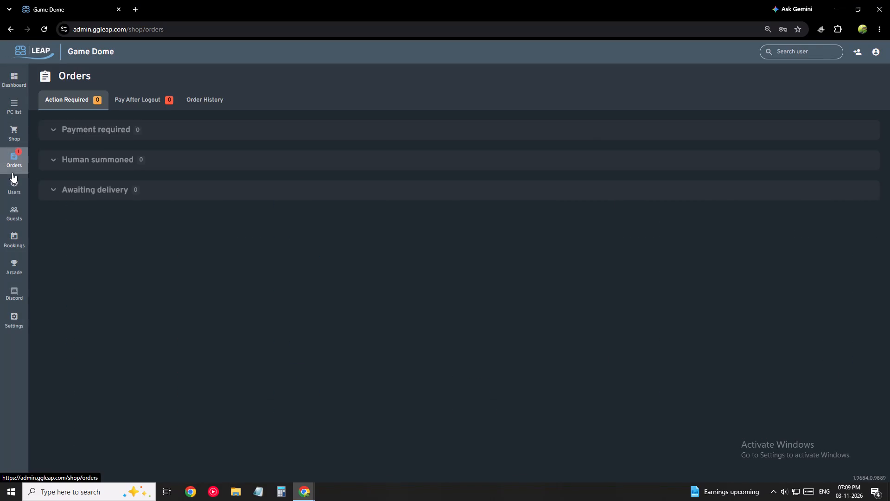
pyautogui.click(201, 95)
pyautogui.click(349, 229)
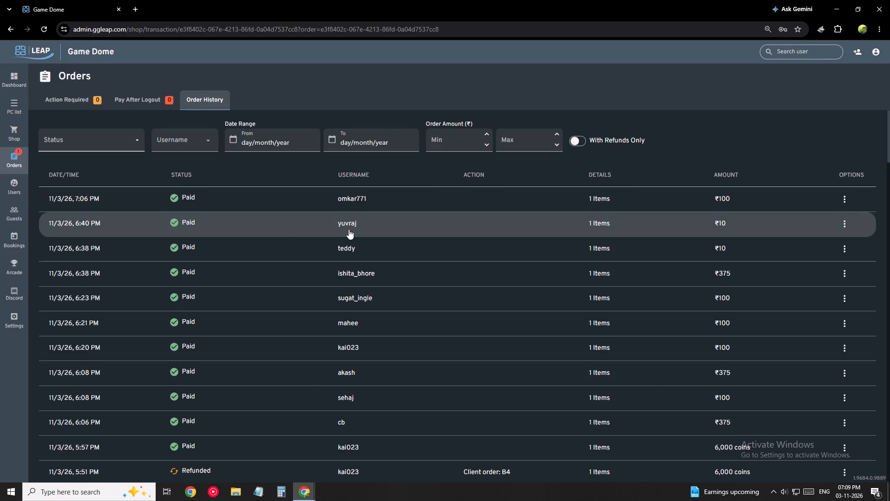
pyautogui.click(118, 461)
pyautogui.click(325, 200)
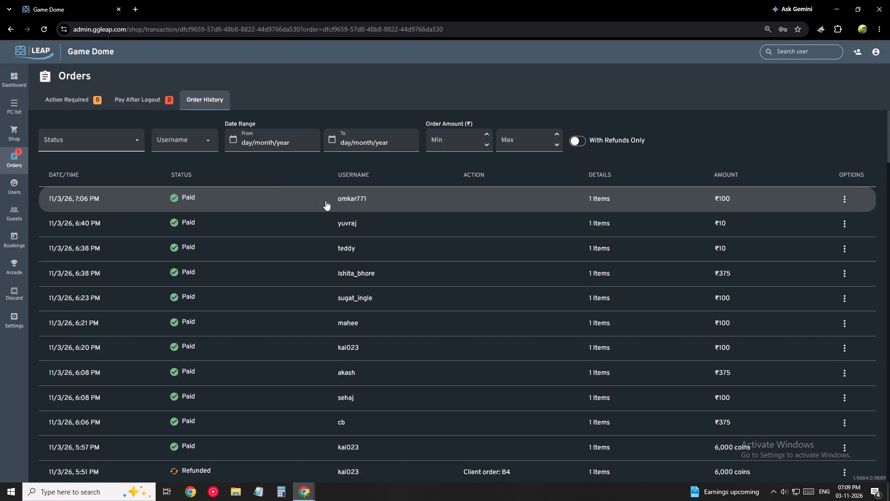
pyautogui.doubleClick(62, 103)
pyautogui.hotkey('ctrl', 'c')
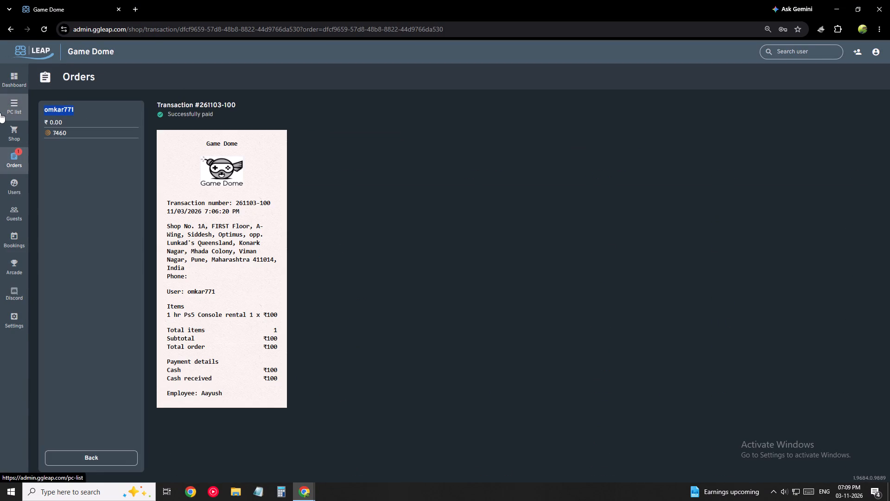
pyautogui.click(0, 112)
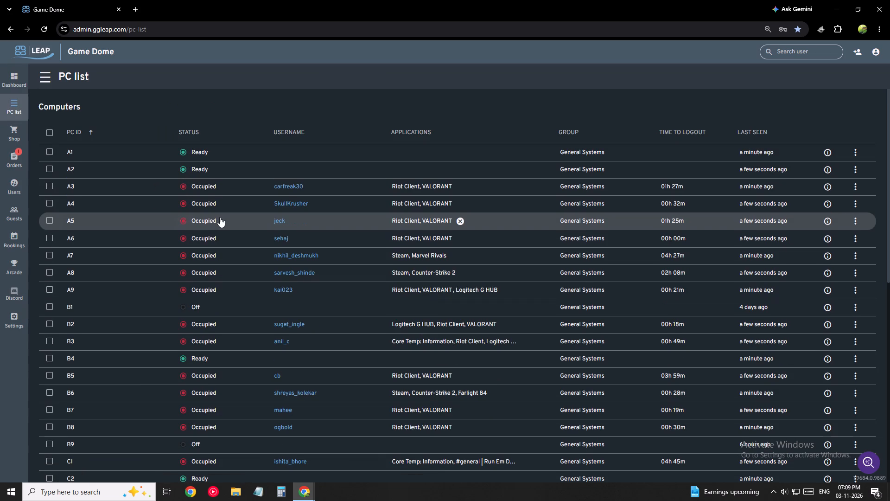
pyautogui.scroll(-4, 560, 289)
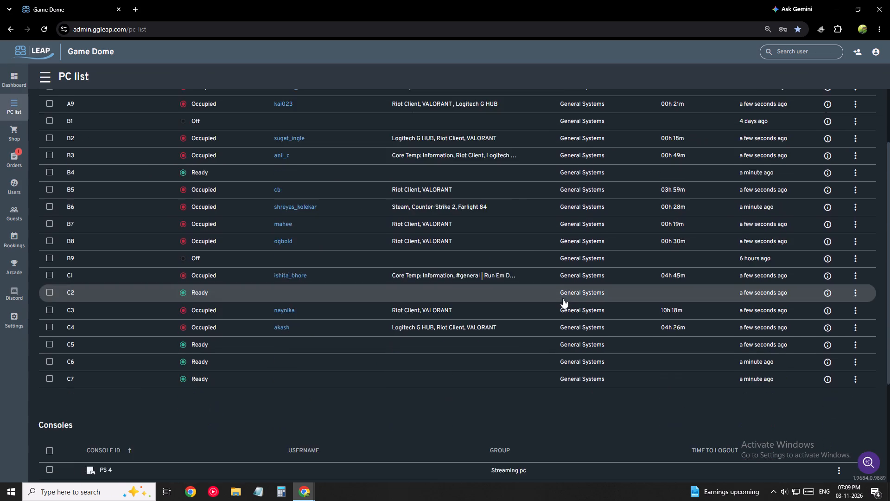
pyautogui.scroll(-7, 563, 298)
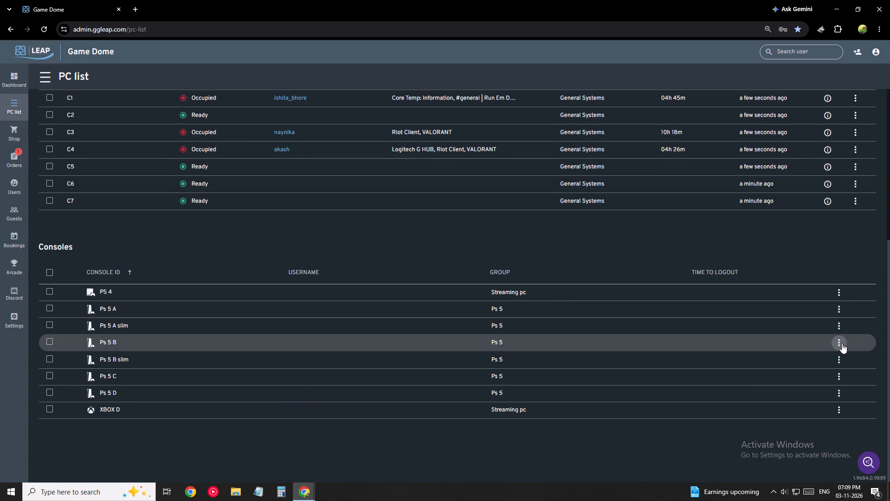
pyautogui.click(846, 393)
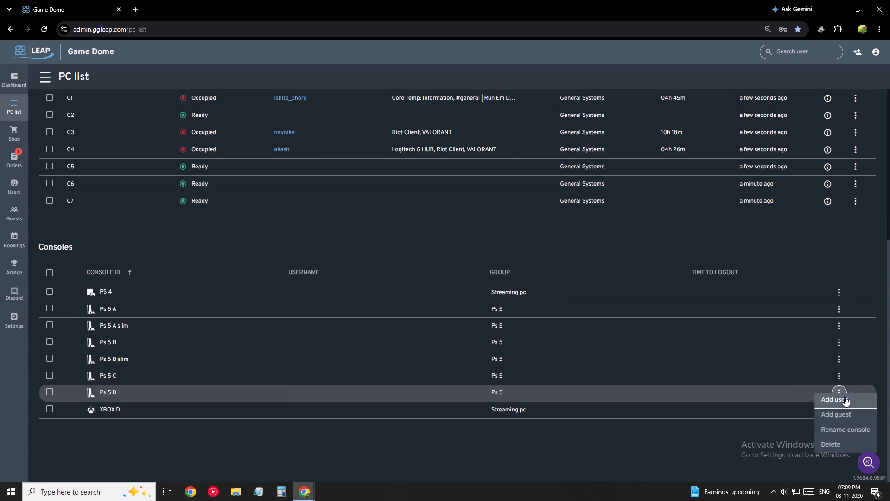
pyautogui.click(847, 398)
pyautogui.click(418, 266)
pyautogui.hotkey('ctrl', 'v')
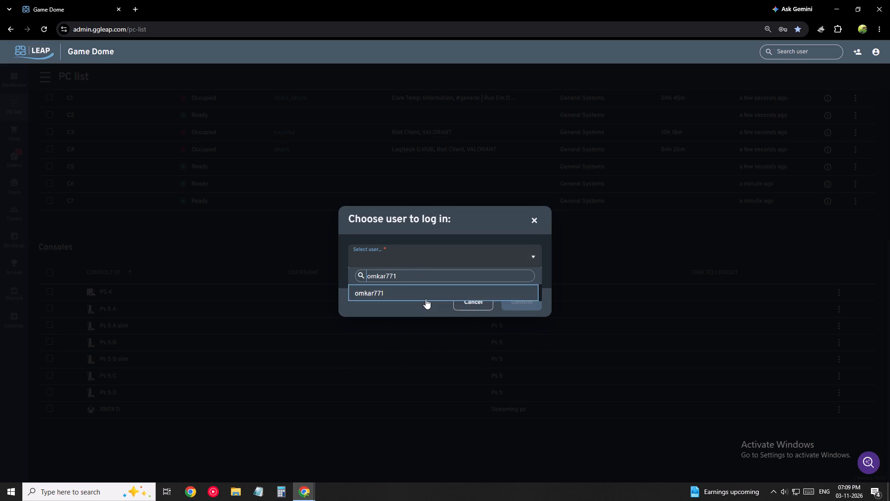
pyautogui.click(425, 293)
pyautogui.click(512, 305)
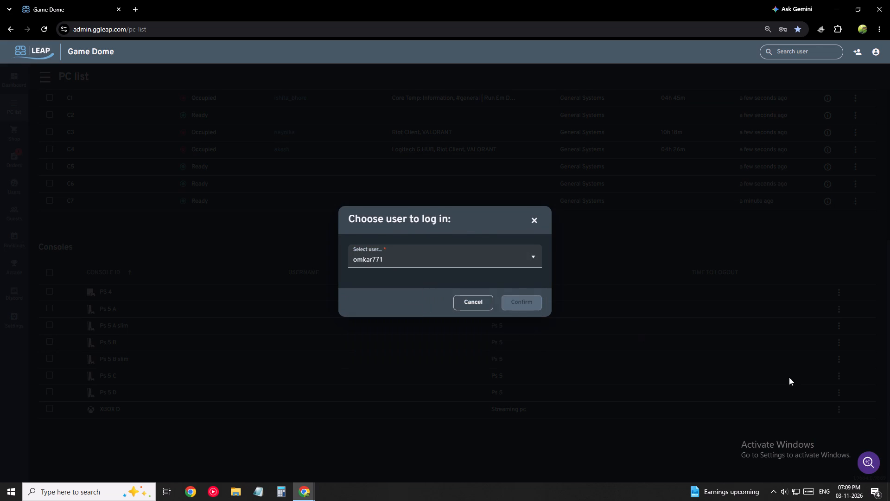
pyautogui.click(846, 393)
pyautogui.click(836, 341)
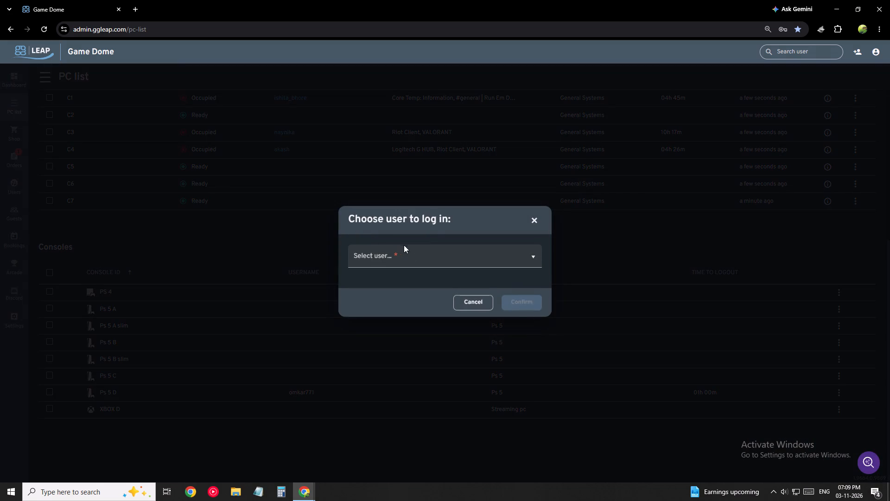
pyautogui.click(413, 257)
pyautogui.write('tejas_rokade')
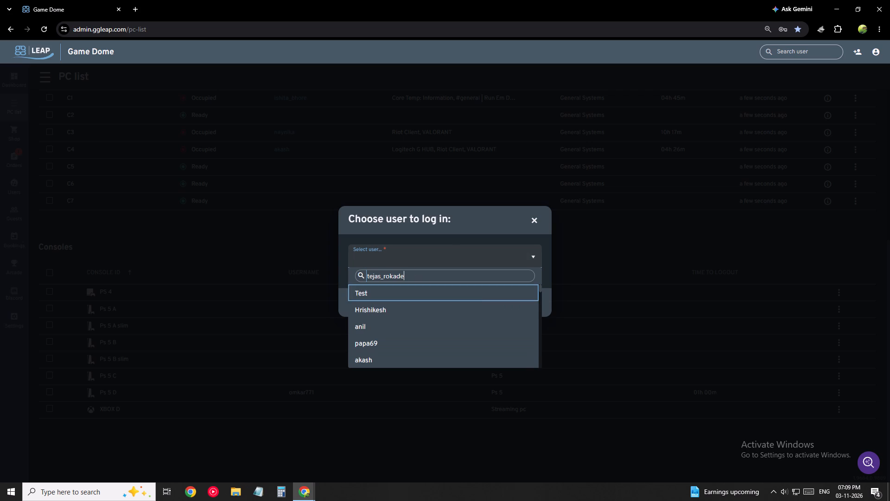
pyautogui.click(451, 279)
pyautogui.click(470, 290)
pyautogui.click(519, 304)
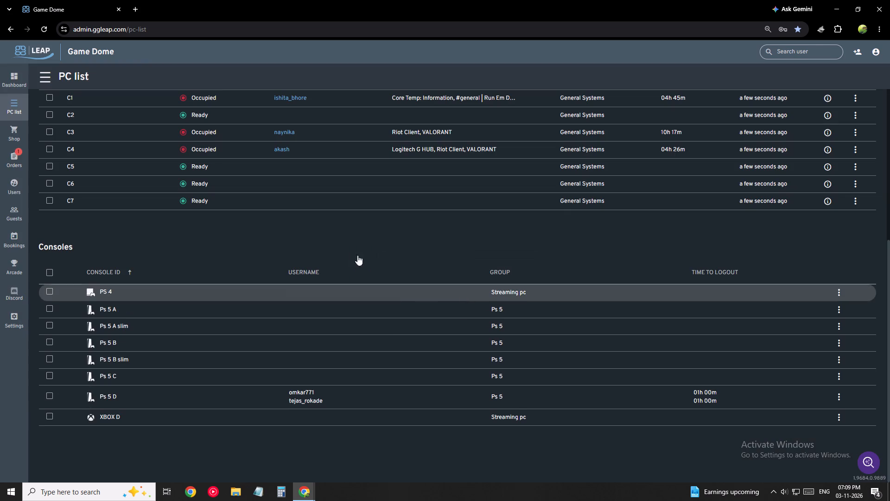
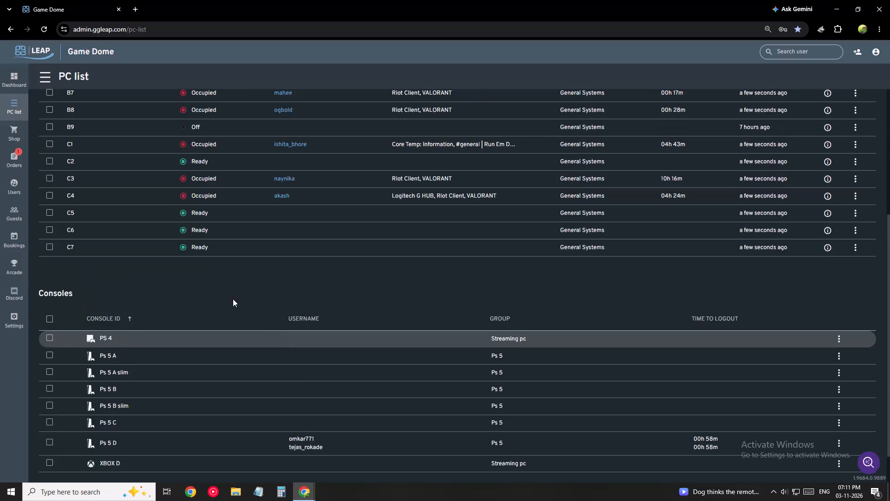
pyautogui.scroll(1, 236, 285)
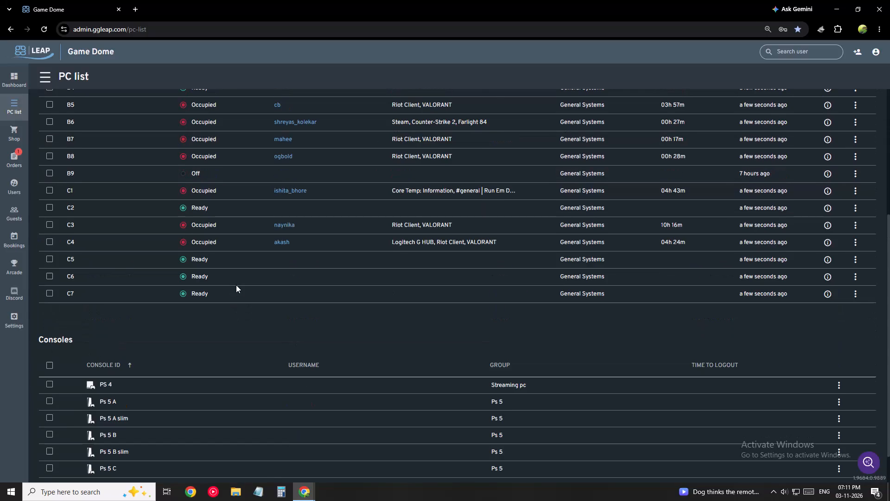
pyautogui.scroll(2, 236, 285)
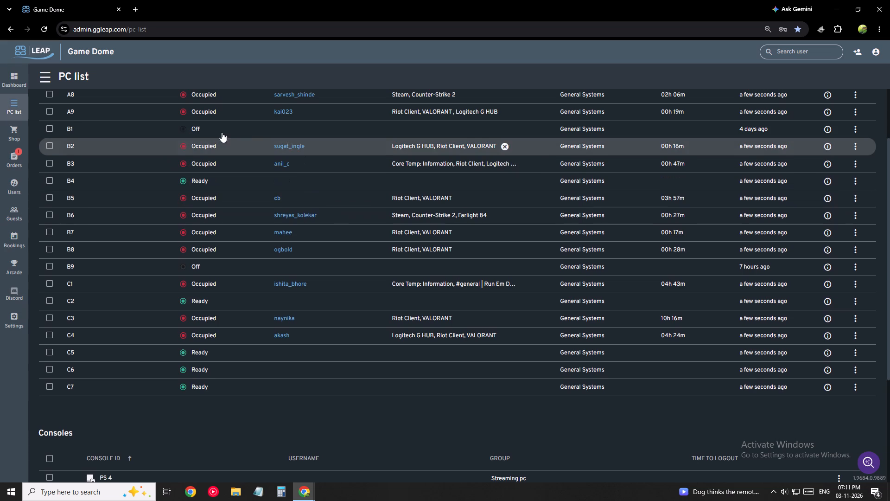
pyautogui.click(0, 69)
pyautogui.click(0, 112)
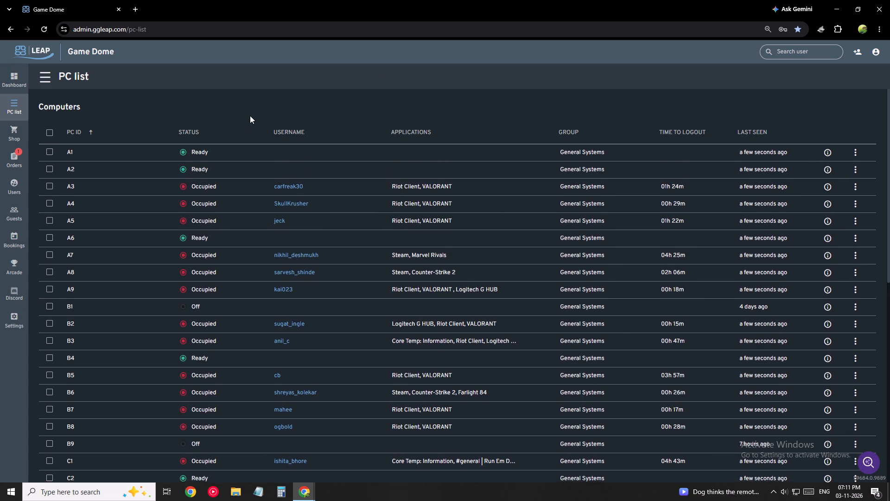
# Restart the idle A6 computer from the PC list and confirm the restart.
pyautogui.scroll(-2, 236, 113)
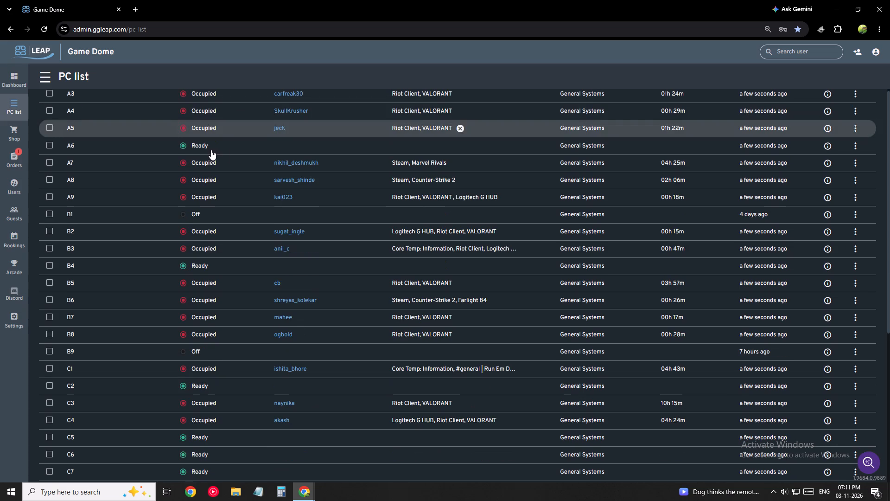
pyautogui.click(197, 147)
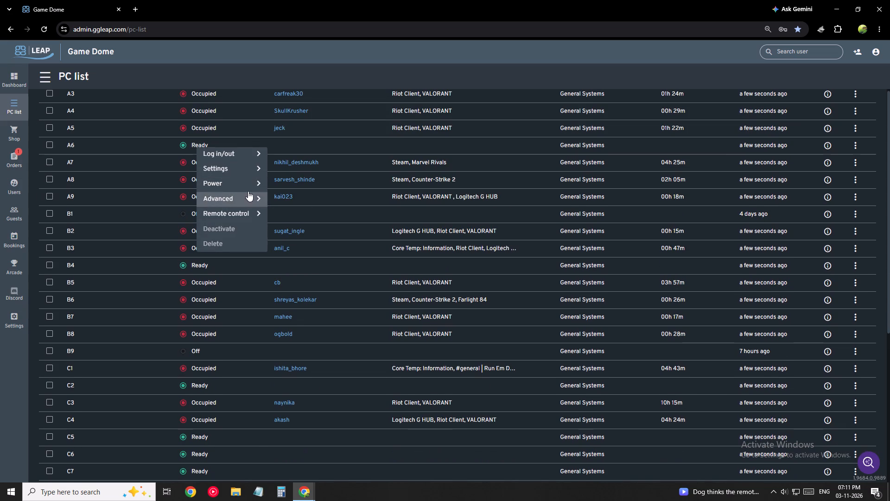
pyautogui.click(281, 204)
pyautogui.click(506, 281)
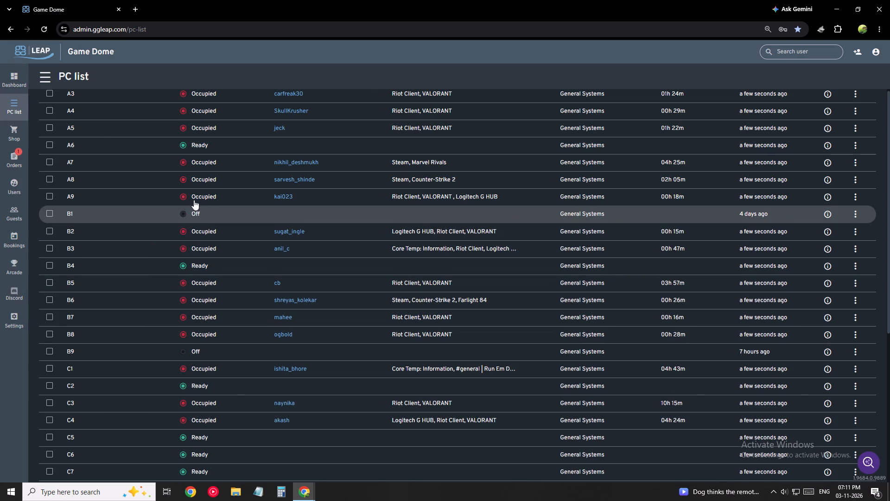
pyautogui.click(193, 217)
pyautogui.click(310, 73)
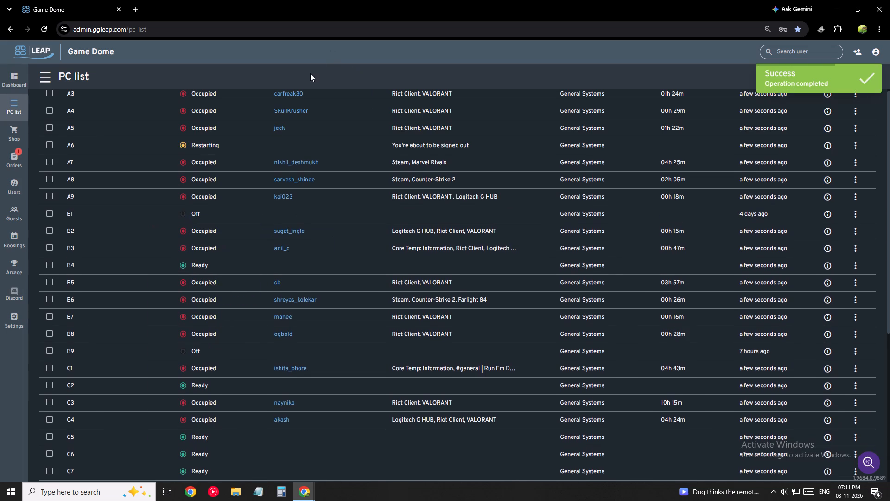
# Restart the idle C2 computer from the PC list and confirm the restart.
pyautogui.scroll(3, 193, 230)
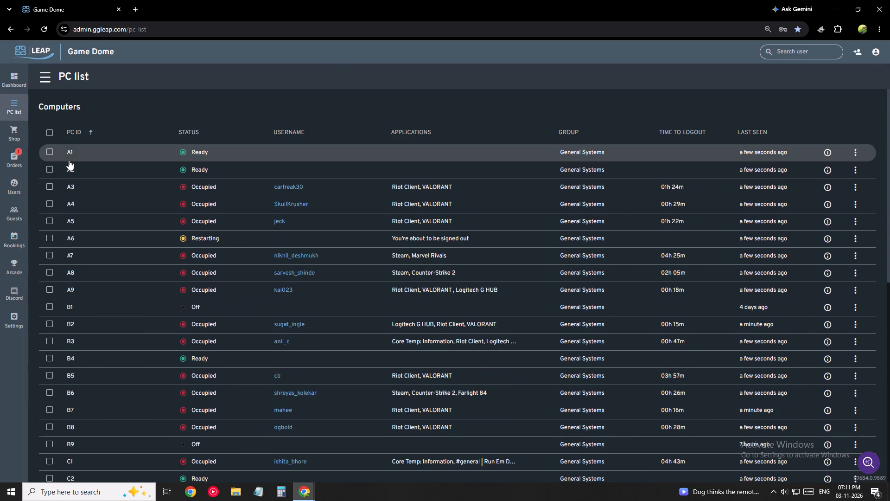
pyautogui.scroll(-4, 205, 282)
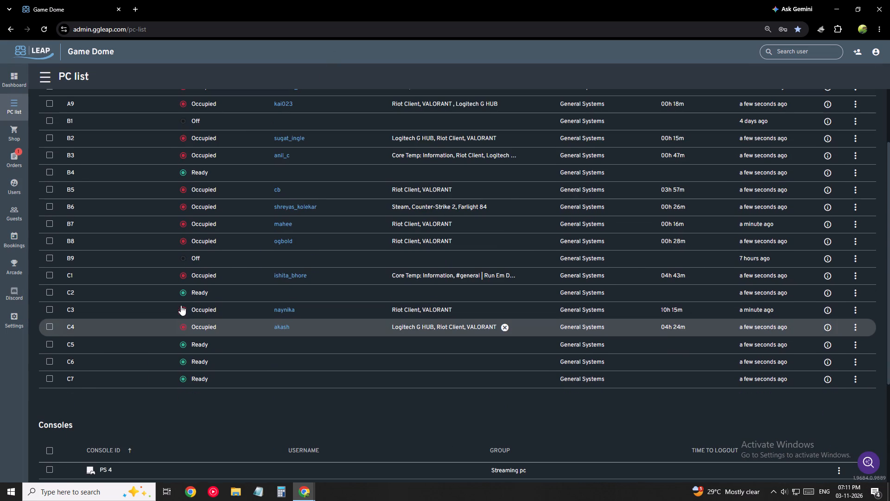
pyautogui.click(195, 294)
pyautogui.click(277, 344)
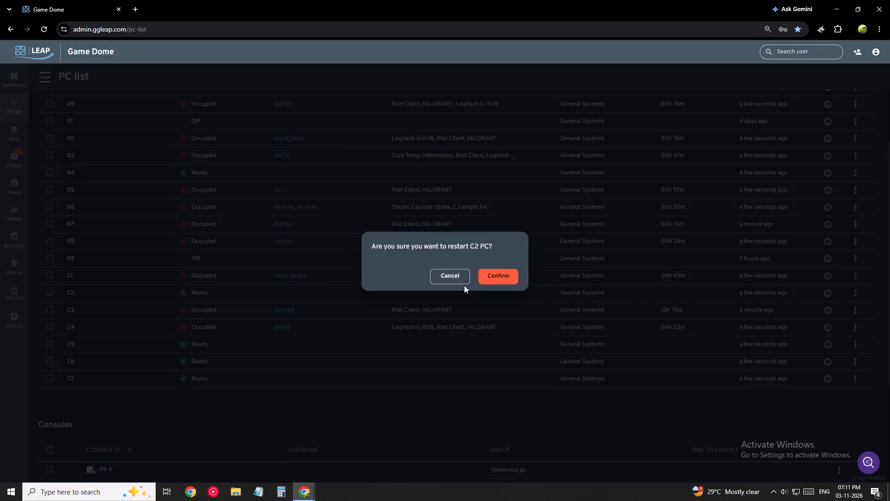
pyautogui.click(491, 281)
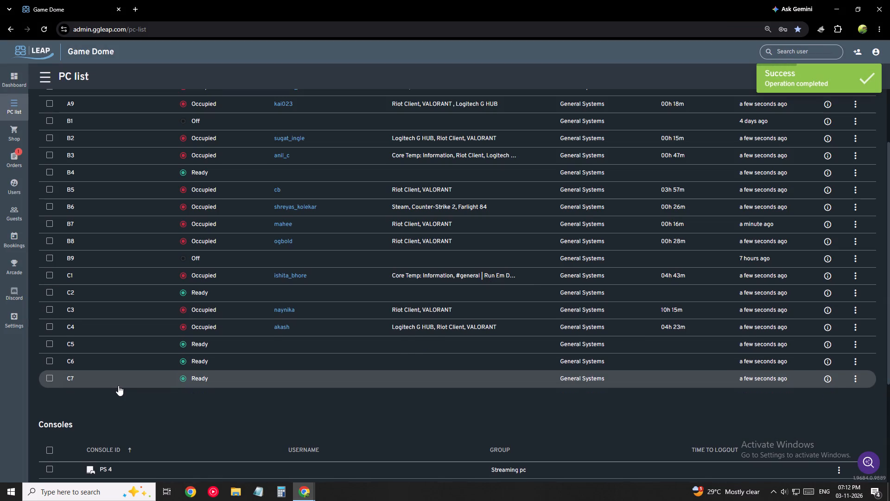
pyautogui.click(788, 100)
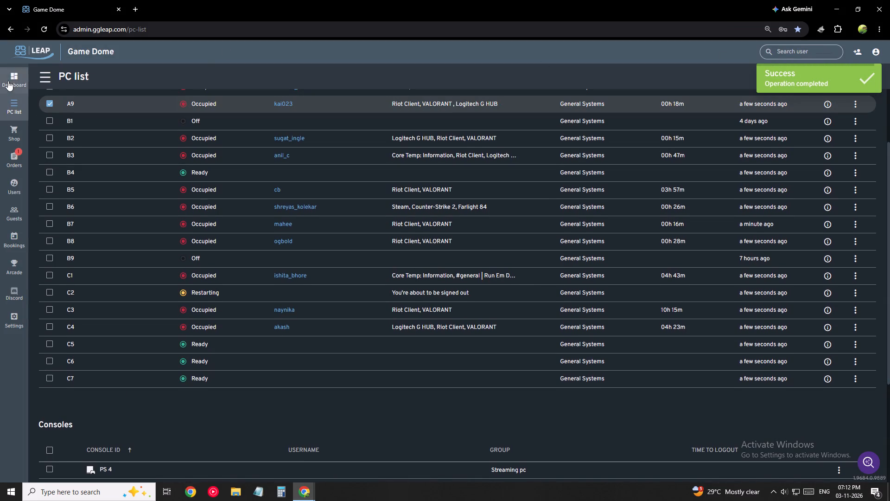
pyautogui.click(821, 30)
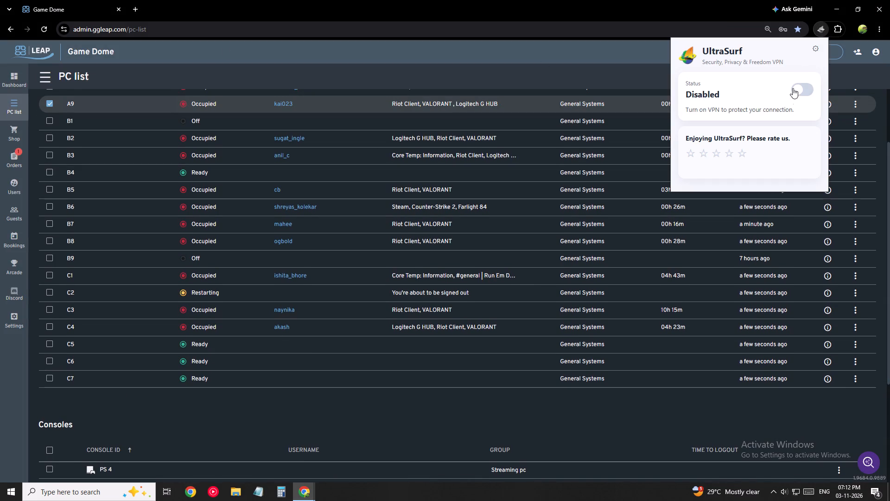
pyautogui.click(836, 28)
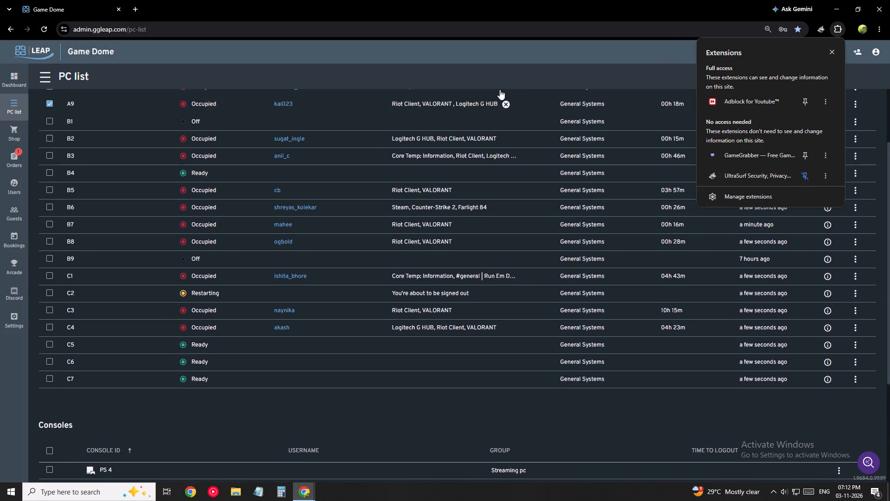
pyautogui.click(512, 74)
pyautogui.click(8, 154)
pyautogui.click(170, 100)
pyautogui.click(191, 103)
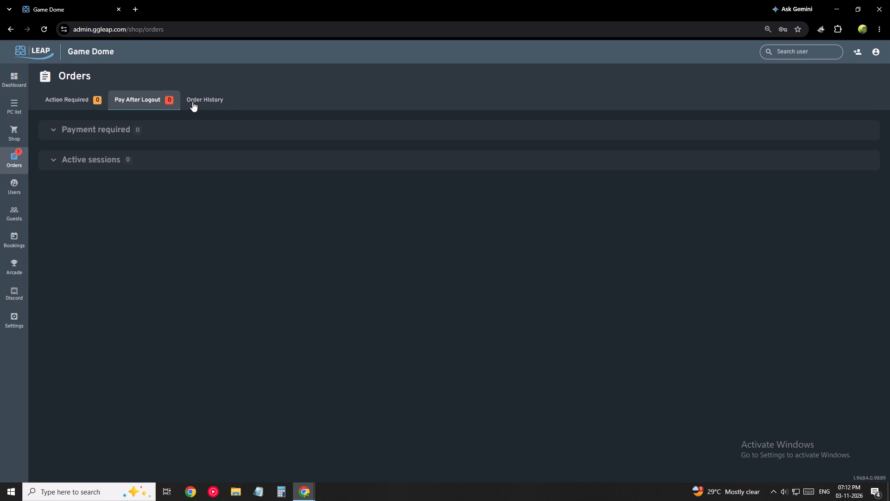
# Return to the PC list and restart the idle B4 computer, confirming the restart.
pyautogui.click(0, 105)
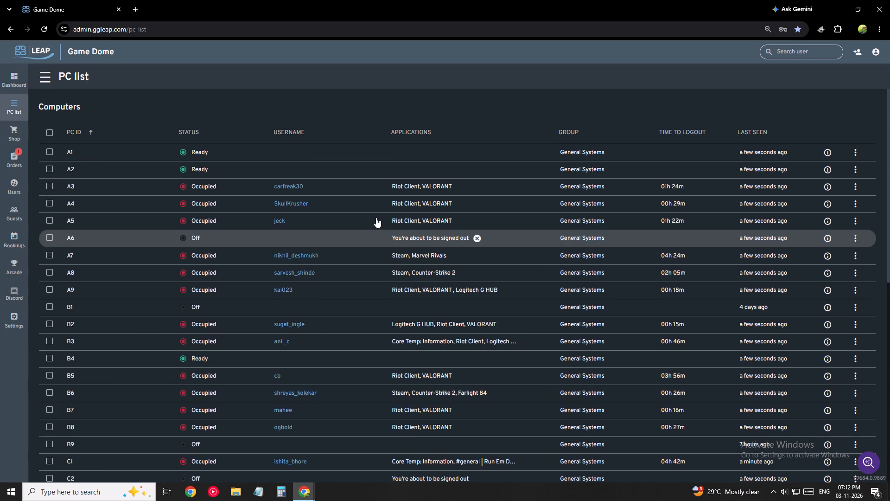
pyautogui.scroll(-3, 375, 218)
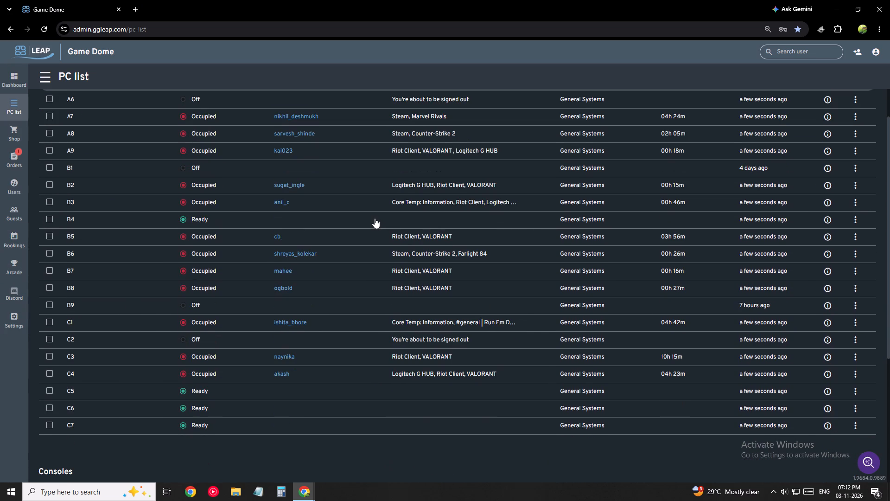
pyautogui.click(197, 217)
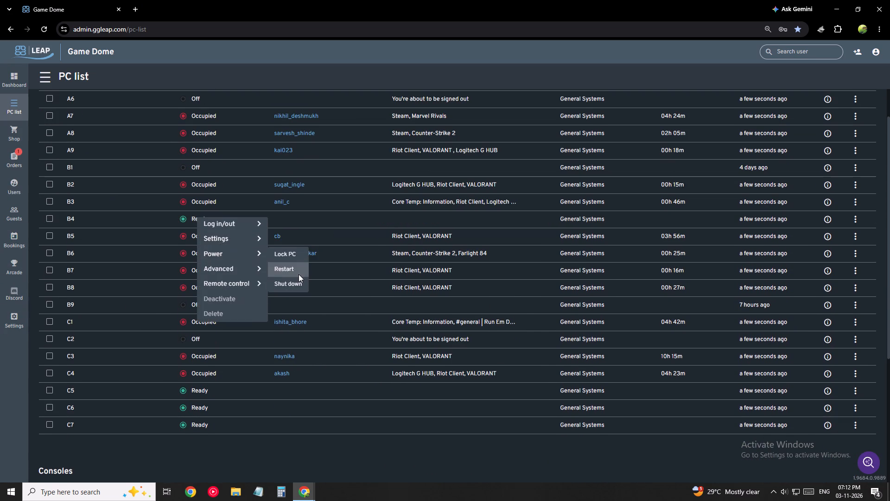
pyautogui.click(286, 272)
pyautogui.click(523, 271)
pyautogui.click(504, 274)
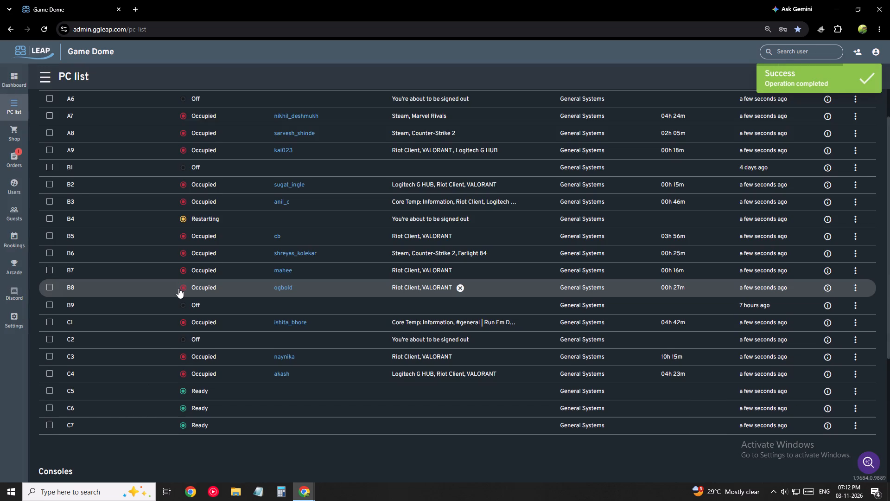
pyautogui.scroll(3, 234, 206)
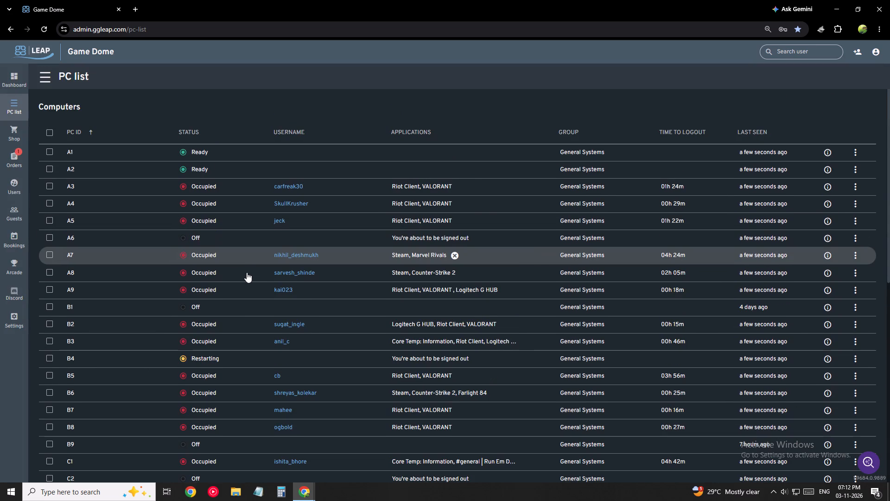
pyautogui.scroll(-3, 247, 272)
# Examine the staff food entries for 11/03/26 in the GD VIMAN MNAGAR spreadsheet and return to the PC list.
pyautogui.click(312, 490)
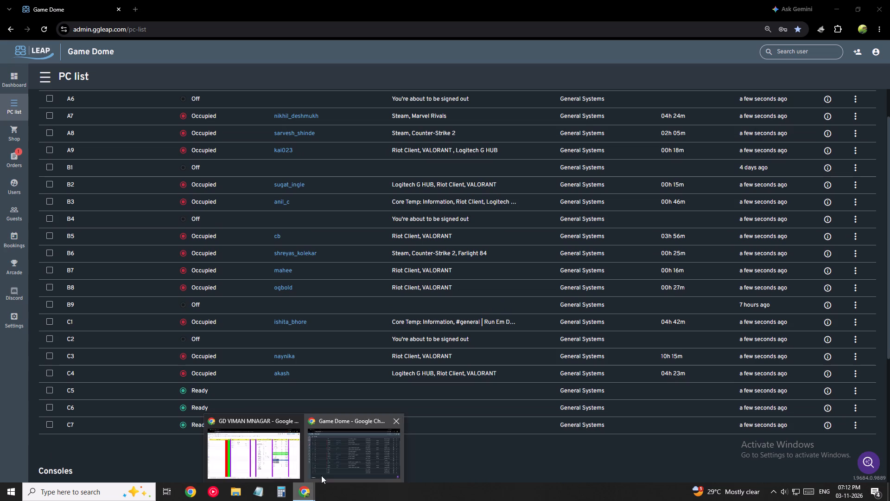
pyautogui.click(249, 458)
pyautogui.scroll(3, 318, 262)
pyautogui.moveTo(305, 174); pyautogui.dragTo(315, 274)
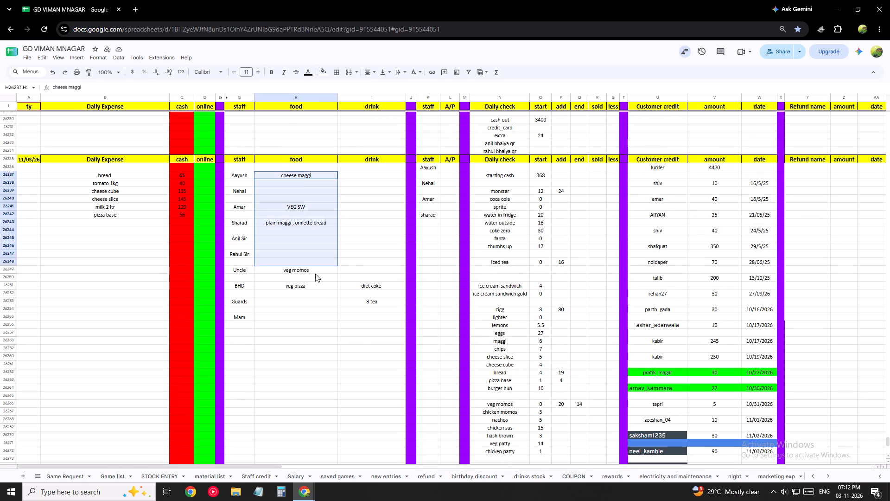
pyautogui.moveTo(315, 274); pyautogui.dragTo(316, 282)
pyautogui.click(327, 335)
pyautogui.click(307, 500)
pyautogui.click(348, 432)
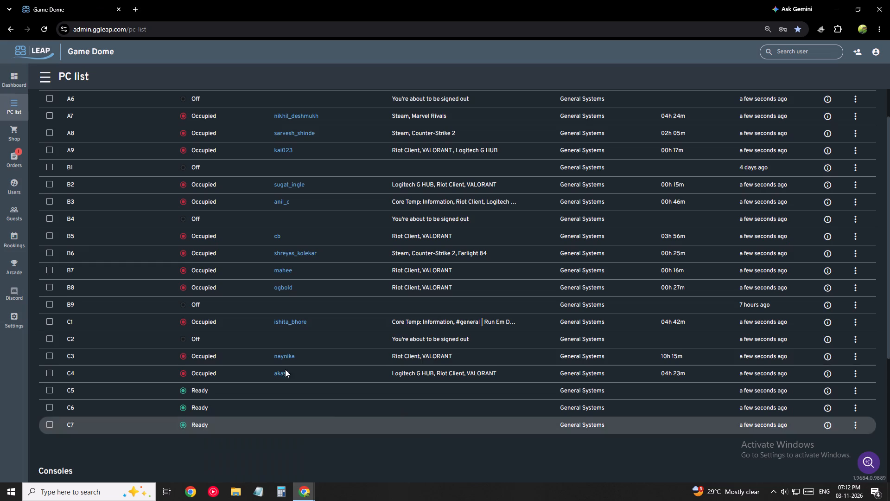
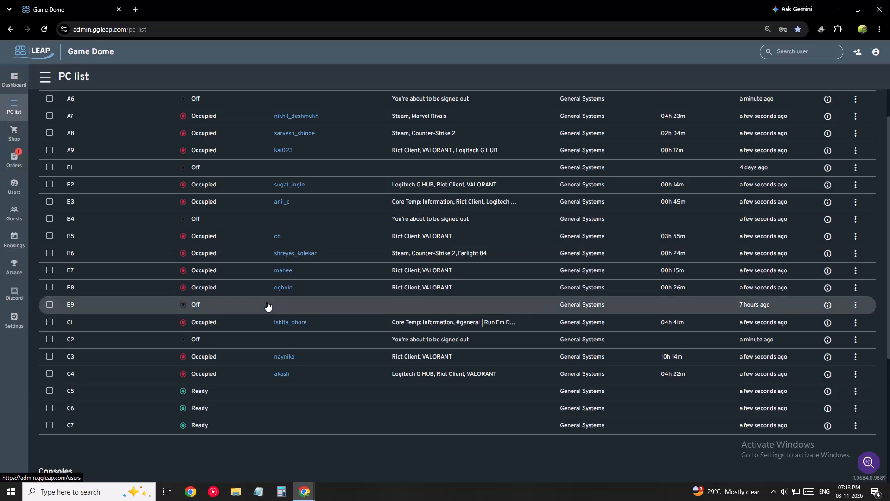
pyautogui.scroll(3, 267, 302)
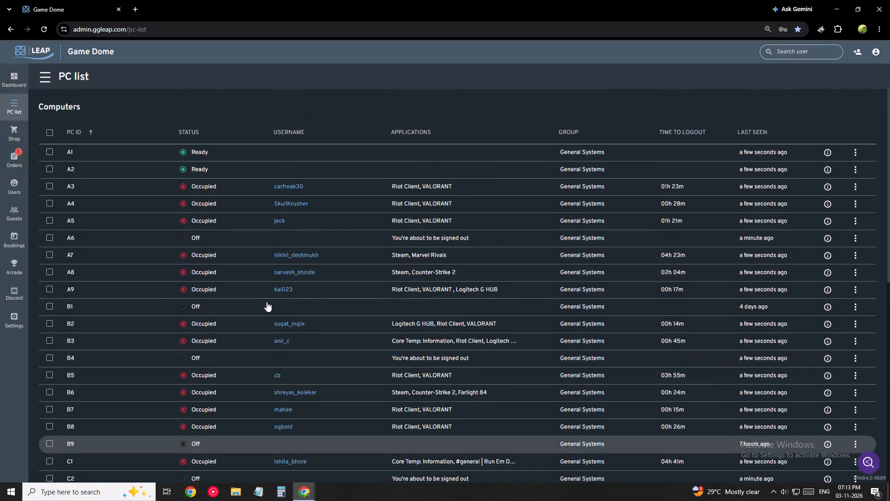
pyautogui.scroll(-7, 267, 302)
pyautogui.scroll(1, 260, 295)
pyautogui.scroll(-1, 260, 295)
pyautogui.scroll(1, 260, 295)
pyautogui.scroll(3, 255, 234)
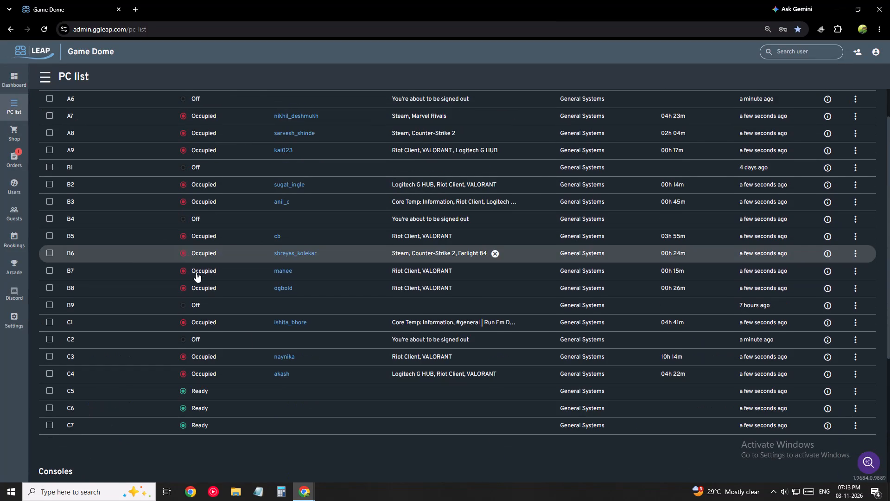
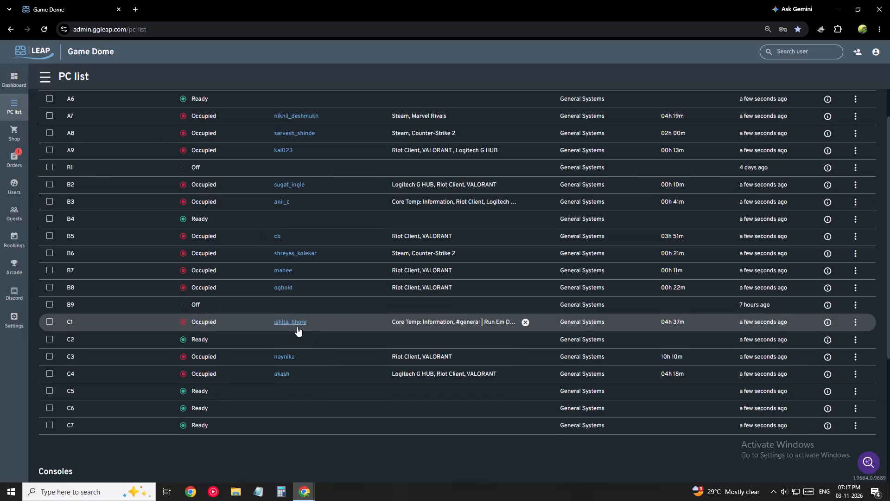
# Sell two Iced Tea Lemon to the user on PC C1 through Quicksell and check out with card payment.
pyautogui.click(297, 327)
pyautogui.click(342, 340)
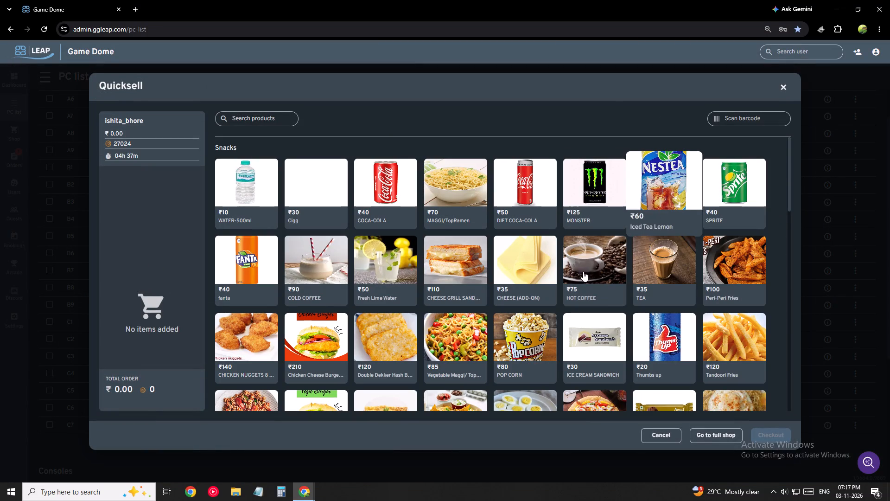
pyautogui.scroll(-4, 409, 298)
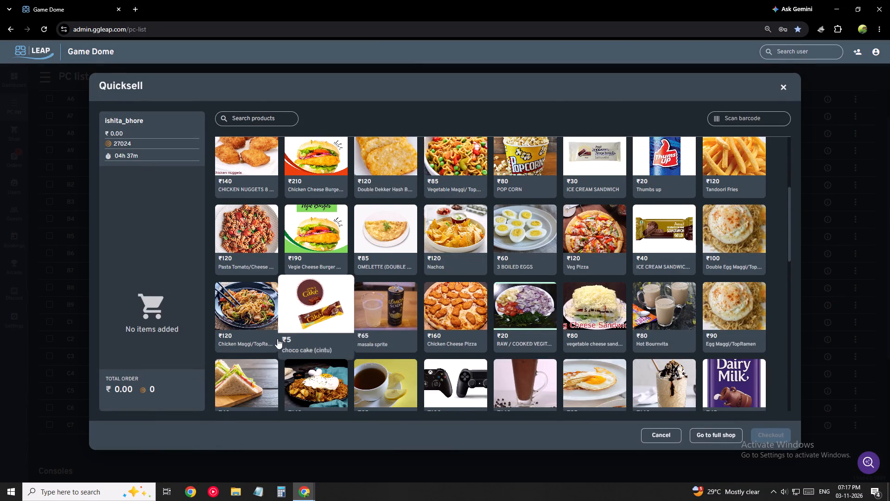
pyautogui.scroll(-2, 275, 340)
pyautogui.scroll(6, 500, 337)
pyautogui.moveTo(657, 180); pyautogui.dragTo(134, 279)
pyautogui.moveTo(682, 199); pyautogui.dragTo(154, 316)
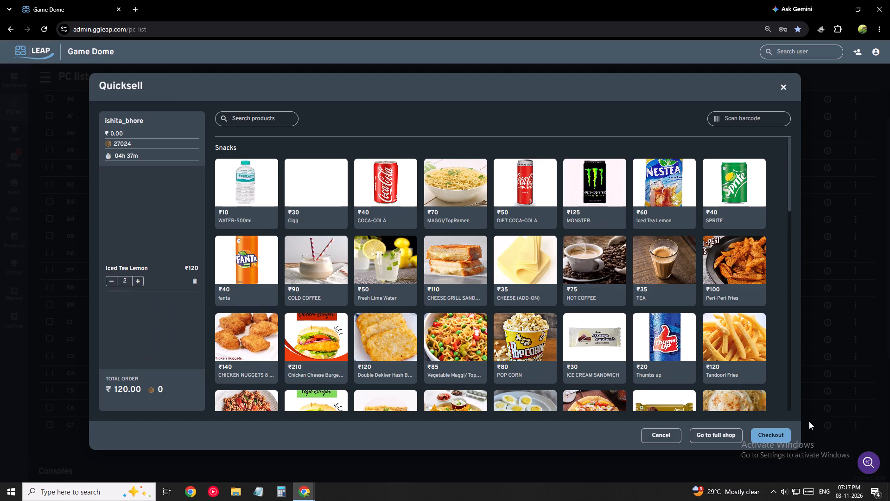
pyautogui.click(773, 436)
pyautogui.click(227, 242)
pyautogui.click(225, 372)
# In the GD VIMAN MNAGAR spreadsheet, add the 120 sale to riptide's customer credit, setting a single amount of 495.
pyautogui.hotkey('alt', 'Tab')
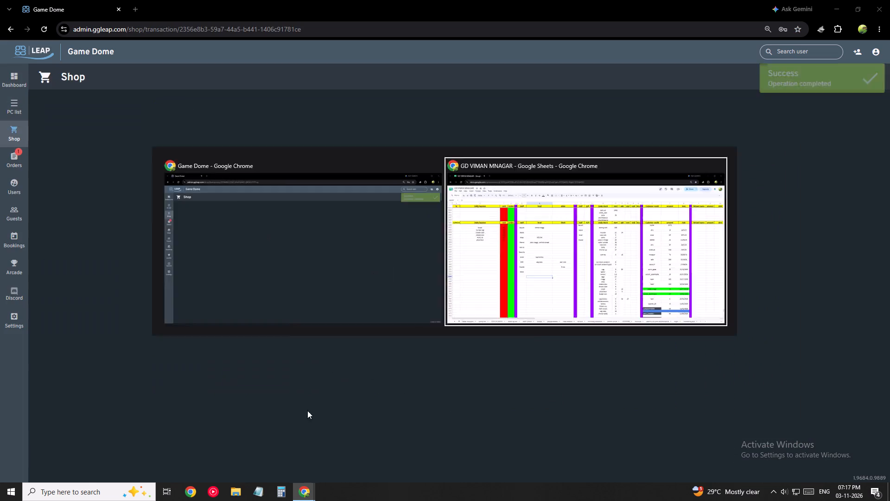
pyautogui.scroll(-2, 680, 409)
pyautogui.click(725, 392)
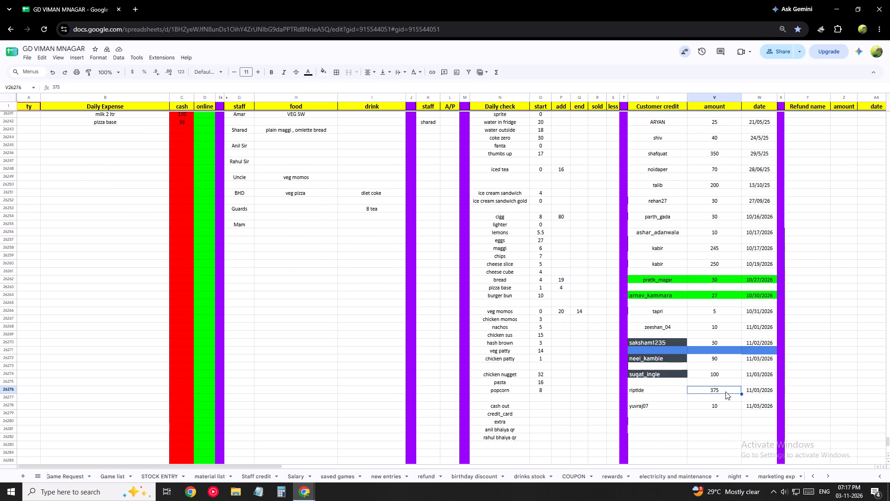
pyautogui.doubleClick(725, 392)
pyautogui.click(722, 397)
pyautogui.write('120')
pyautogui.press('Return')
pyautogui.press('Up')
pyautogui.hotkey('shift', 'Up')
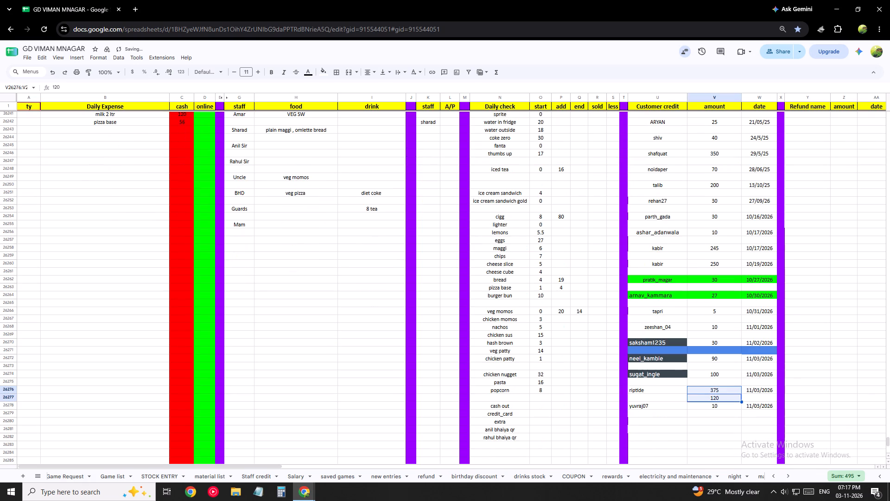
pyautogui.press('Delete')
pyautogui.press('Up')
pyautogui.write('495')
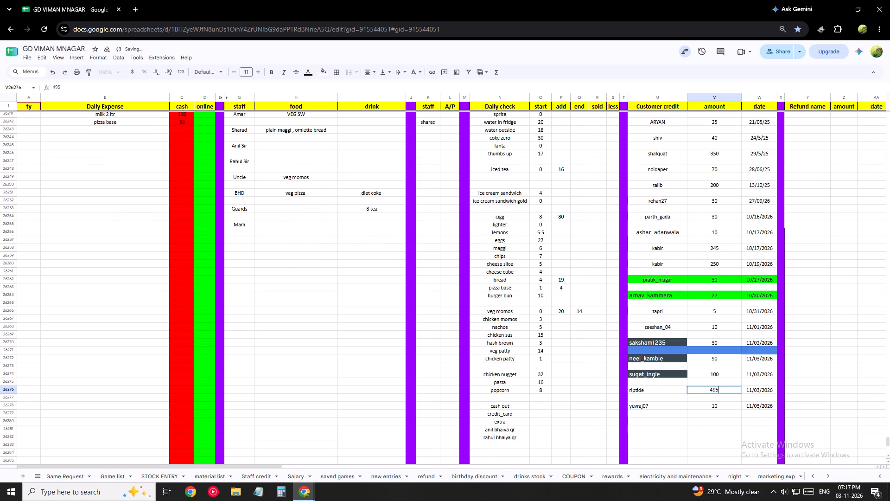
pyautogui.press('Return')
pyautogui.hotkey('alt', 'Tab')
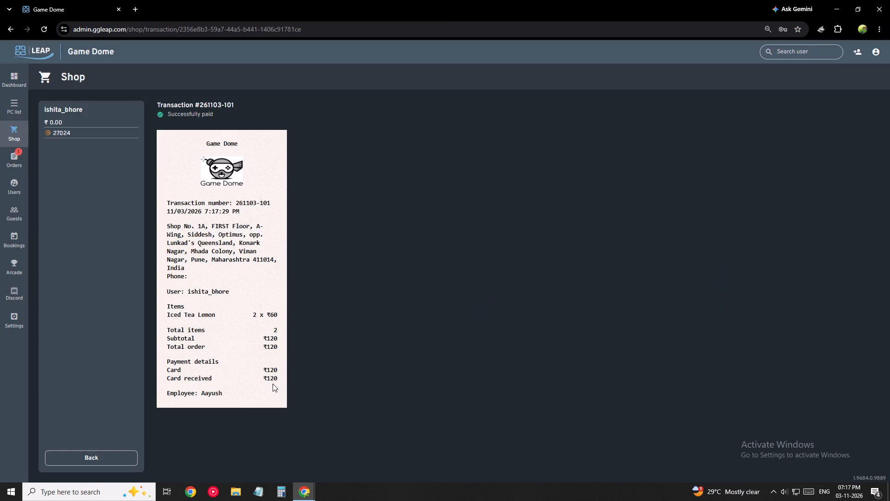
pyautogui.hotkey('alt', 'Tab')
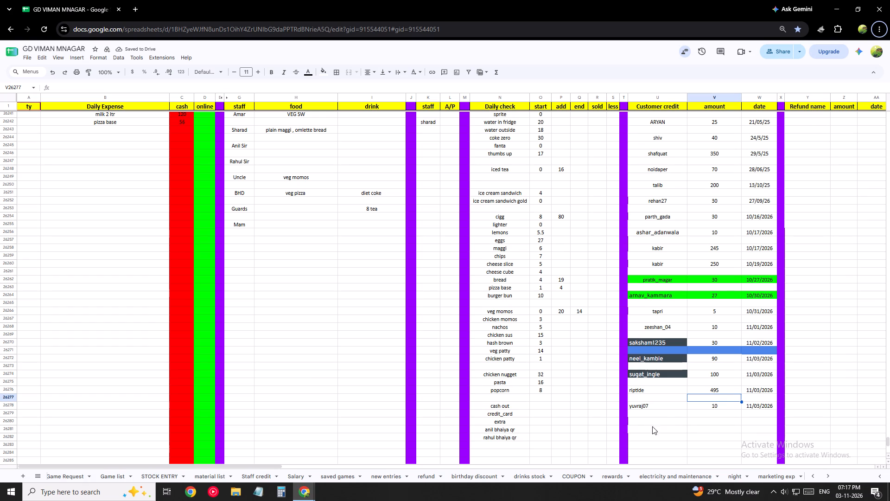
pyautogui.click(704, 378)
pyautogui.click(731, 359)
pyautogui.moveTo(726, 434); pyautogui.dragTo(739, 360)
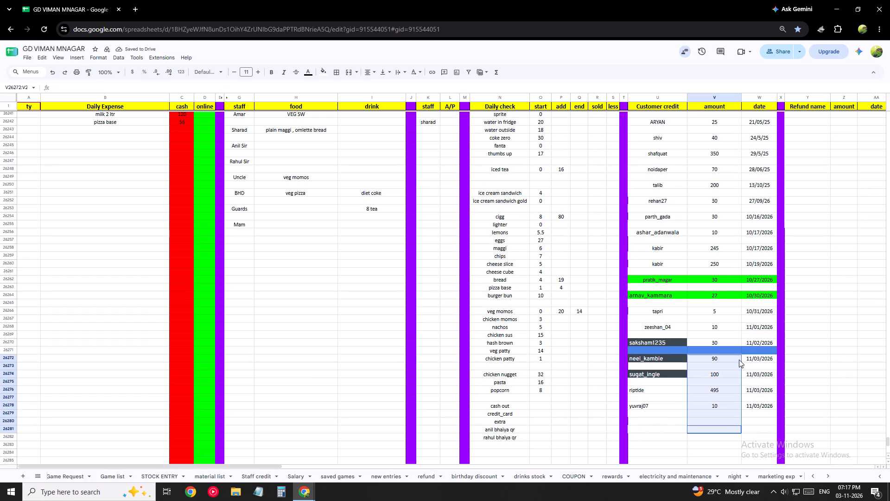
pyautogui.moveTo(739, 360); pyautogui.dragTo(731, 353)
# Switch back to the Game Dome admin site and open the PC list.
pyautogui.hotkey('alt', 'Tab')
pyautogui.click(0, 121)
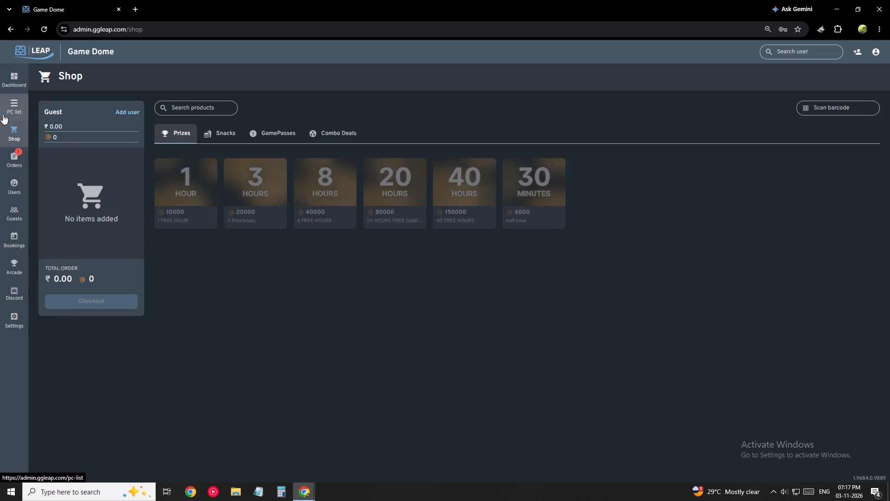
pyautogui.click(3, 114)
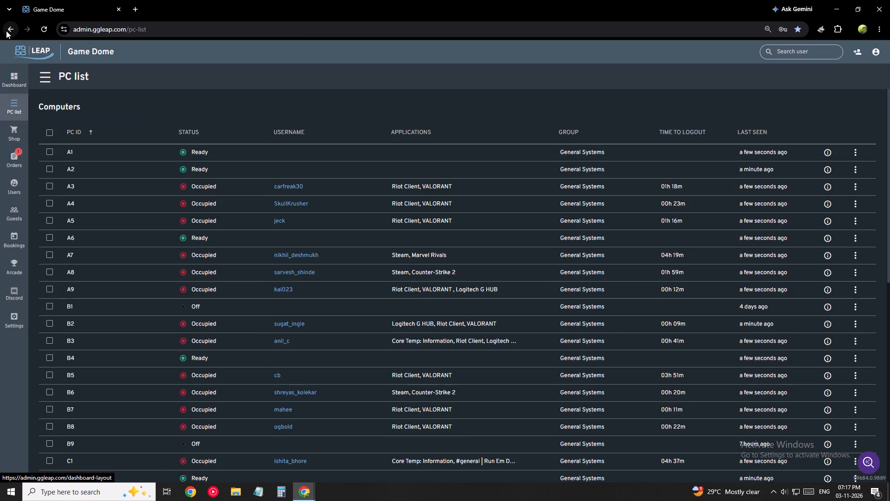
pyautogui.click(80, 11)
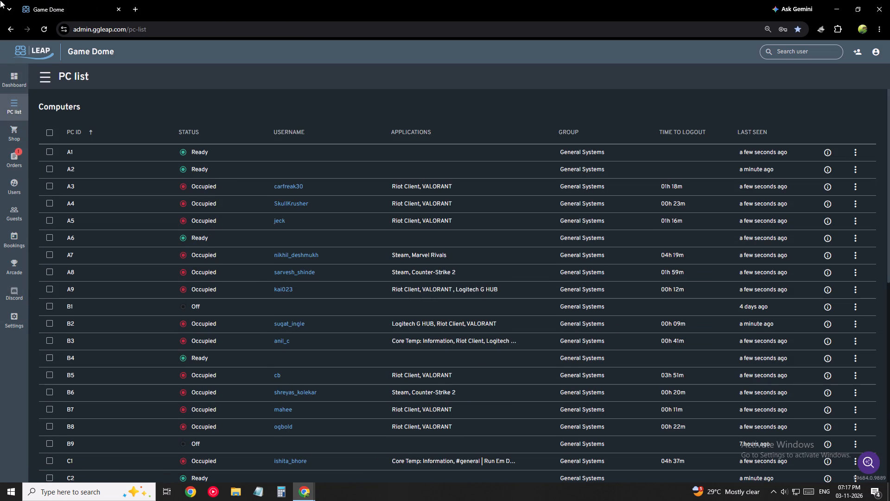
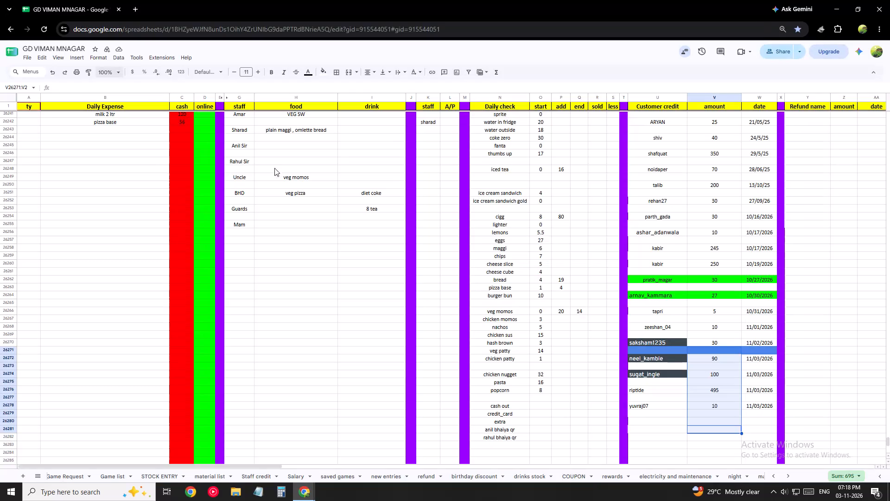
# Add a 120 sale to the customer credit in row 26272 of the spreadsheet, leaving a single combined amount of 210.
pyautogui.click(715, 358)
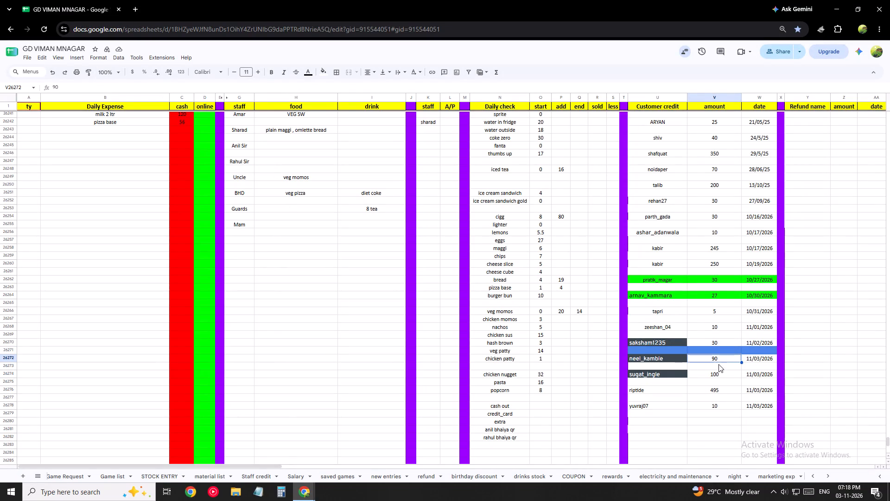
pyautogui.click(717, 366)
pyautogui.write('120')
pyautogui.press('Return')
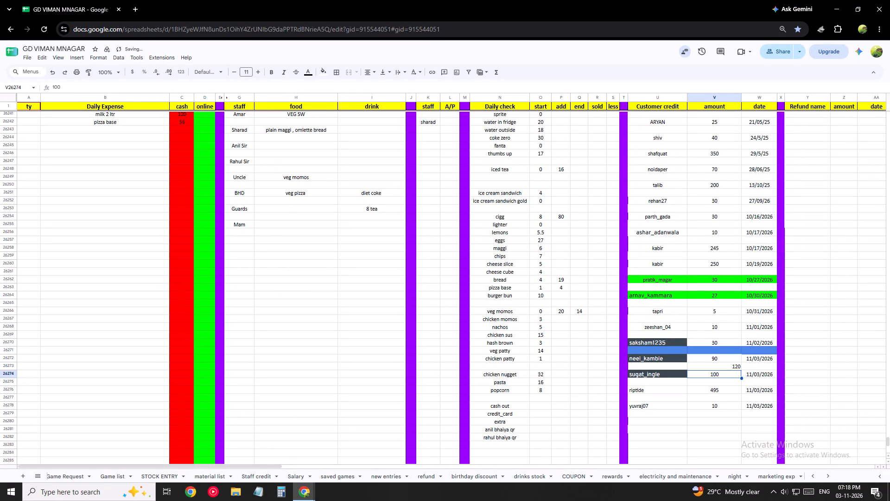
pyautogui.press('Up')
pyautogui.hotkey('shift', 'Up')
pyautogui.press('Delete')
pyautogui.press('Up')
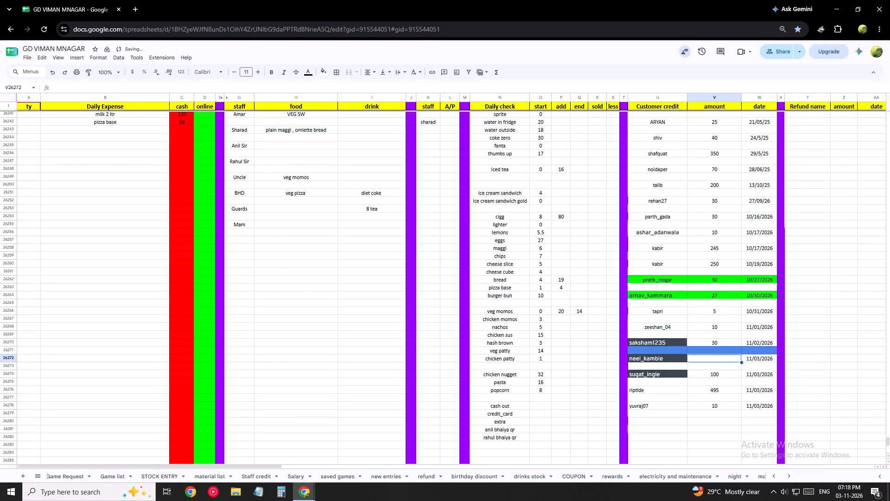
pyautogui.write('210')
pyautogui.press('Return')
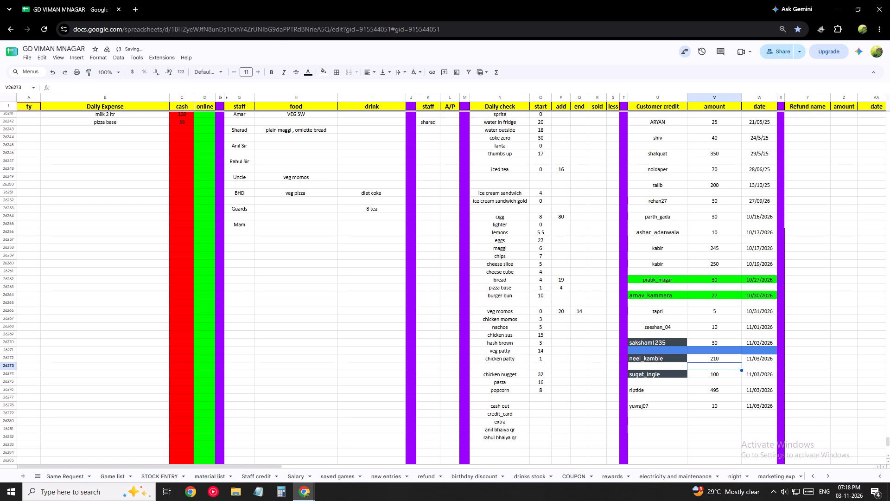
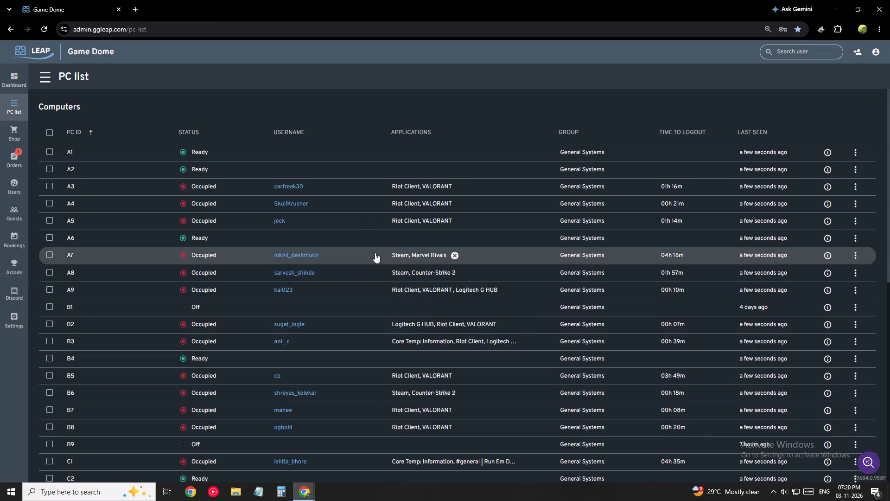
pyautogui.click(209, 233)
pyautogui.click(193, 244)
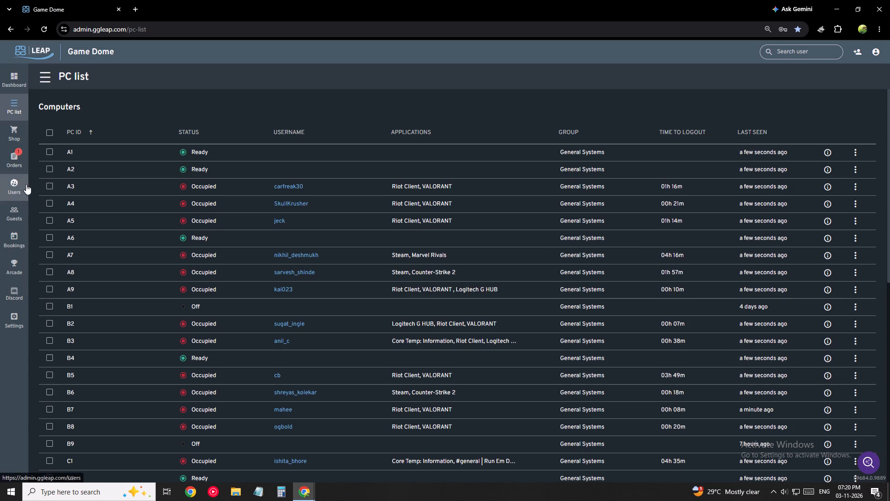
# View the profile of the user logged in on PC A5, then return to the PC list.
pyautogui.click(280, 219)
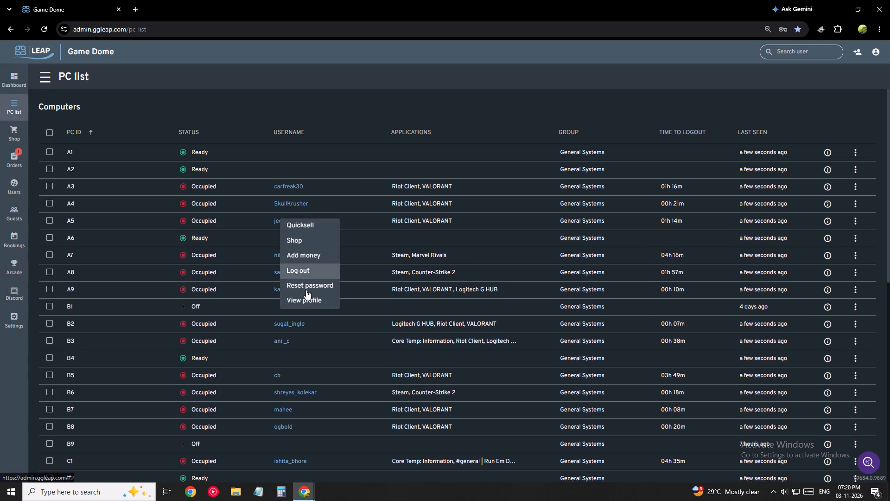
pyautogui.click(308, 300)
pyautogui.click(12, 110)
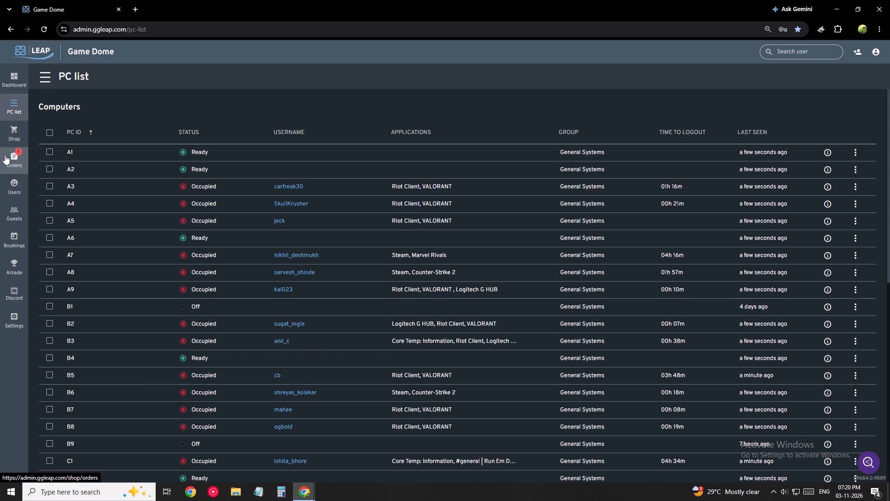
pyautogui.click(800, 53)
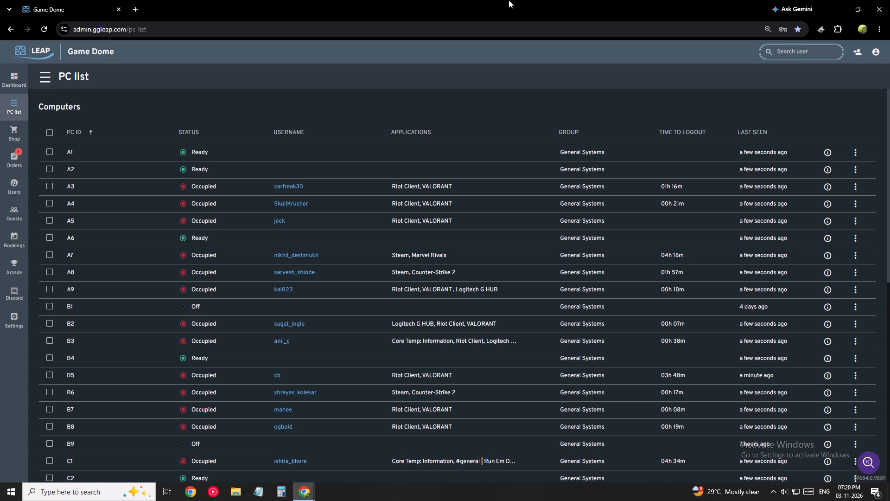
# Check the shop's order history, then return to the PC list.
pyautogui.click(0, 161)
pyautogui.click(150, 103)
pyautogui.moveTo(202, 100); pyautogui.dragTo(213, 98)
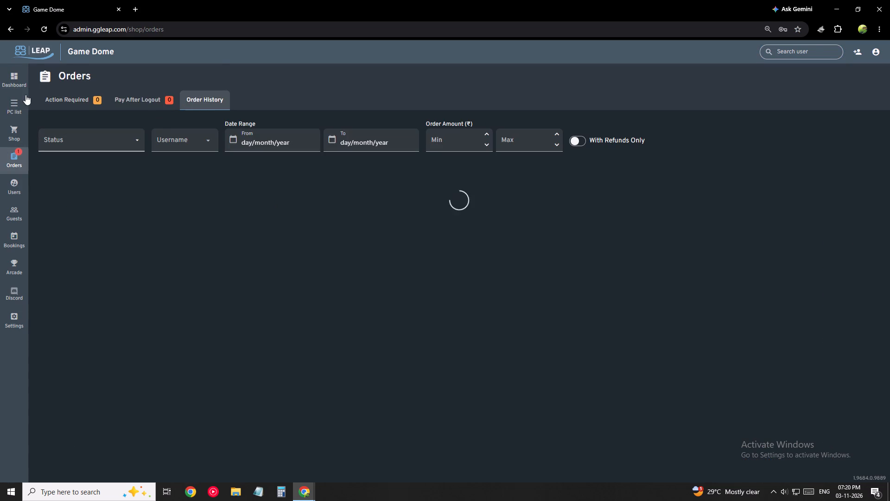
pyautogui.click(7, 111)
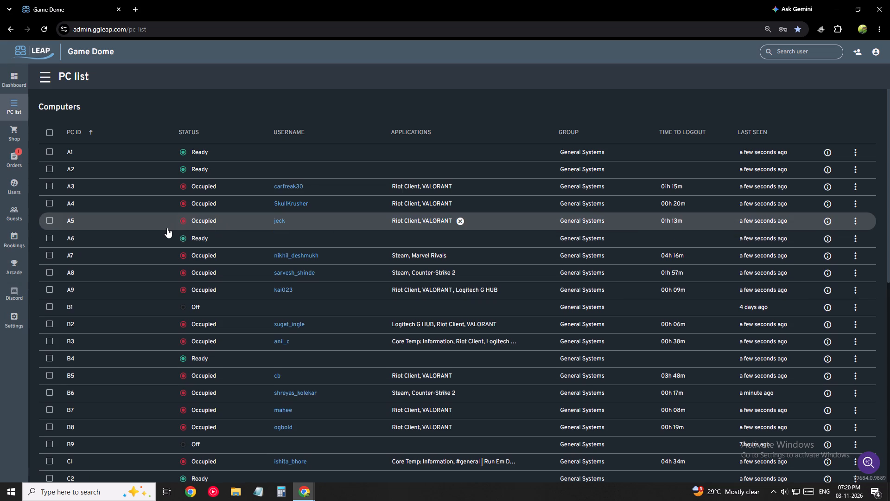
# Search the users for "min" and open the profile of mintu.
pyautogui.click(842, 53)
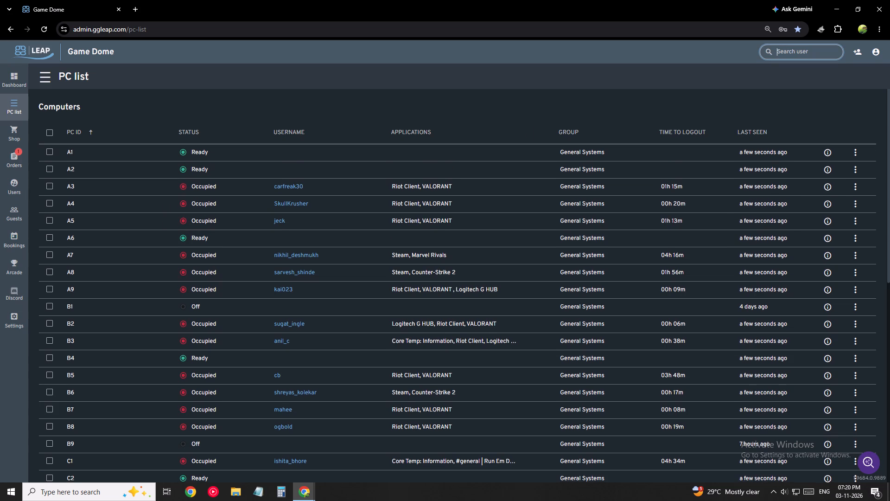
pyautogui.write('mjn')
pyautogui.press('BackSpace')
pyautogui.press('BackSpace')
pyautogui.write('in')
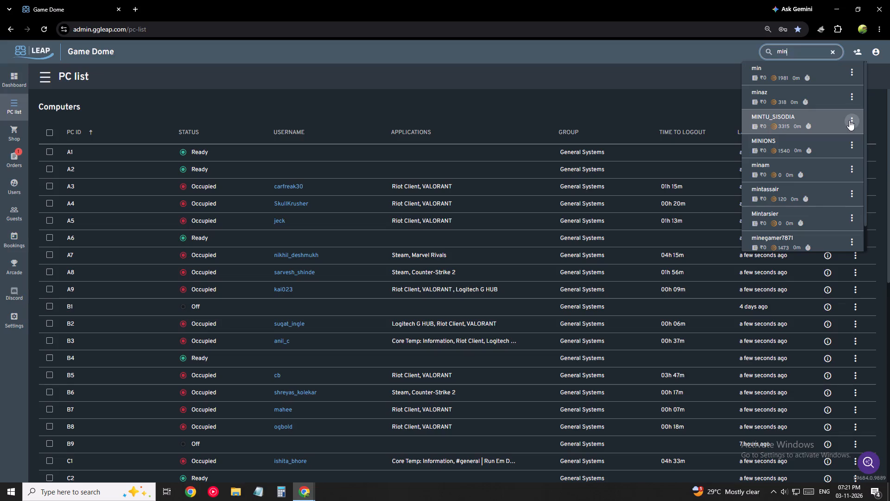
pyautogui.scroll(-5, 786, 198)
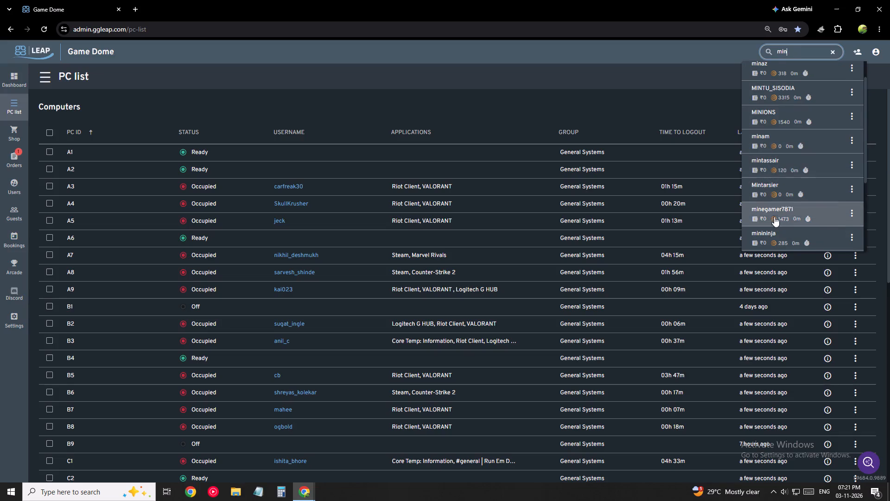
pyautogui.scroll(-2, 777, 218)
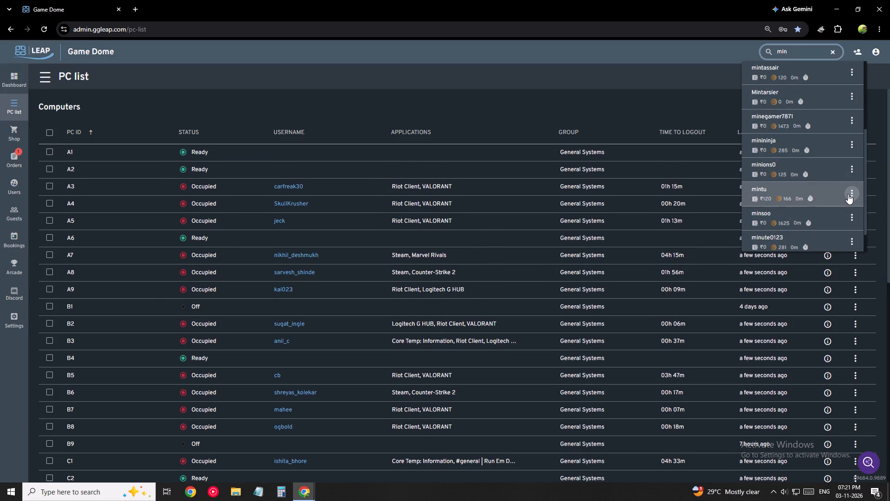
pyautogui.click(848, 194)
pyautogui.click(845, 278)
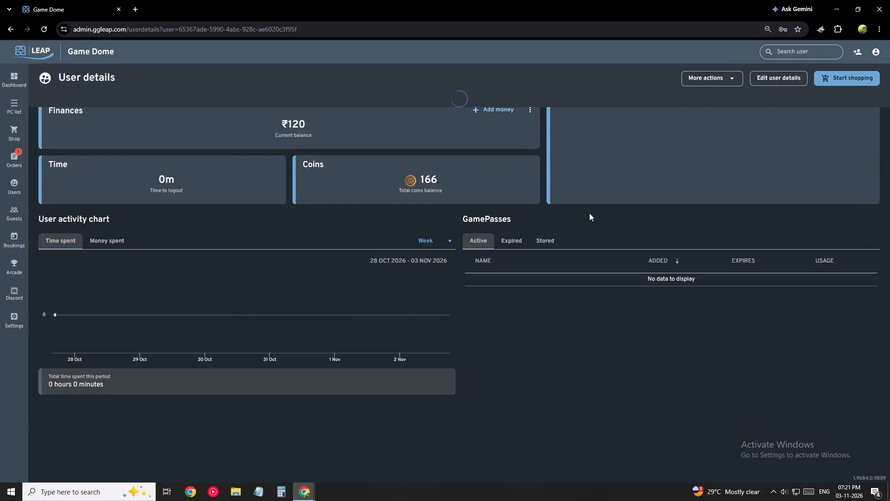
# Check mintu's active, expired and stored GamePasses.
pyautogui.click(508, 241)
pyautogui.click(479, 296)
pyautogui.click(527, 302)
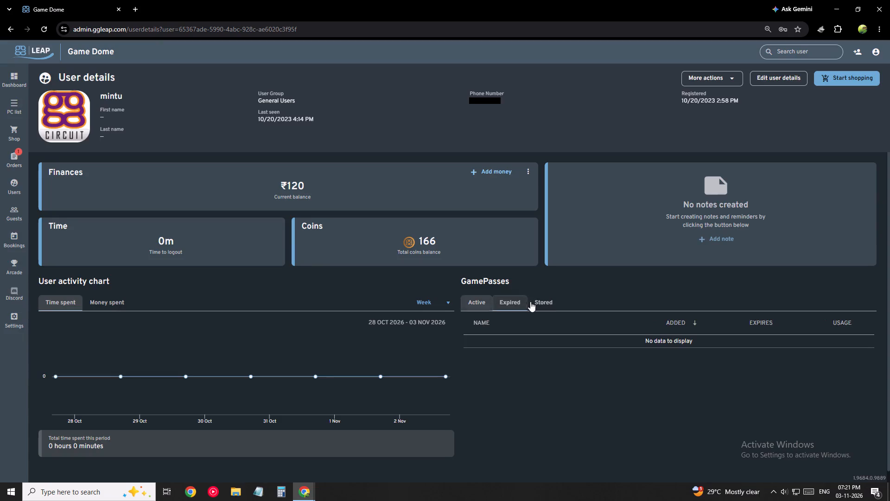
pyautogui.click(538, 302)
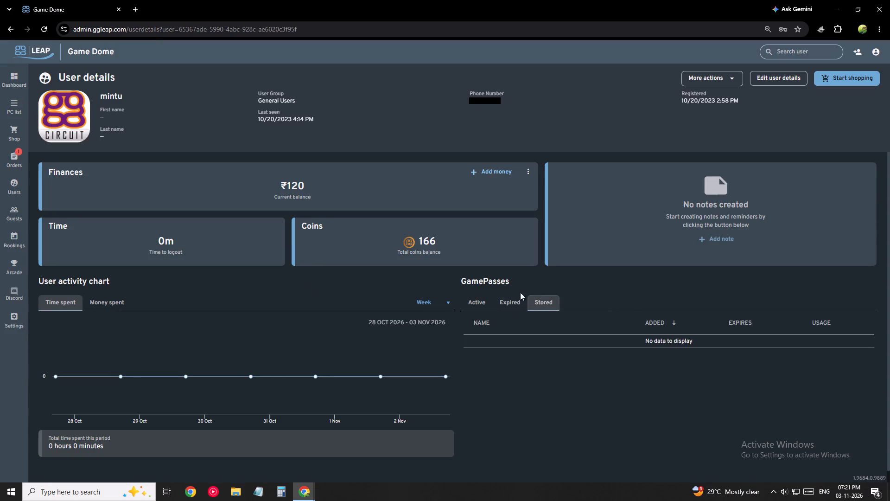
pyautogui.click(481, 296)
pyautogui.click(524, 296)
pyautogui.click(540, 300)
# Return to the PC list and check the C-row computers and the consoles.
pyautogui.click(0, 104)
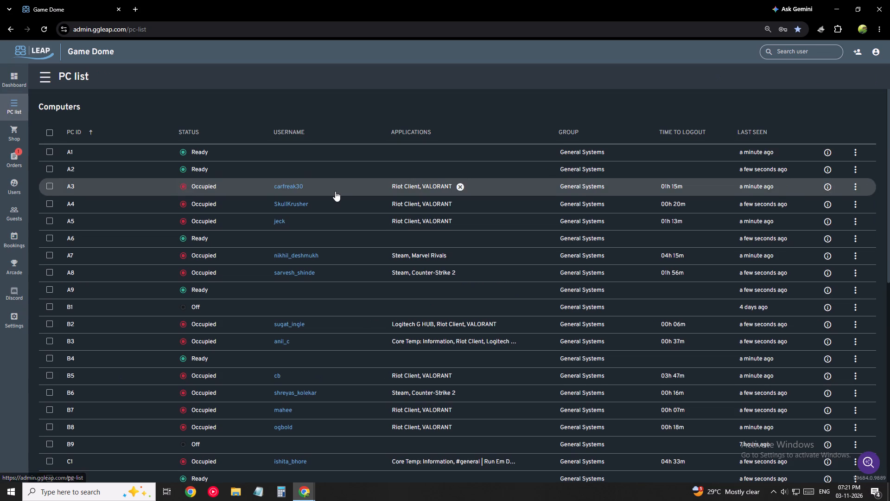
pyautogui.scroll(-14, 335, 191)
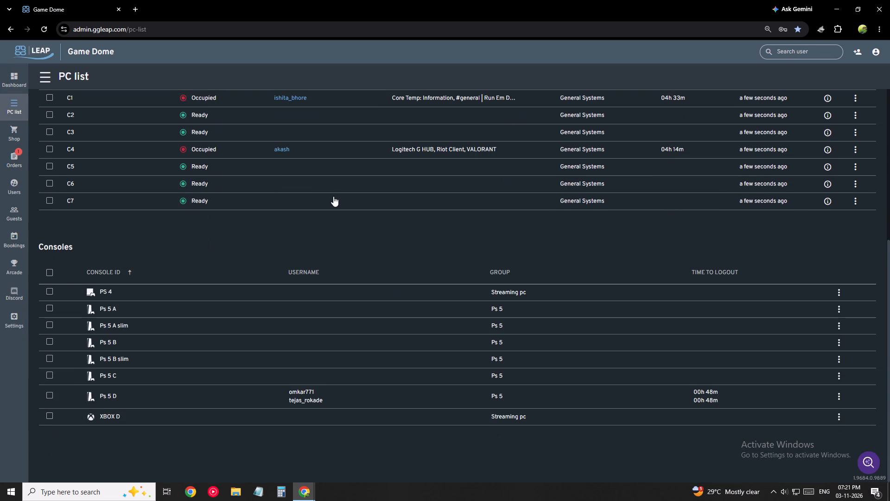
pyautogui.scroll(-1, 333, 196)
pyautogui.click(782, 45)
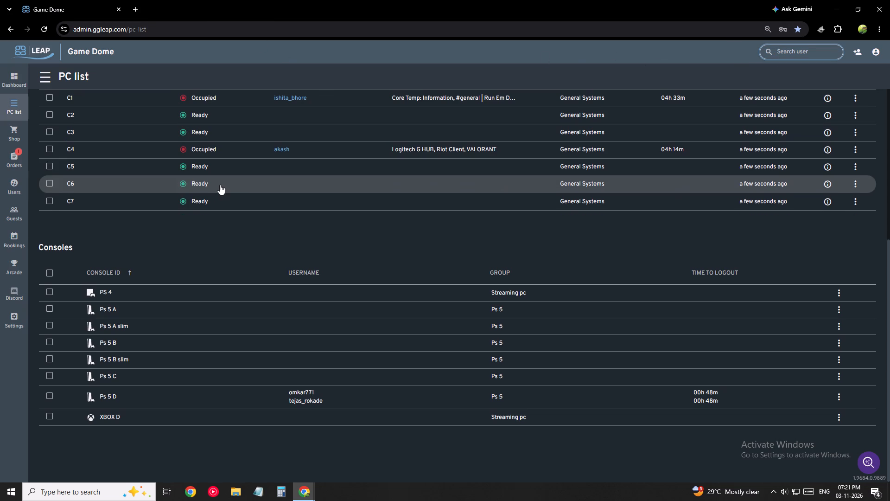
# Switch to the GD VIMAN MNAGAR spreadsheet and append a comma separator to Amar's food entry in the 11/03/26 block.
pyautogui.click(311, 493)
pyautogui.click(289, 449)
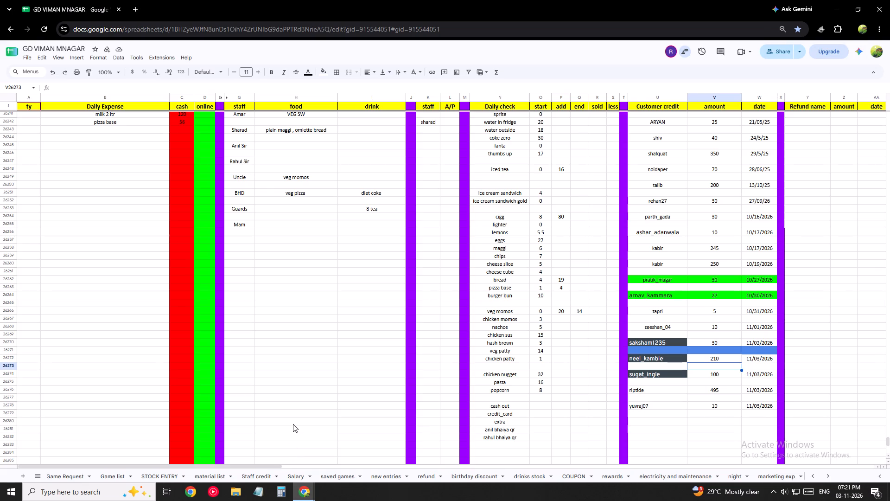
pyautogui.scroll(3, 293, 424)
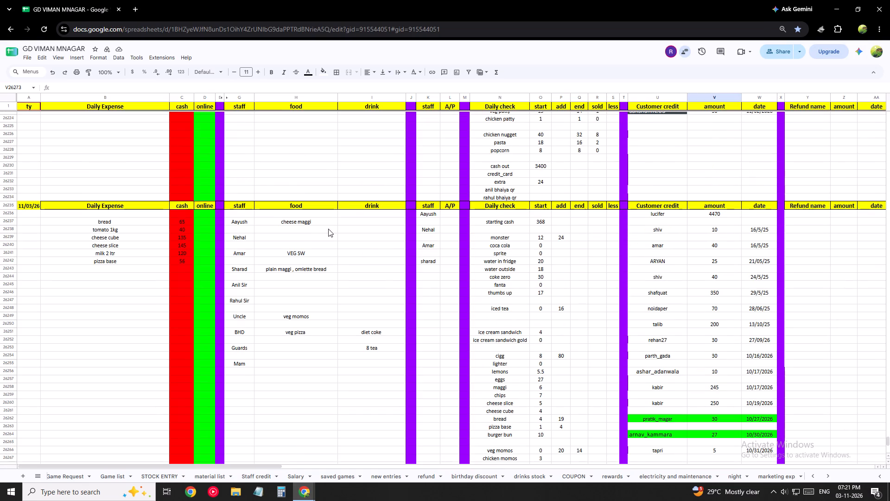
pyautogui.click(328, 229)
pyautogui.click(299, 248)
pyautogui.doubleClick(312, 253)
pyautogui.press('space')
pyautogui.write(',')
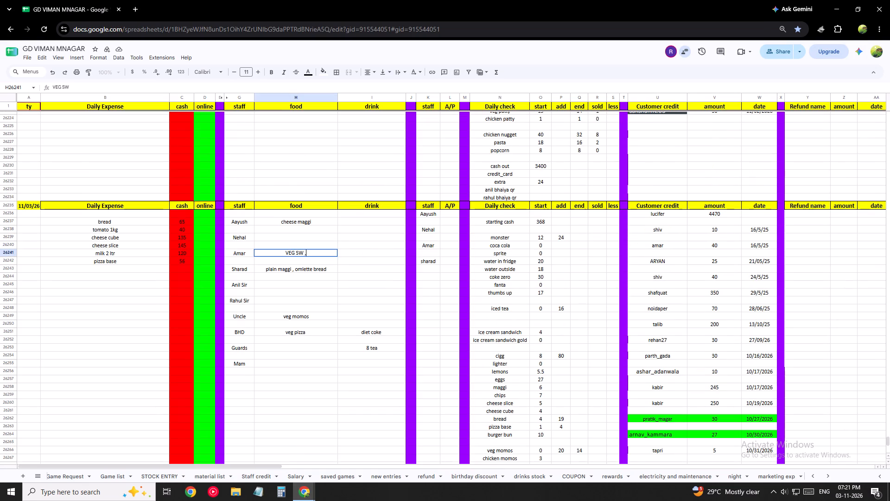
pyautogui.press('space')
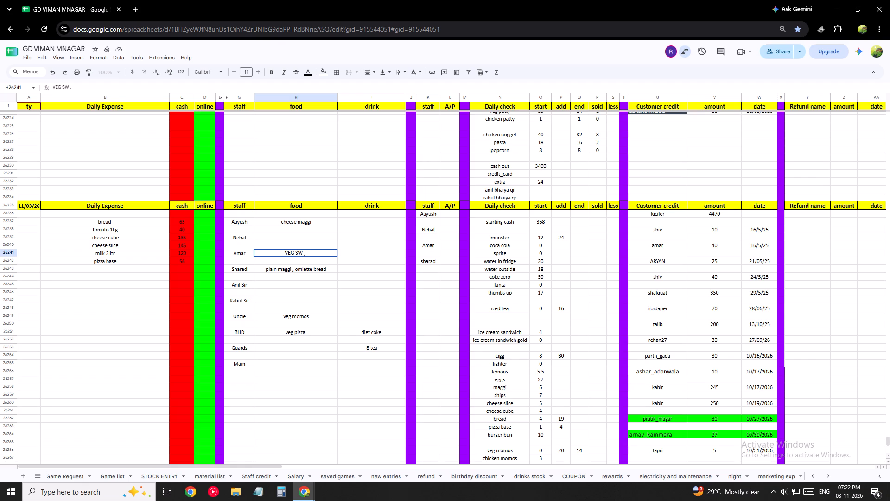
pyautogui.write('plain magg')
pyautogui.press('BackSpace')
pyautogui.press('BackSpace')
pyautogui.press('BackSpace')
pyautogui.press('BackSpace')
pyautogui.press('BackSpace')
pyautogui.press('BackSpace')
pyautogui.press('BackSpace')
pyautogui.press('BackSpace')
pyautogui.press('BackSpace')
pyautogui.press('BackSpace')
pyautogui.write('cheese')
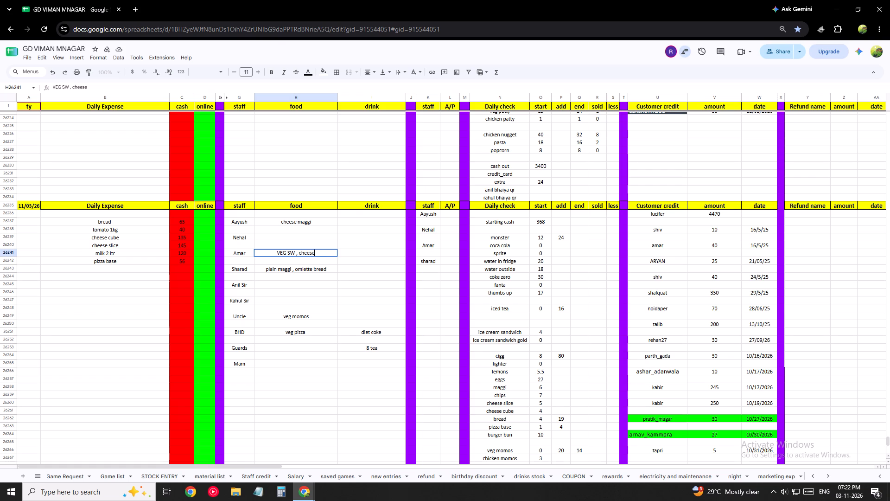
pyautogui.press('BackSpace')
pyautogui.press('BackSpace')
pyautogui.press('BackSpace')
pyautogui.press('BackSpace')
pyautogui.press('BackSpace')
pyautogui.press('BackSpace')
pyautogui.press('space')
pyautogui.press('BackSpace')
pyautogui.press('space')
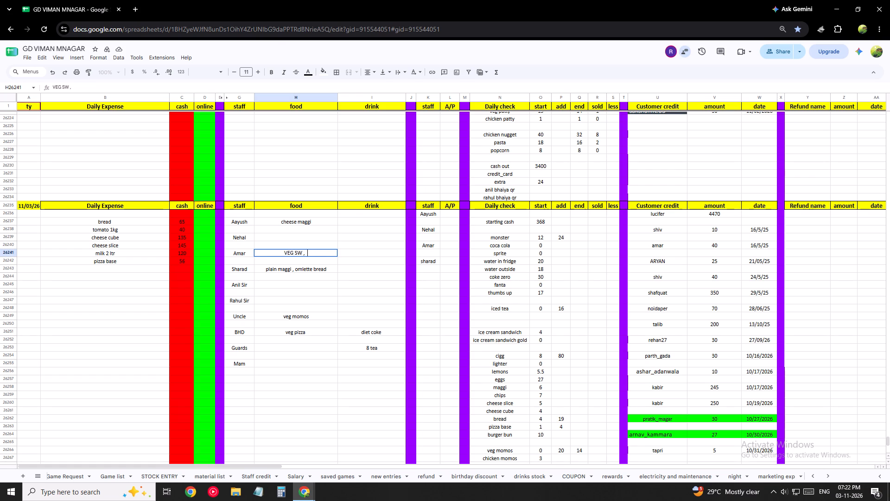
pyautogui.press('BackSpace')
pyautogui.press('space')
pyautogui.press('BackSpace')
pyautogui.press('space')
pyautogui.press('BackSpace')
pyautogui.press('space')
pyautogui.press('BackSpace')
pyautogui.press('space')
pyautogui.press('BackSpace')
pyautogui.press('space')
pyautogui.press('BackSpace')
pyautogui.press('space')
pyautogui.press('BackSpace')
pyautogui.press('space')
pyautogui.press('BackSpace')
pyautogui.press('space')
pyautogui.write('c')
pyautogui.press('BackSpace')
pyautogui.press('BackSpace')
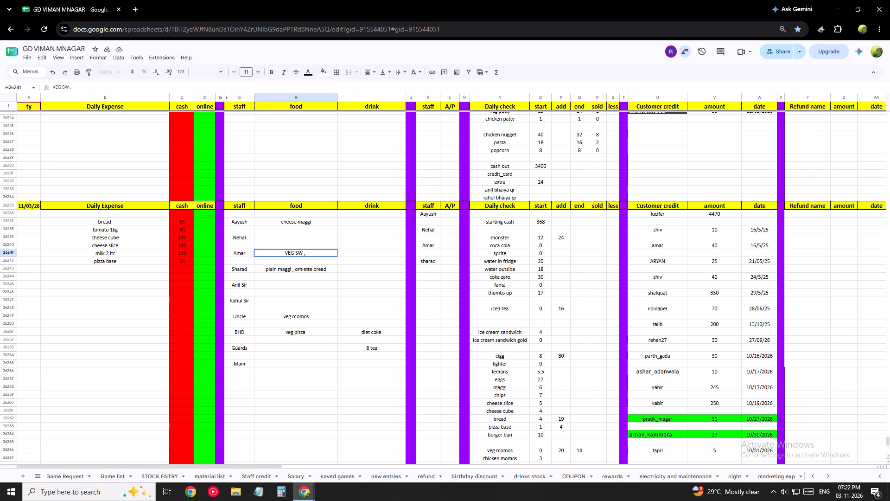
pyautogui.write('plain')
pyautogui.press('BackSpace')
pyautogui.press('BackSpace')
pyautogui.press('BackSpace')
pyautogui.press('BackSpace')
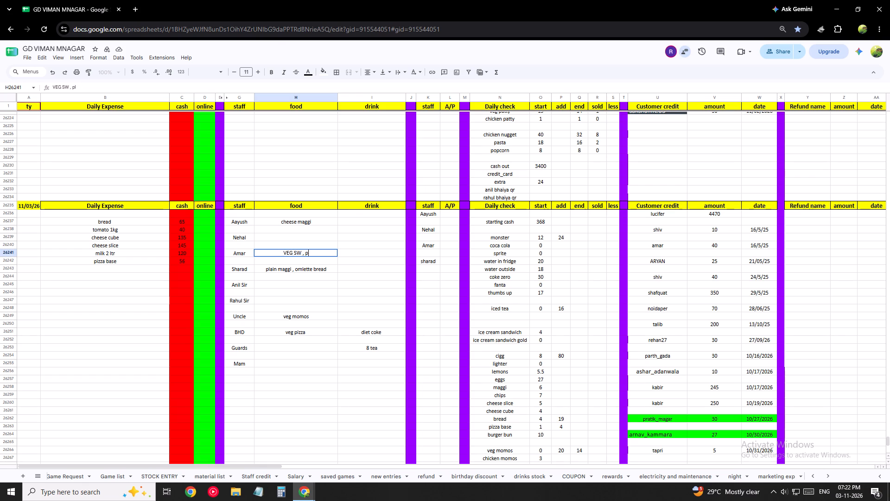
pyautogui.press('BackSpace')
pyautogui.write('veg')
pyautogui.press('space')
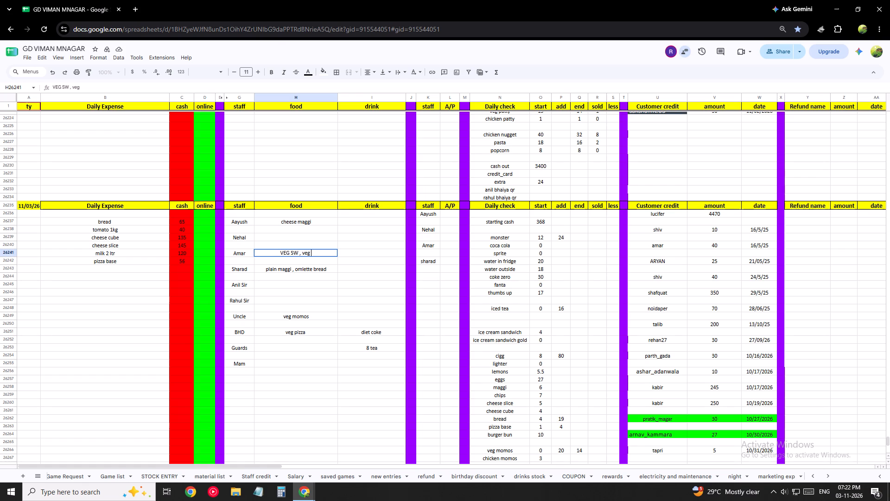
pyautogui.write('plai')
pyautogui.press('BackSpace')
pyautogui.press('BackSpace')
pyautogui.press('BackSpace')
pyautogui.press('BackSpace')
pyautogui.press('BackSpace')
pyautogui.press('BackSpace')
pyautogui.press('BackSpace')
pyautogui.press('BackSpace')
# Add cheese maggi after VEG SW in Amar's food entry.
pyautogui.write('cheese maggi')
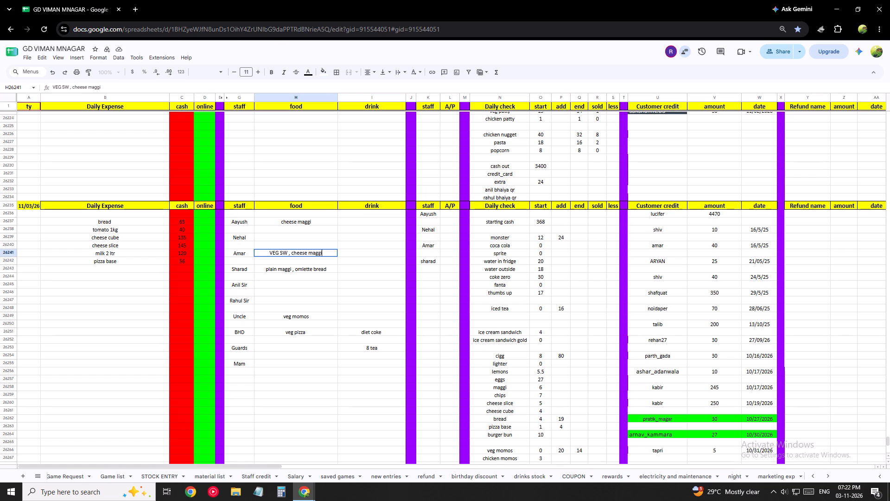
pyautogui.press('Return')
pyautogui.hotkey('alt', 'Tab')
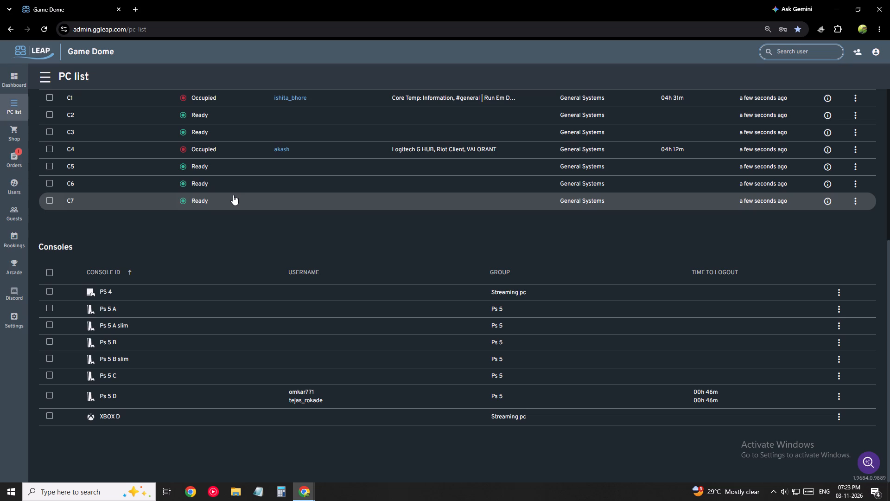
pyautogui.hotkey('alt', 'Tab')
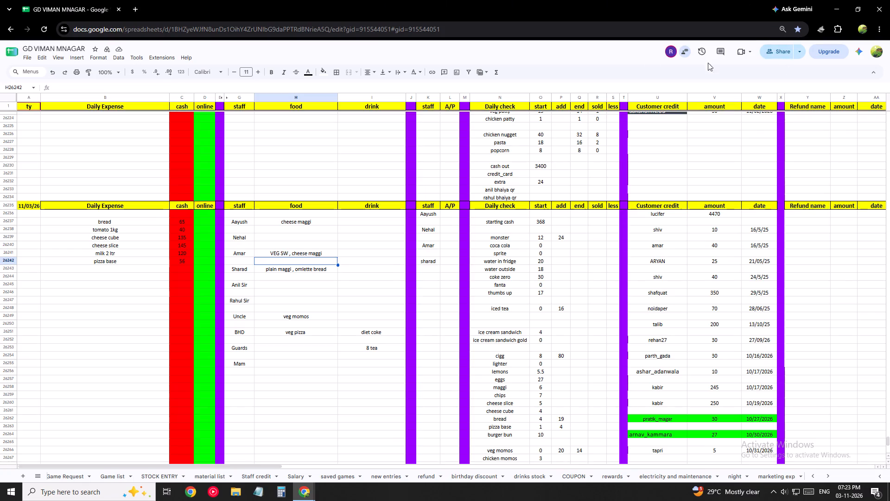
# Jump to the other collaborator's current position in the sheet.
pyautogui.click(667, 51)
pyautogui.doubleClick(667, 51)
pyautogui.click(667, 51)
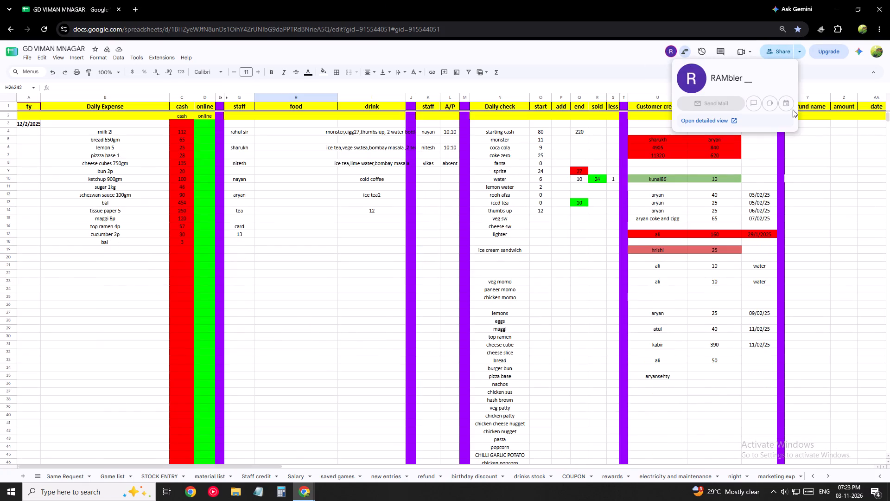
# Return to the latest daily block, dated 11/03/26, near the end of the sheet.
pyautogui.click(889, 122)
pyautogui.moveTo(889, 122); pyautogui.dragTo(889, 500)
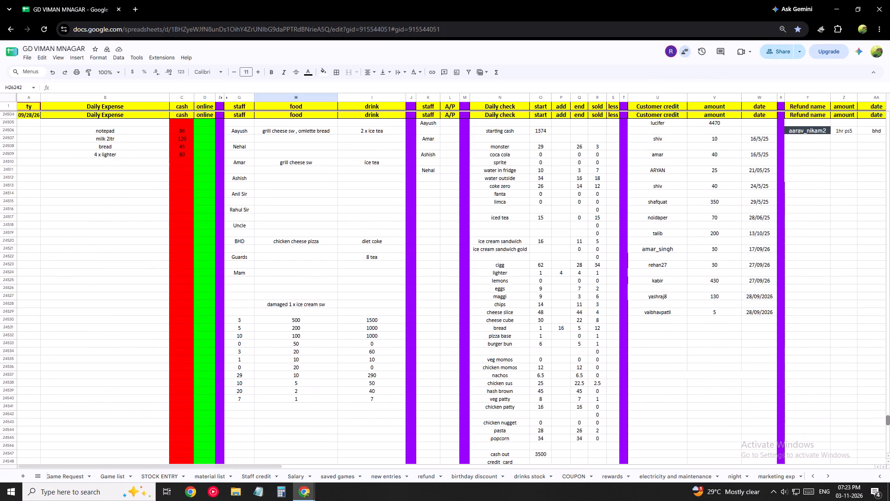
pyautogui.moveTo(889, 500); pyautogui.dragTo(889, 423)
pyautogui.scroll(-3, 389, 398)
pyautogui.click(364, 425)
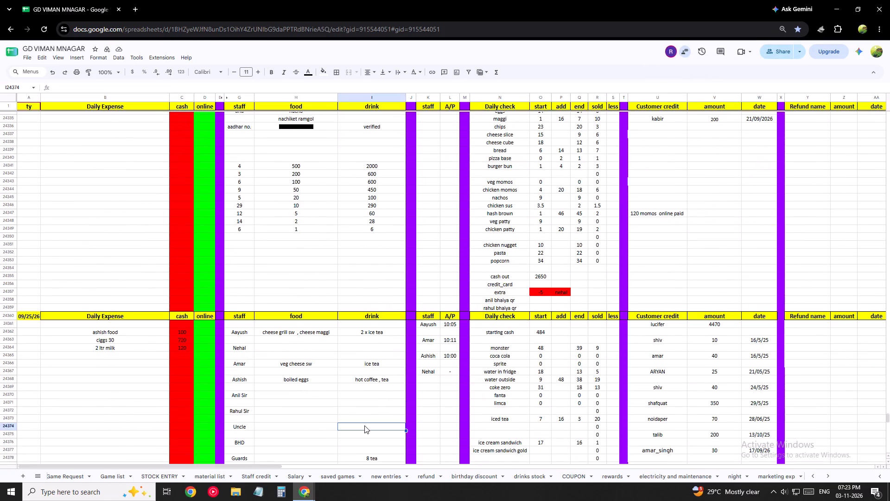
pyautogui.hotkey('ctrl', 'Right')
pyautogui.hotkey('ctrl', 'Down')
pyautogui.hotkey('ctrl', 'Up')
pyautogui.hotkey('ctrl', 'Left')
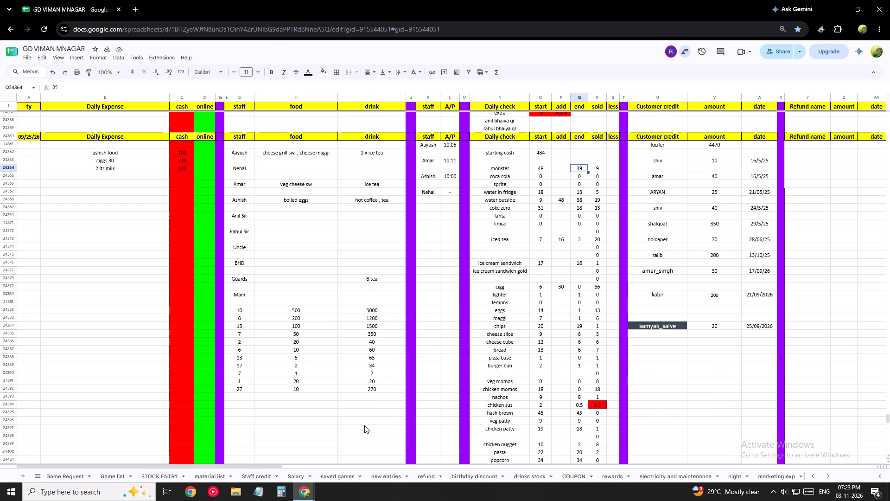
pyautogui.hotkey('ctrl', 'Left')
pyautogui.hotkey('ctrl', 'Left')
pyautogui.hotkey('ctrl', 'Left')
pyautogui.hotkey('ctrl', 'Left')
pyautogui.hotkey('ctrl', 'Left')
pyautogui.hotkey('ctrl', 'Down')
pyautogui.hotkey('ctrl', 'Down')
pyautogui.hotkey('ctrl', 'Down')
pyautogui.hotkey('ctrl', 'Down')
pyautogui.hotkey('ctrl', 'Down')
pyautogui.hotkey('ctrl', 'Down')
pyautogui.hotkey('ctrl', 'Down')
pyautogui.hotkey('ctrl', 'Down')
pyautogui.hotkey('ctrl', 'Down')
pyautogui.hotkey('ctrl', 'Down')
pyautogui.hotkey('ctrl', 'Down')
pyautogui.hotkey('ctrl', 'Down')
pyautogui.hotkey('ctrl', 'Down')
pyautogui.hotkey('ctrl', 'Down')
pyautogui.hotkey('ctrl', 'Down')
pyautogui.hotkey('ctrl', 'Down')
pyautogui.hotkey('ctrl', 'Down')
pyautogui.hotkey('ctrl', 'Down')
pyautogui.hotkey('ctrl', 'Down')
pyautogui.hotkey('ctrl', 'Down')
pyautogui.hotkey('ctrl', 'Down')
pyautogui.hotkey('ctrl', 'Down')
pyautogui.hotkey('ctrl', 'Down')
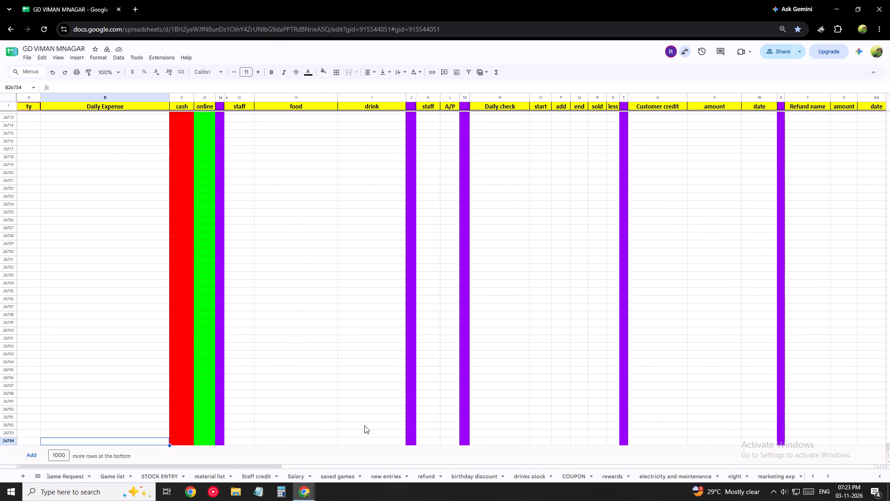
pyautogui.hotkey('ctrl', 'Right')
pyautogui.hotkey('ctrl', 'Left')
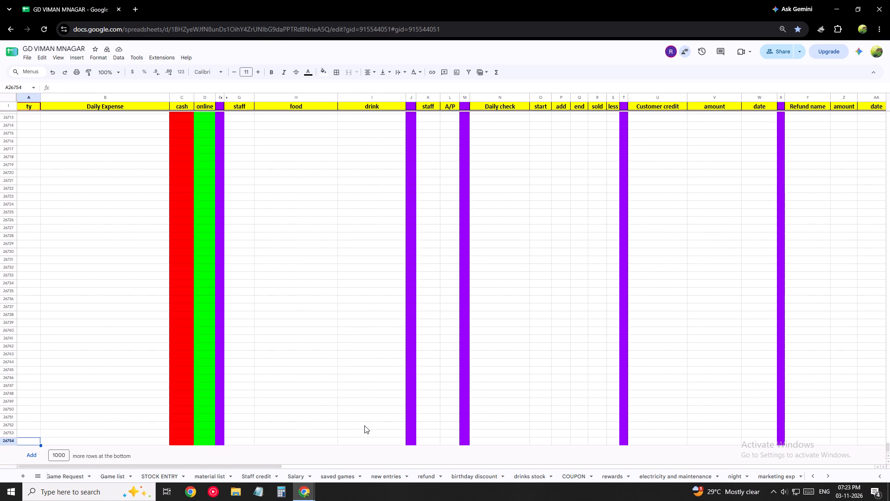
pyautogui.hotkey('ctrl', 'Up')
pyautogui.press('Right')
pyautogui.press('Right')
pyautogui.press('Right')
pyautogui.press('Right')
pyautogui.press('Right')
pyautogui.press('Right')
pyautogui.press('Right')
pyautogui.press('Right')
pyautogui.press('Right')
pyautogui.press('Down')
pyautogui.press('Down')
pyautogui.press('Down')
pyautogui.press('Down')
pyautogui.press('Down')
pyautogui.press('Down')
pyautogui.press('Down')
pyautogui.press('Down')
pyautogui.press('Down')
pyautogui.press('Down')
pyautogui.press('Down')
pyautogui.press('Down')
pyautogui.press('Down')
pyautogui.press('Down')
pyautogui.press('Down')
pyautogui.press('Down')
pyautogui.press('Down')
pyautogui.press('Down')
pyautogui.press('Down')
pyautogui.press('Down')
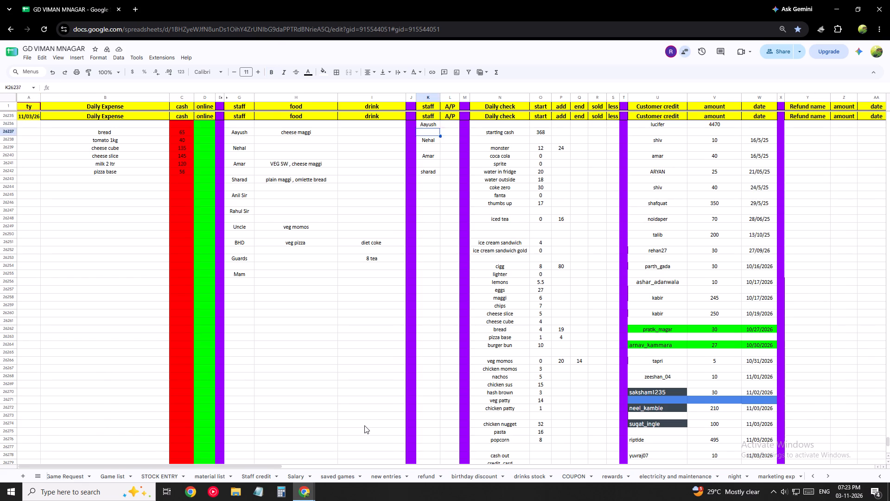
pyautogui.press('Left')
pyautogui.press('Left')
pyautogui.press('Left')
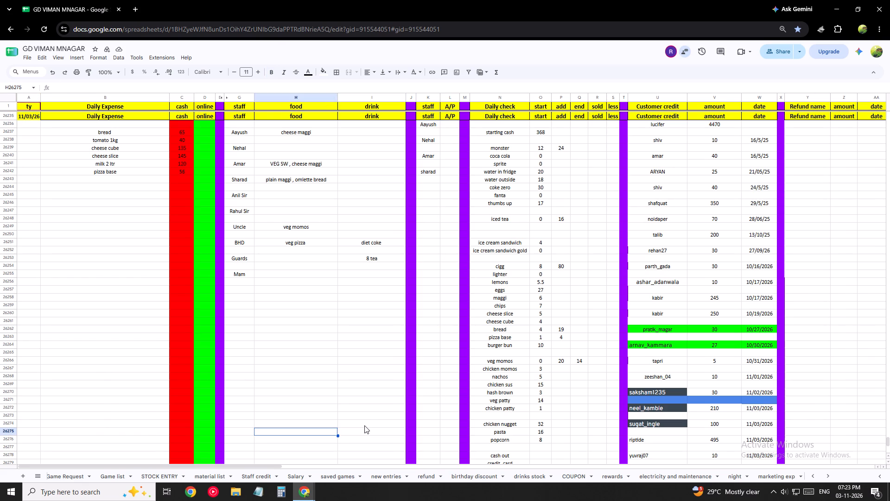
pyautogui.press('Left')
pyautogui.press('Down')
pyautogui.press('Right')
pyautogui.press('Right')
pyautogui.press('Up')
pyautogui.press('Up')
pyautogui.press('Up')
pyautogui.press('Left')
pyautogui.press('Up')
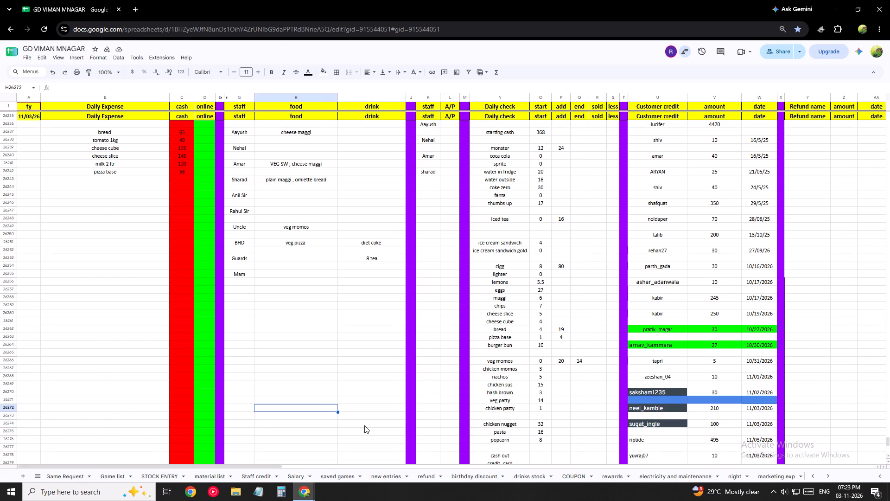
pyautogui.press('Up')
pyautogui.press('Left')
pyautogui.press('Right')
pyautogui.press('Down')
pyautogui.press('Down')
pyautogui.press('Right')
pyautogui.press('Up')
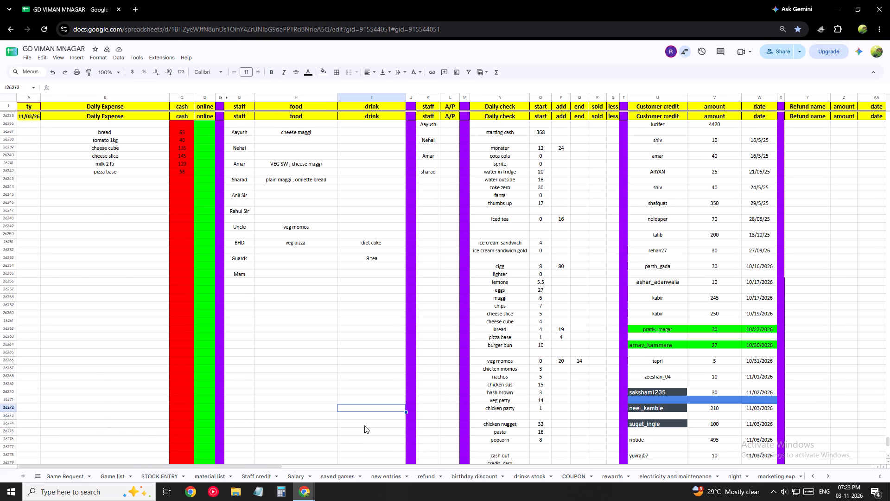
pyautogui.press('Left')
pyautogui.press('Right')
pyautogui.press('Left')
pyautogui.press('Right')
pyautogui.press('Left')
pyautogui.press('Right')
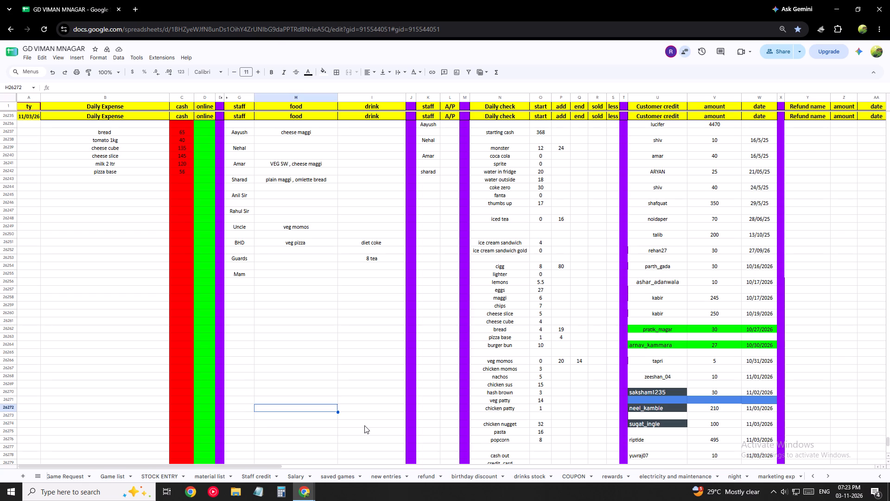
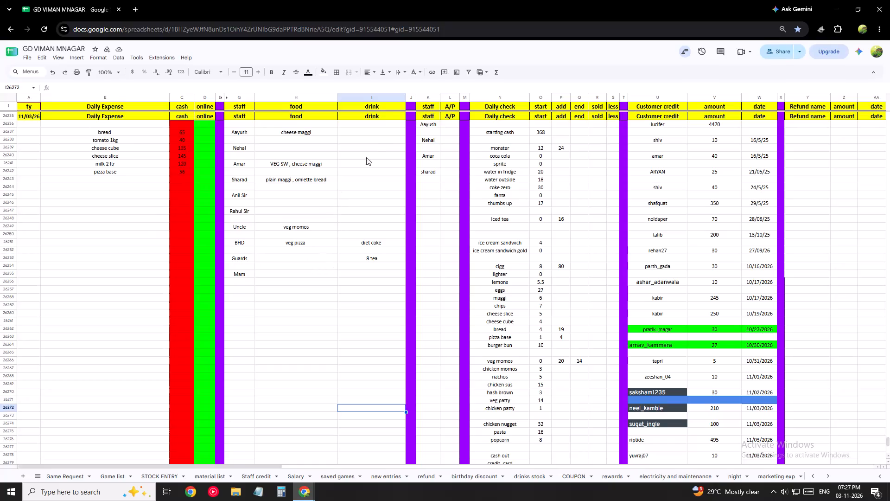
# Enter ice tea as Aayush's drink in the 11/03/26 block.
pyautogui.click(381, 129)
pyautogui.write('ice tea')
pyautogui.press('Return')
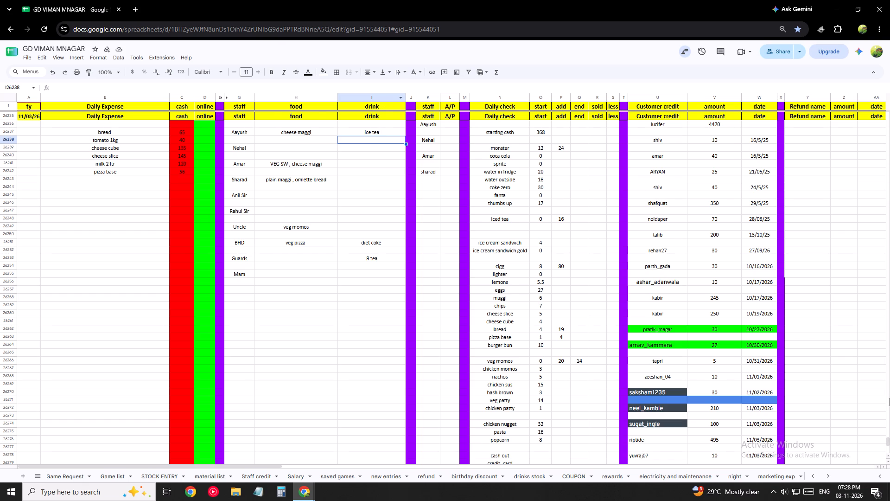
# Clear the customer credit entry of 100 dated 11/03/2026, including name, amount and date, and fill its cells white.
pyautogui.scroll(-2, 810, 455)
pyautogui.moveTo(656, 332); pyautogui.dragTo(770, 337)
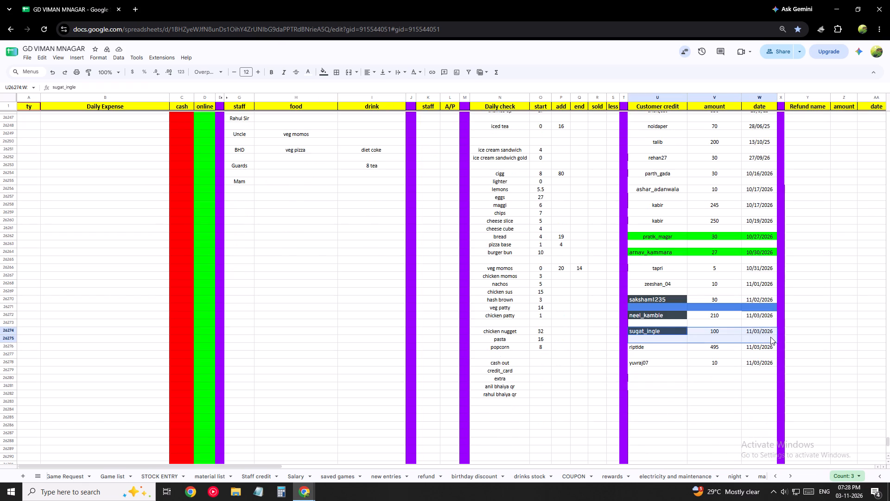
pyautogui.moveTo(770, 337); pyautogui.dragTo(773, 334)
pyautogui.press('Delete')
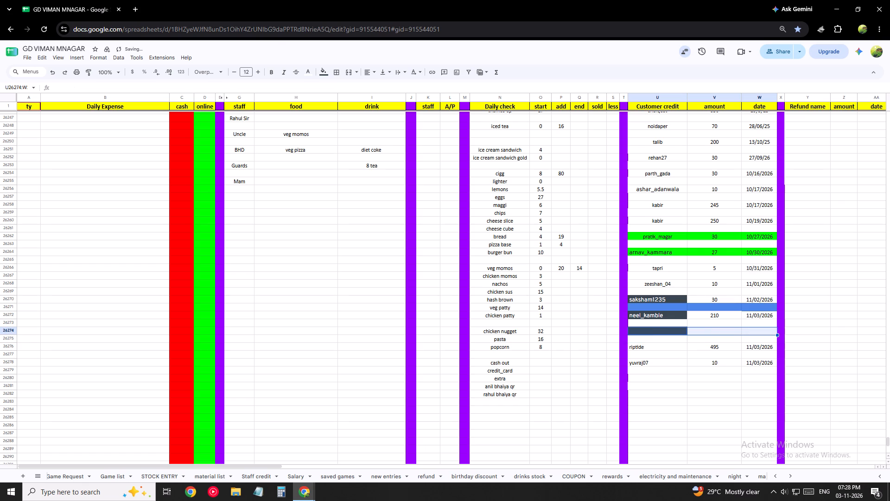
pyautogui.click(327, 71)
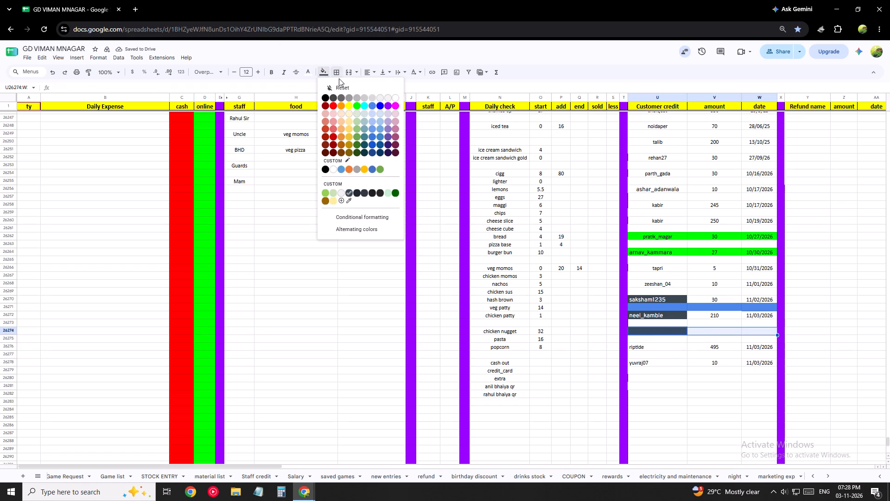
pyautogui.click(392, 97)
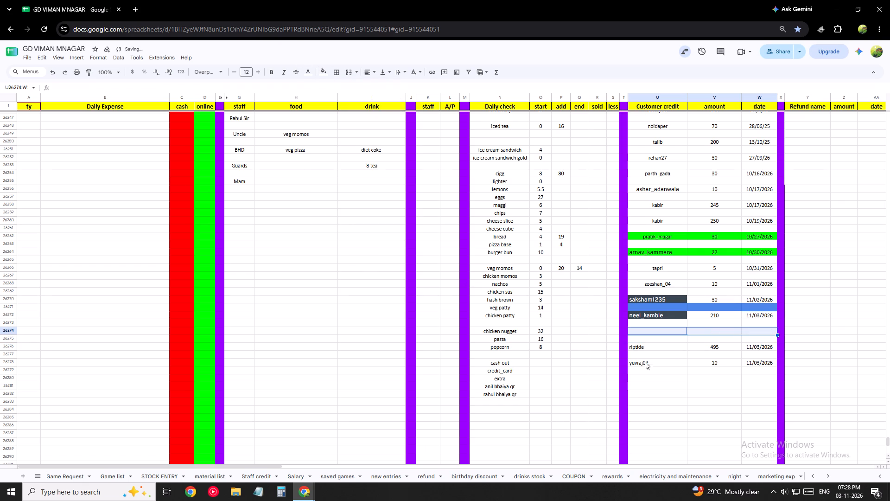
# Check the sums of the 11/03/2026 customer credit amounts and of kabir's two credit amounts.
pyautogui.moveTo(667, 371); pyautogui.dragTo(731, 322)
pyautogui.click(711, 402)
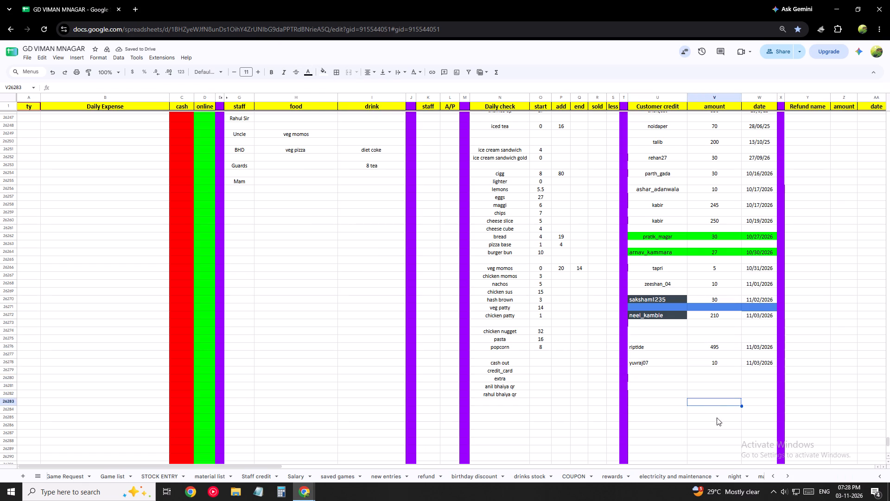
pyautogui.moveTo(717, 417); pyautogui.dragTo(724, 314)
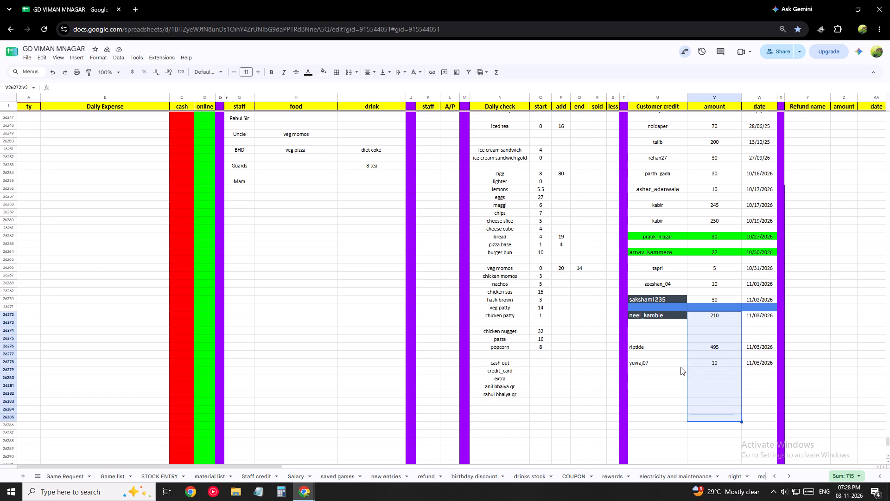
pyautogui.click(672, 323)
pyautogui.click(654, 333)
pyautogui.click(675, 338)
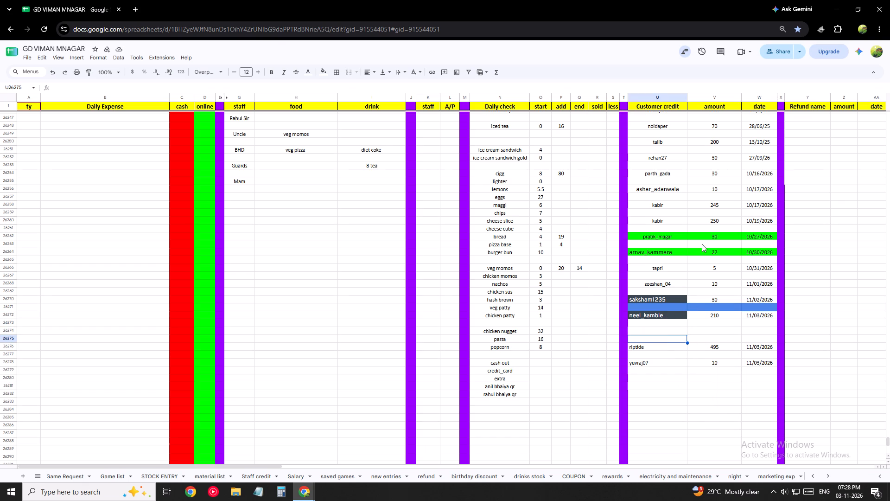
pyautogui.moveTo(723, 218); pyautogui.dragTo(721, 200)
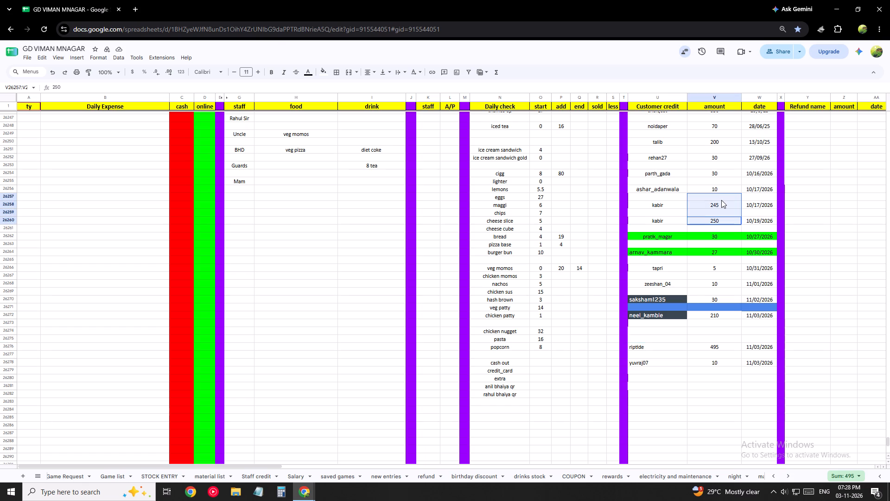
pyautogui.moveTo(721, 200); pyautogui.dragTo(716, 212)
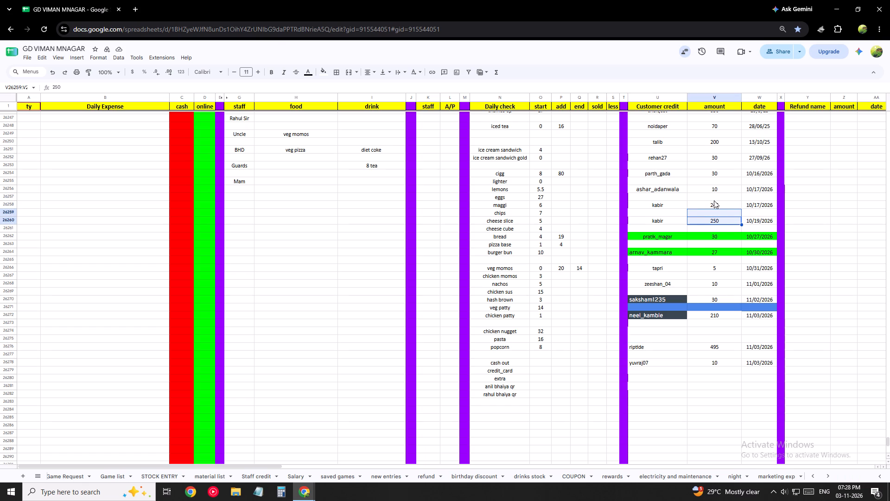
pyautogui.click(718, 229)
pyautogui.moveTo(730, 228); pyautogui.dragTo(722, 202)
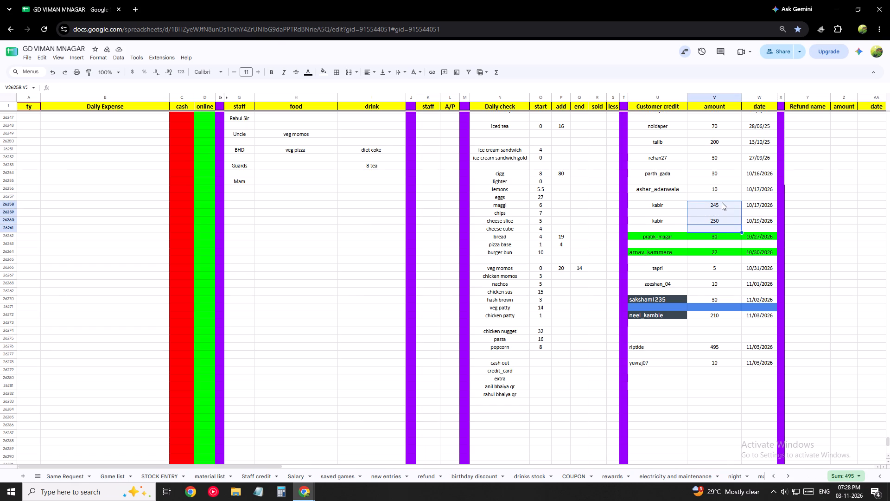
# Total separate customer credit amounts from the 27/09/26 entry to the last 11/03/2026 one, leaving out kabir, tapri, riptide and the green rows.
pyautogui.click(721, 159)
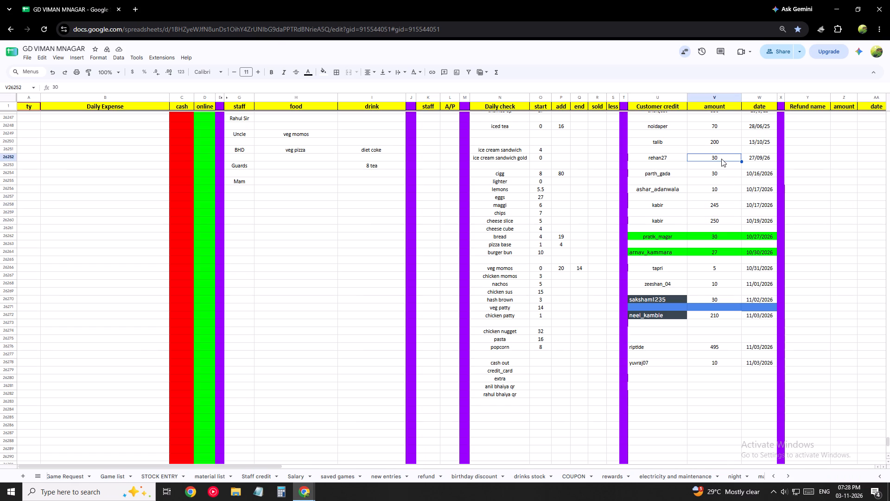
pyautogui.hotkey('ctrl', 'Down')
pyautogui.hotkey('ctrl', 'Up')
pyautogui.keyDown('ctrl'); pyautogui.click(719, 175); pyautogui.keyUp('ctrl')
pyautogui.keyDown('ctrl'); pyautogui.click(723, 190); pyautogui.keyUp('ctrl')
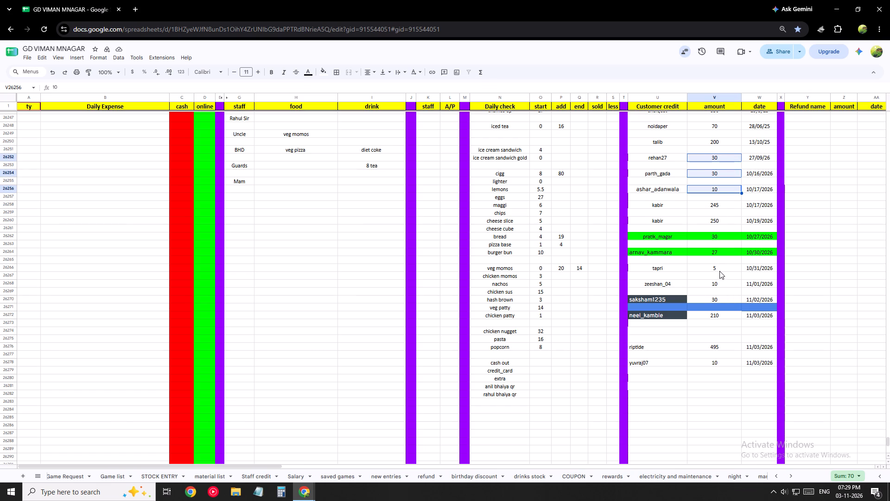
pyautogui.keyDown('ctrl'); pyautogui.click(723, 286); pyautogui.keyUp('ctrl')
pyautogui.keyDown('ctrl'); pyautogui.click(713, 297); pyautogui.keyUp('ctrl')
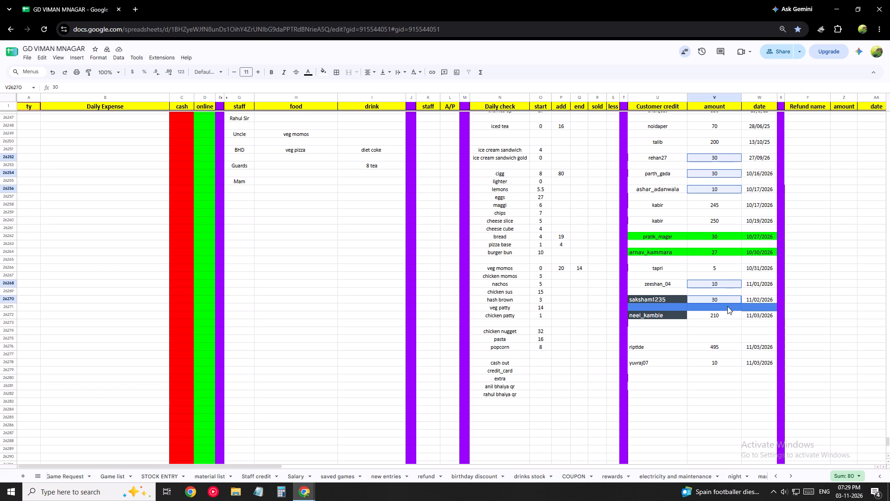
pyautogui.keyDown('ctrl'); pyautogui.click(730, 314); pyautogui.keyUp('ctrl')
pyautogui.keyDown('ctrl'); pyautogui.click(725, 366); pyautogui.keyUp('ctrl')
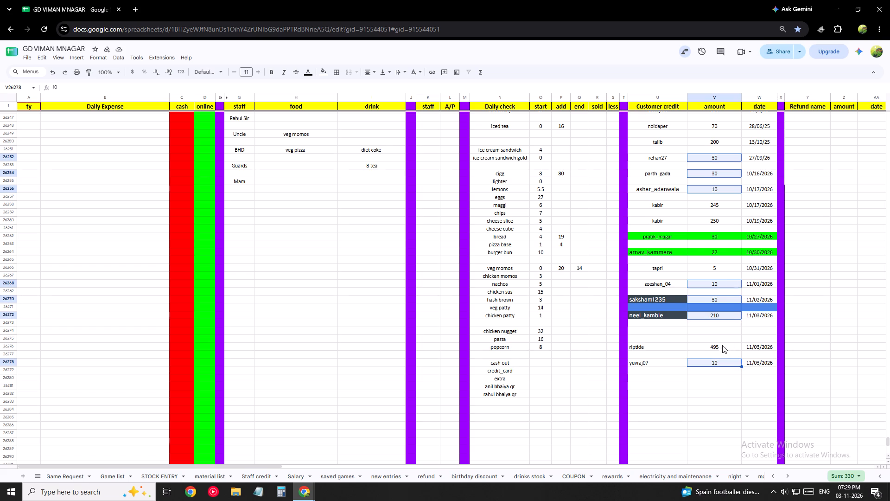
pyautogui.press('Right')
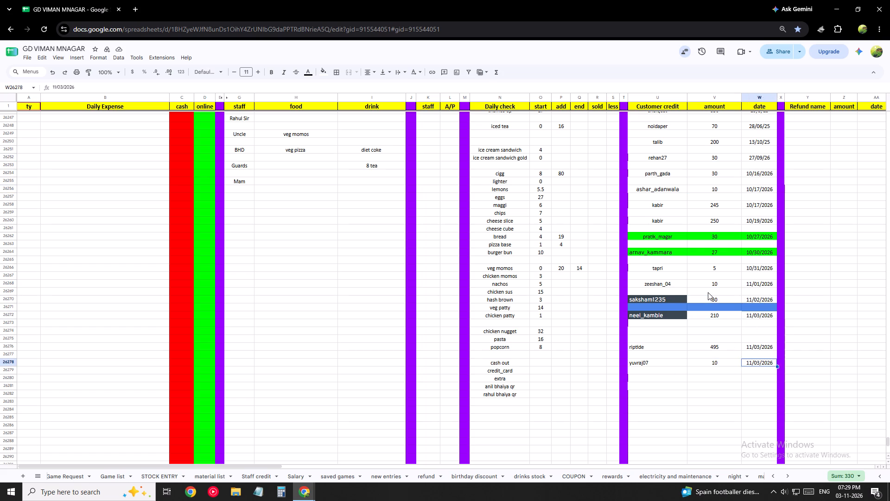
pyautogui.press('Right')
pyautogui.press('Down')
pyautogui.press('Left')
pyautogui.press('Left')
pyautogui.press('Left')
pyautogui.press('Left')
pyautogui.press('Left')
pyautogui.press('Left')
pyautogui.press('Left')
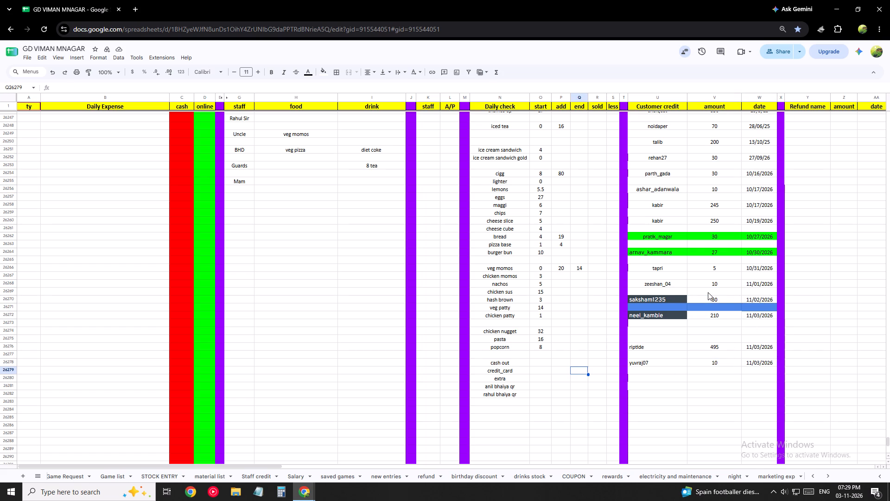
# Review the customer credit entries in the earlier daily blocks, going back past the 10/31/26 block.
pyautogui.scroll(4, 706, 308)
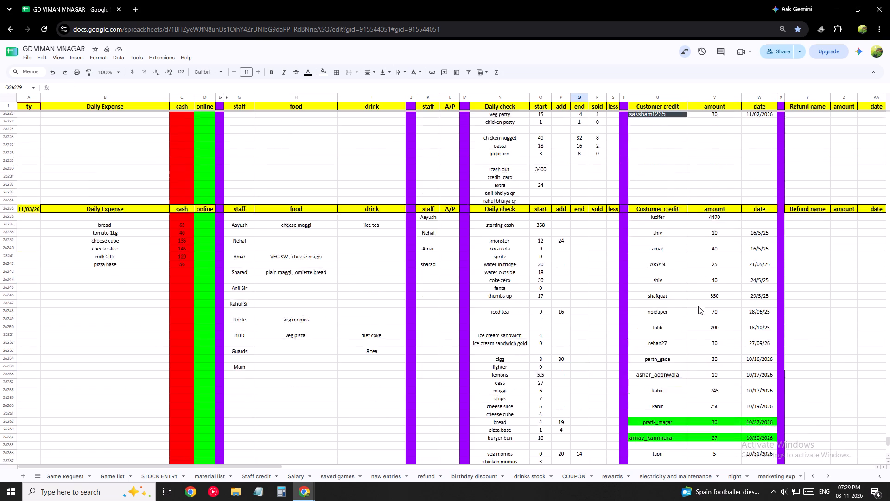
pyautogui.scroll(1, 698, 306)
pyautogui.scroll(2, 605, 299)
pyautogui.scroll(1, 644, 283)
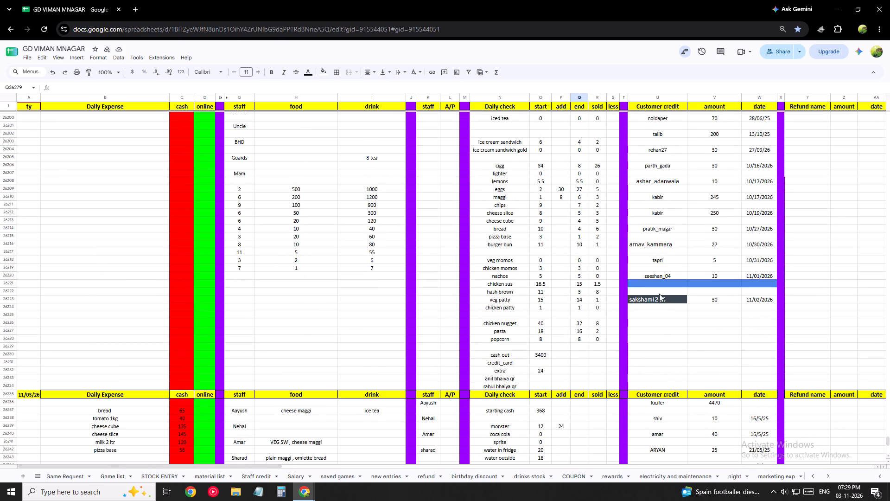
pyautogui.scroll(4, 660, 294)
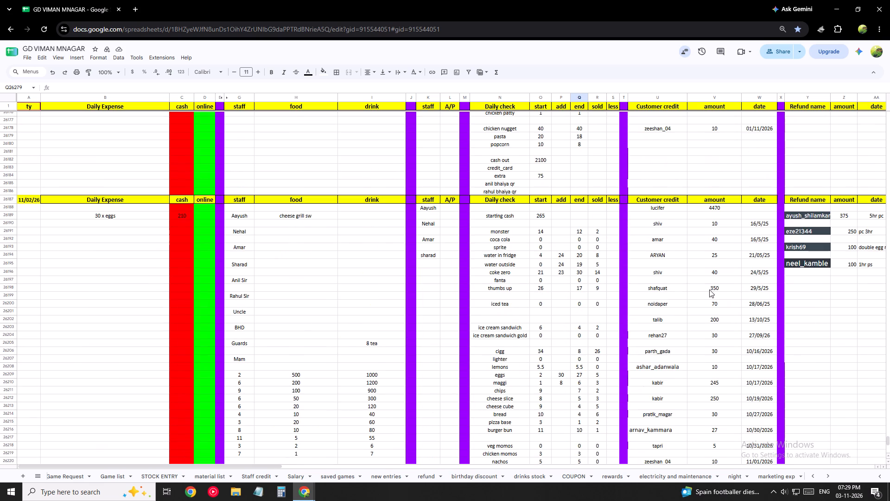
pyautogui.scroll(3, 709, 289)
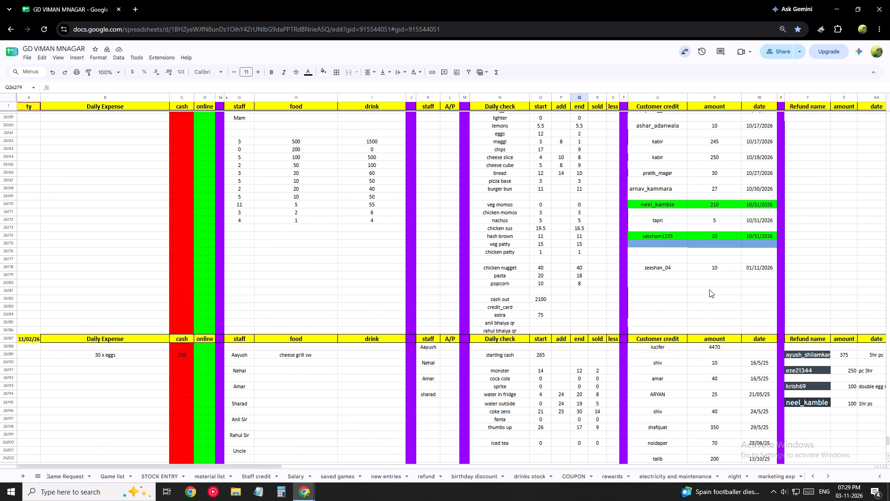
pyautogui.scroll(8, 709, 289)
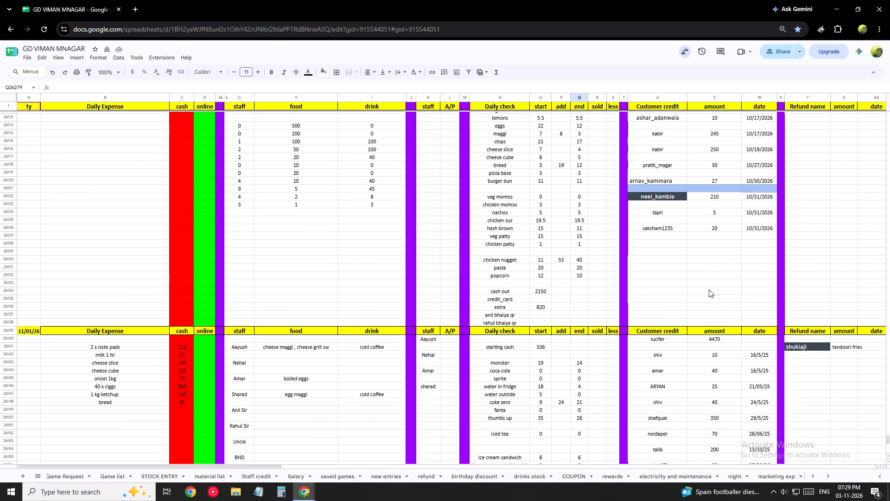
pyautogui.scroll(7, 661, 278)
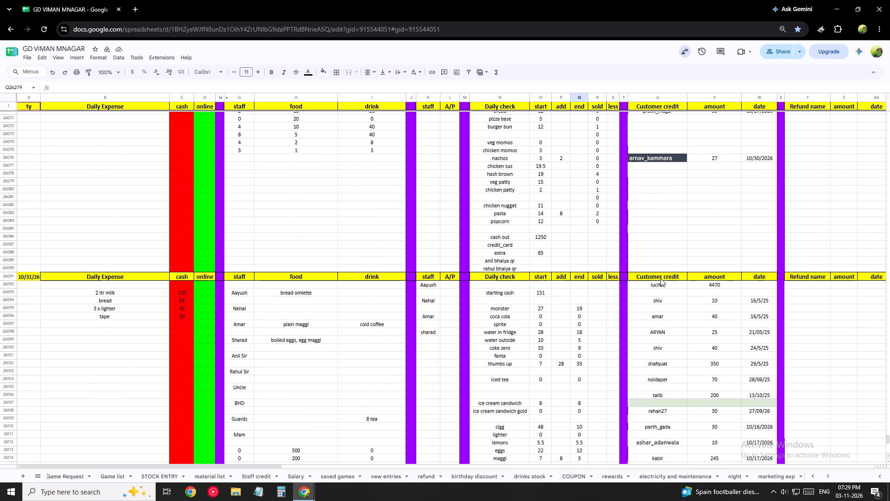
pyautogui.scroll(2, 661, 278)
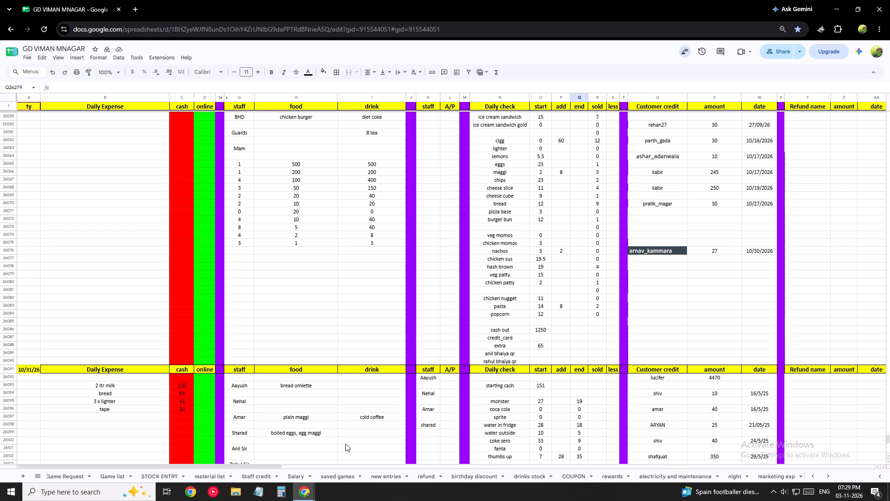
# Switch to the Game Dome PC list and restart PCs B2 and B4.
pyautogui.click(310, 495)
pyautogui.click(260, 455)
pyautogui.click(313, 500)
pyautogui.click(326, 460)
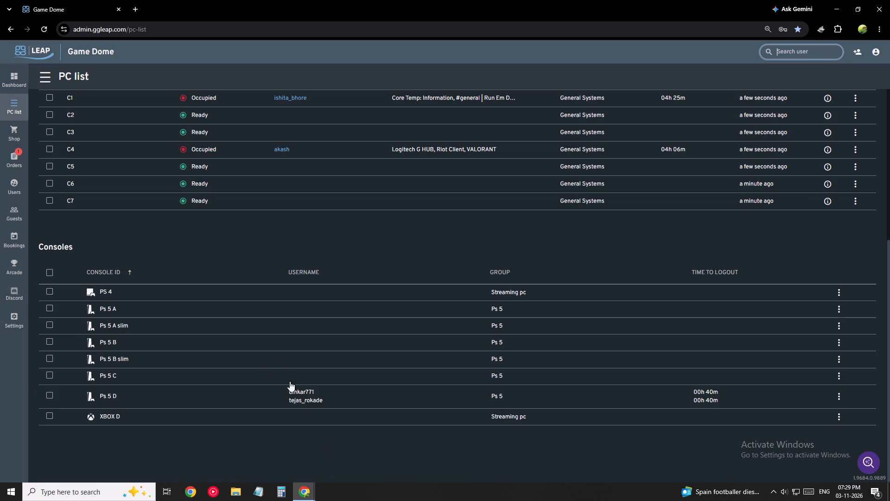
pyautogui.scroll(1, 243, 306)
pyautogui.scroll(2, 293, 313)
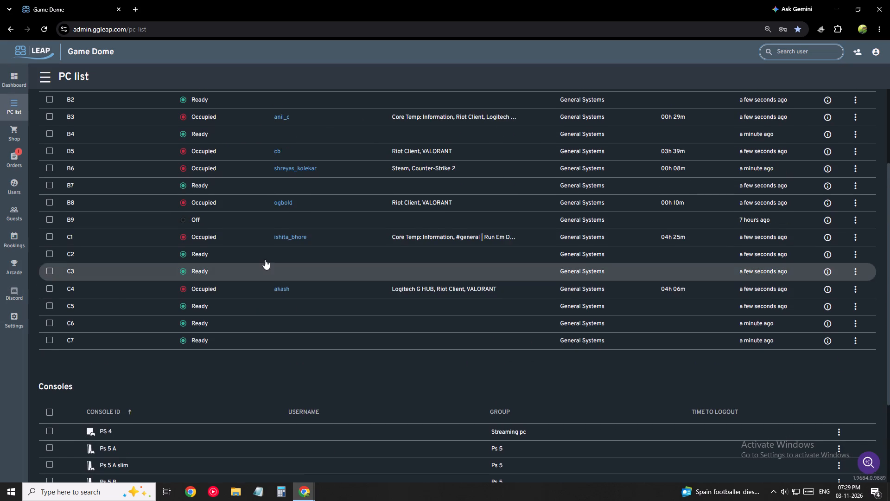
pyautogui.scroll(3, 269, 264)
pyautogui.click(202, 268)
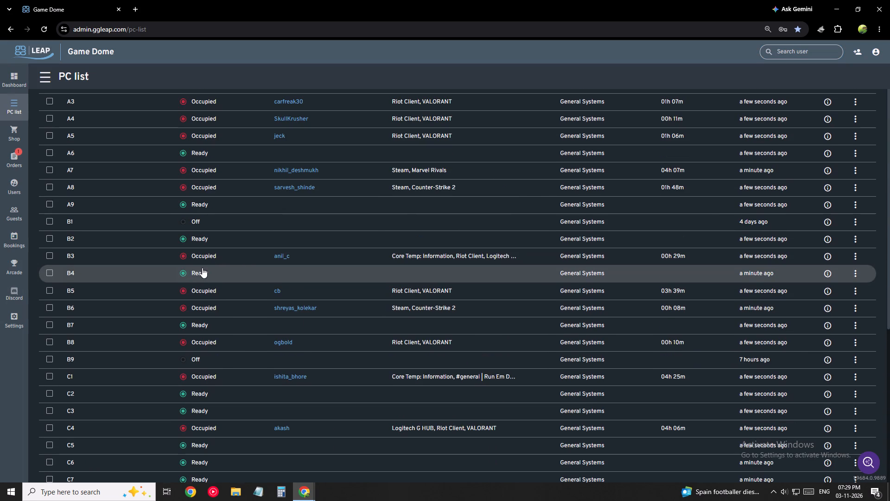
pyautogui.click(200, 244)
pyautogui.click(52, 237)
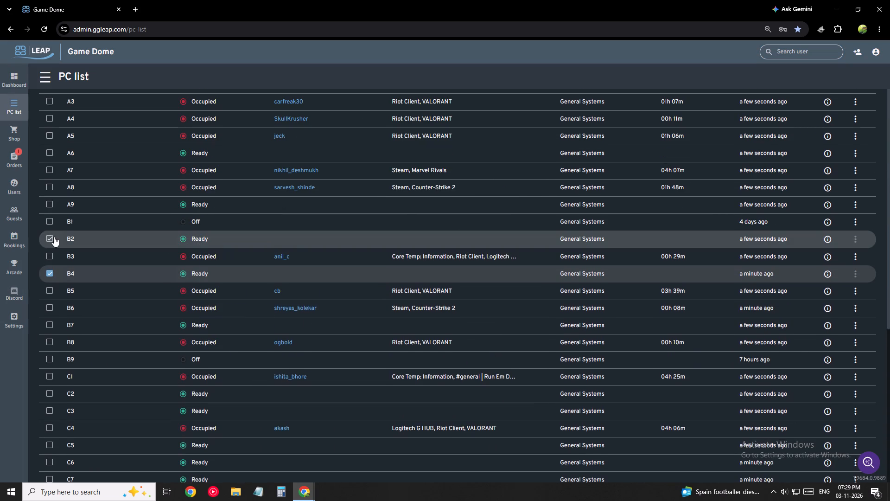
pyautogui.scroll(6, 586, 227)
pyautogui.click(800, 107)
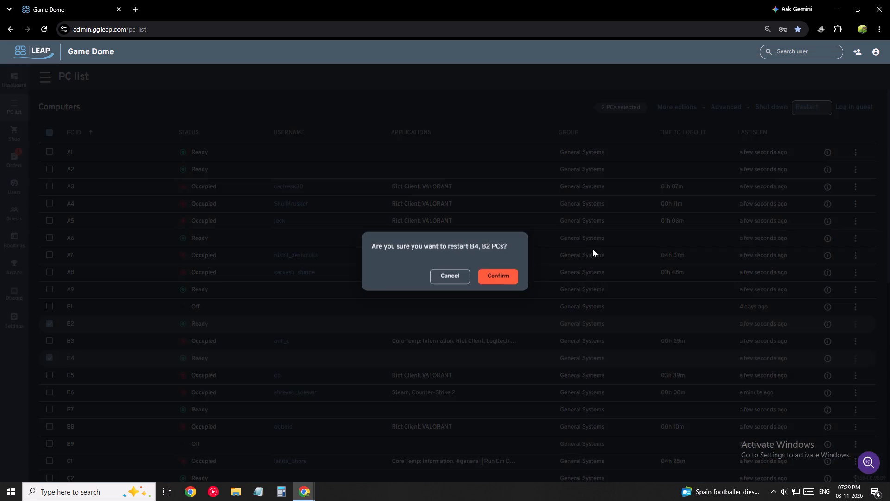
pyautogui.click(494, 279)
# Return to the GD VIMAN MNAGAR spreadsheet and check the sum of the cash denomination amounts in the 10/31/26 block.
pyautogui.click(305, 490)
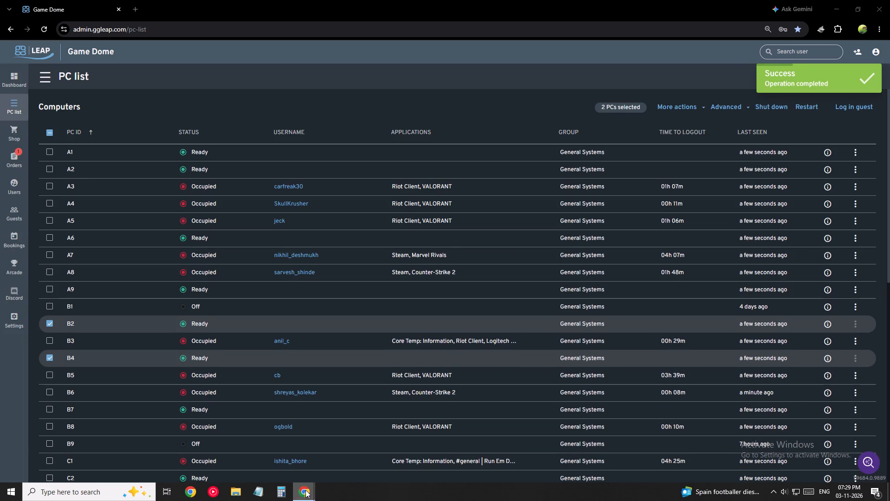
pyautogui.click(269, 449)
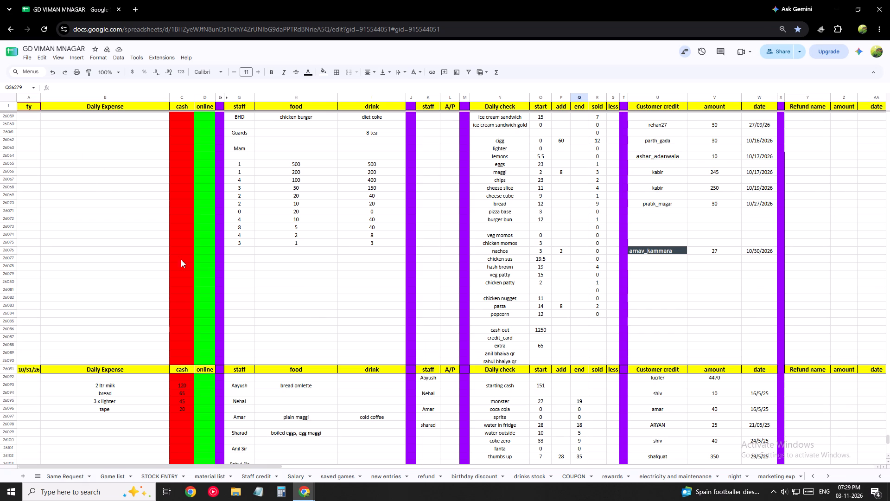
pyautogui.scroll(-2, 190, 267)
pyautogui.scroll(-2, 234, 313)
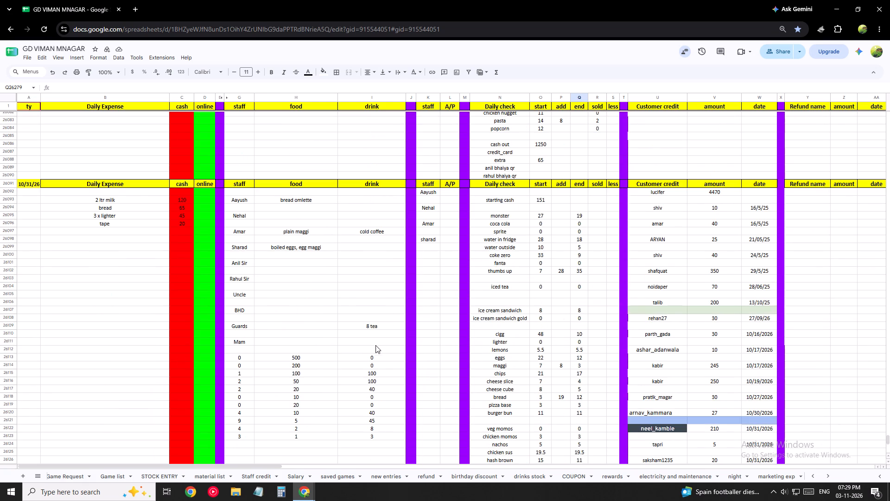
pyautogui.moveTo(383, 436); pyautogui.dragTo(235, 354)
pyautogui.moveTo(366, 458); pyautogui.dragTo(375, 353)
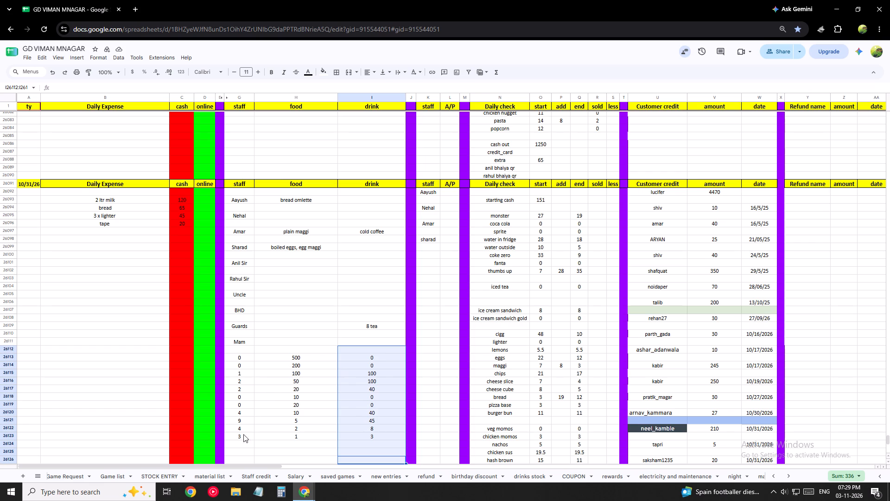
pyautogui.scroll(-3, 293, 343)
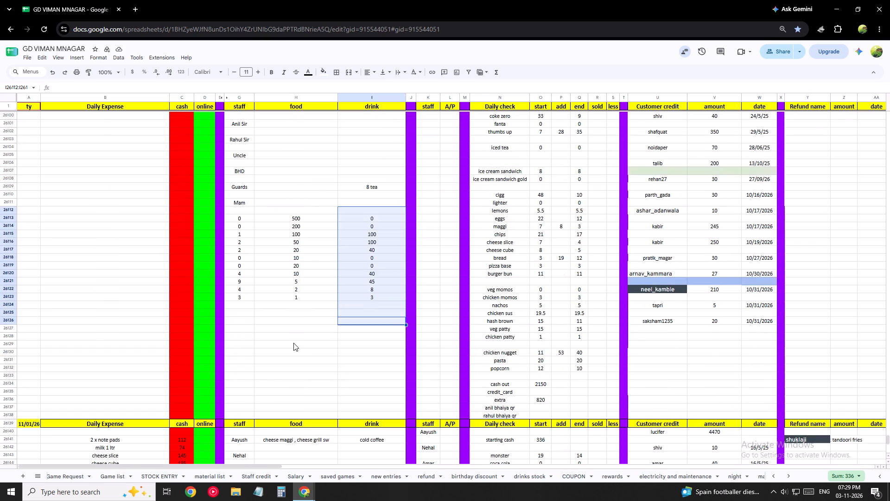
# Check the sum of the cash denomination amounts in the 11/01/26 block.
pyautogui.scroll(-5, 293, 343)
pyautogui.scroll(-2, 373, 424)
pyautogui.moveTo(375, 411); pyautogui.dragTo(375, 318)
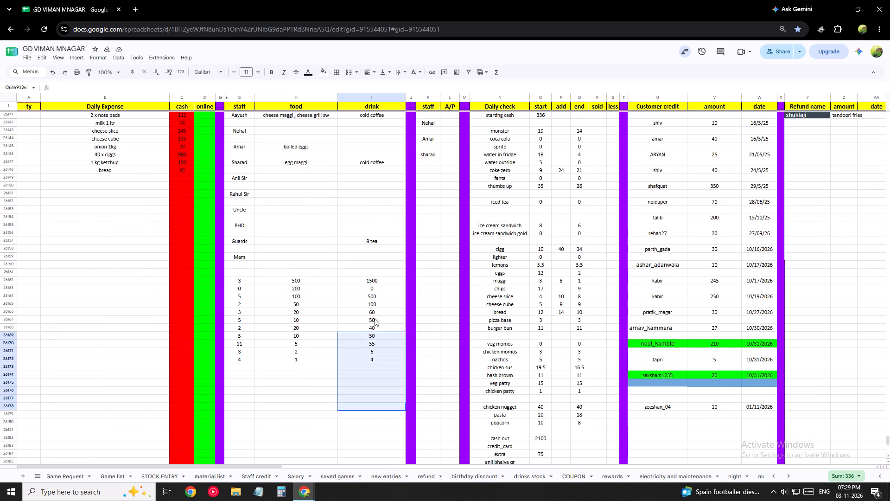
pyautogui.moveTo(375, 318); pyautogui.dragTo(375, 270)
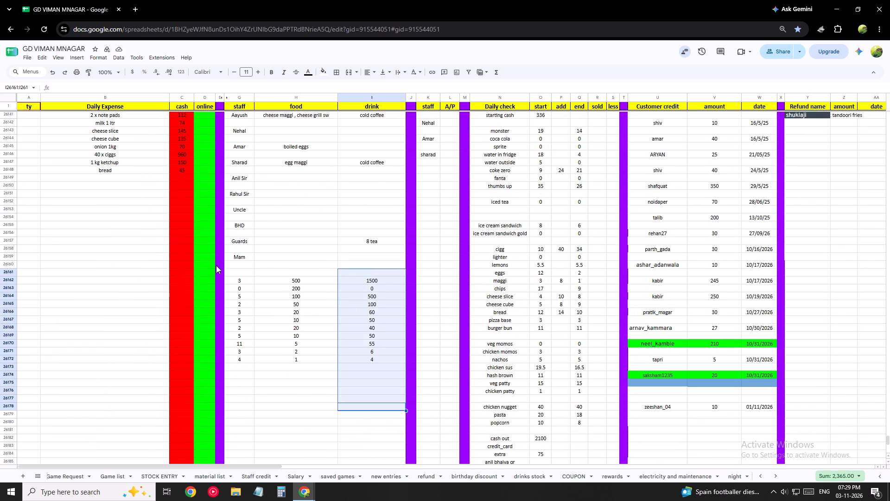
pyautogui.click(153, 247)
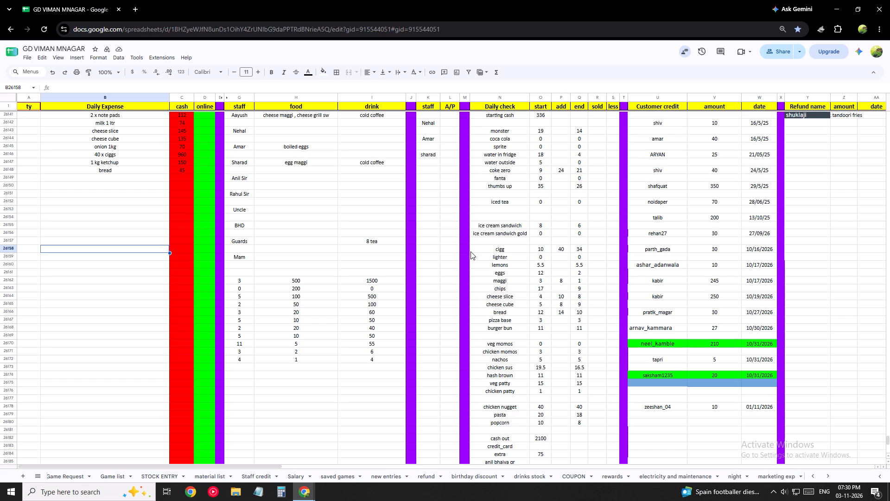
# Check the sum of the cash denomination amounts in the 11/02/26 block.
pyautogui.scroll(2, 400, 308)
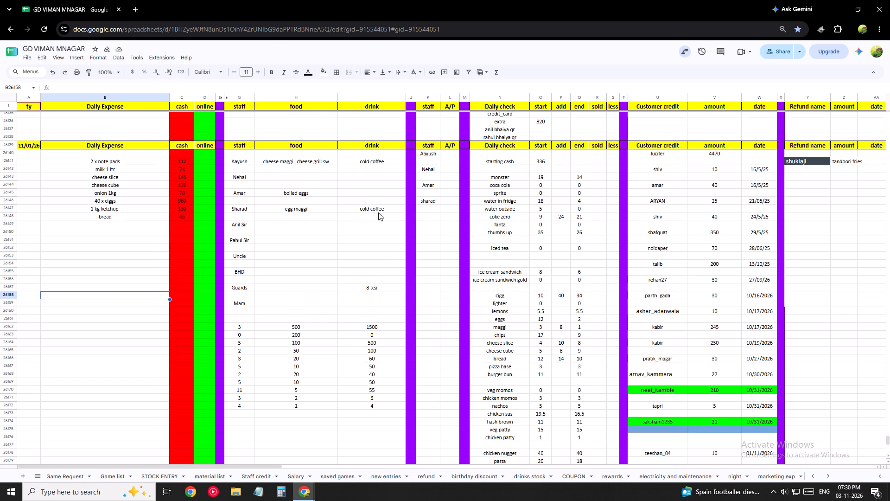
pyautogui.scroll(-9, 364, 231)
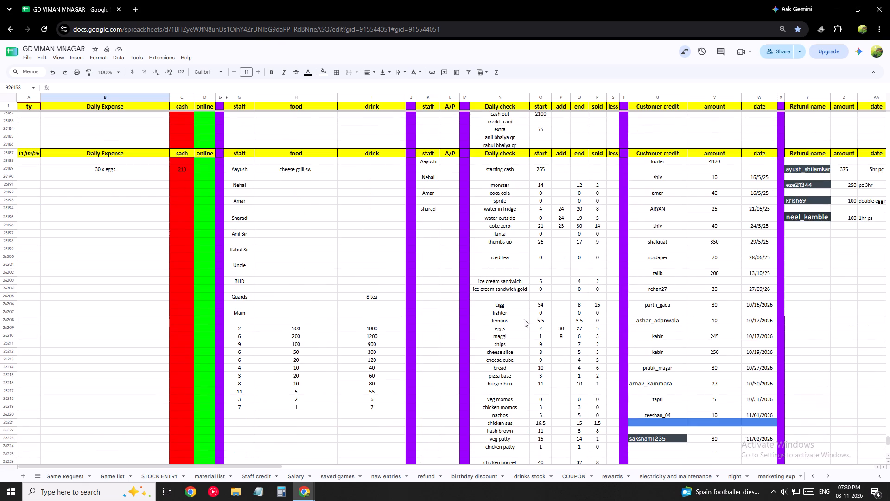
pyautogui.scroll(-1, 528, 338)
pyautogui.moveTo(381, 366); pyautogui.dragTo(391, 270)
# Copy the whole 11/03/26 daily block, from its header row to the rahul bhaiya qr row, and paste it directly below from row 26283.
pyautogui.scroll(-8, 446, 329)
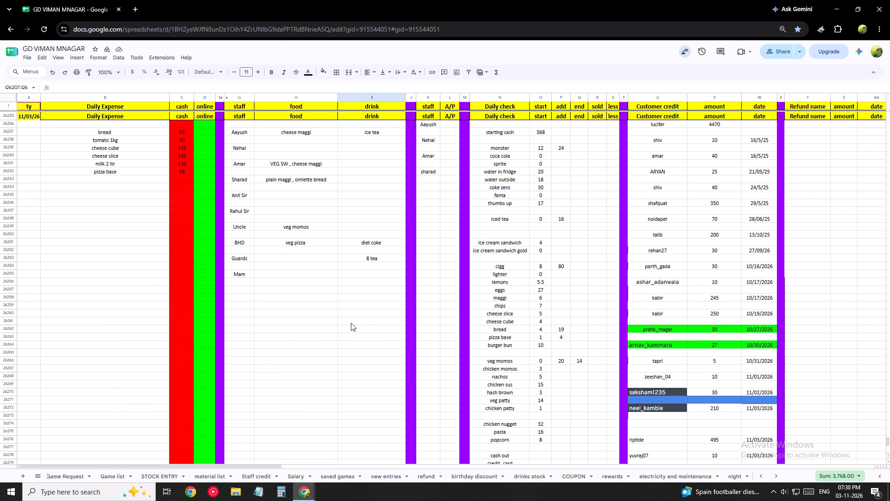
pyautogui.scroll(-6, 358, 289)
pyautogui.scroll(6, 387, 324)
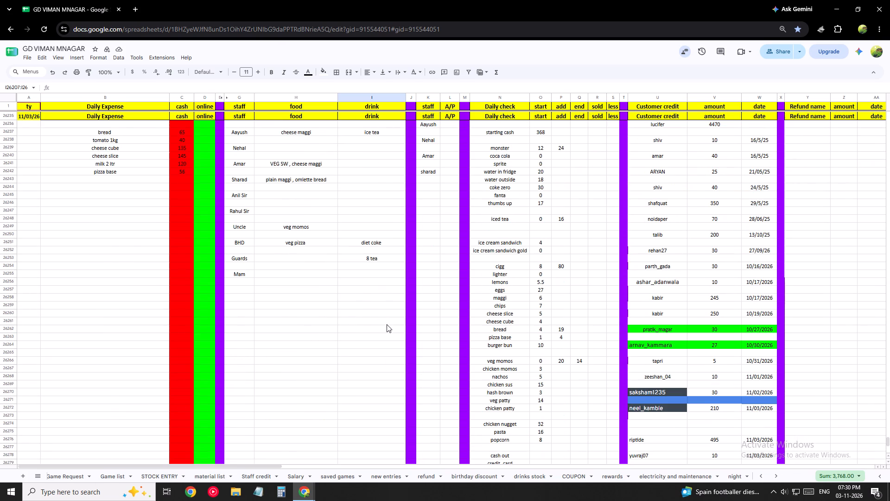
pyautogui.scroll(-2, 387, 324)
pyautogui.scroll(3, 371, 326)
pyautogui.scroll(-5, 591, 329)
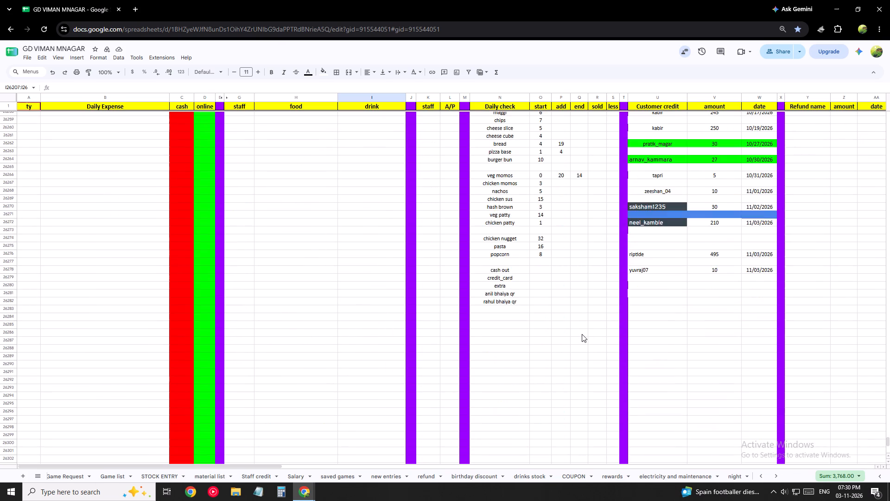
pyautogui.scroll(1, 582, 334)
pyautogui.scroll(5, 391, 291)
pyautogui.moveTo(25, 212); pyautogui.dragTo(87, 222)
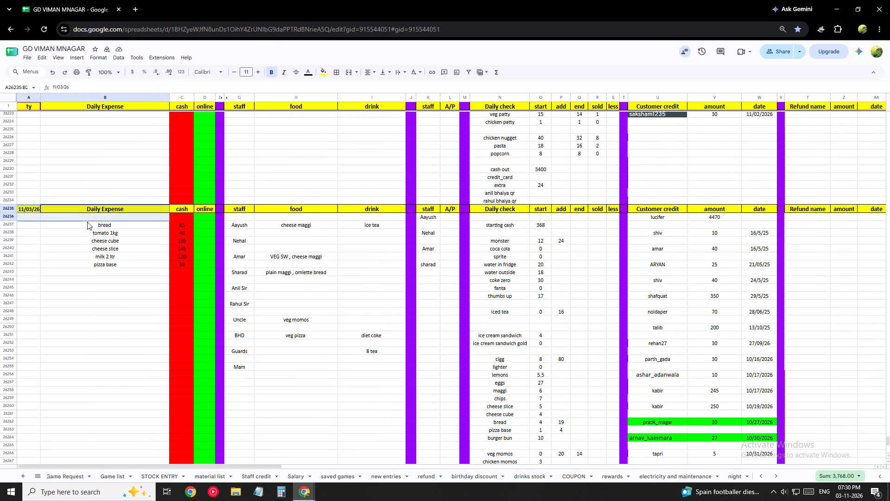
pyautogui.moveTo(87, 222); pyautogui.dragTo(726, 383)
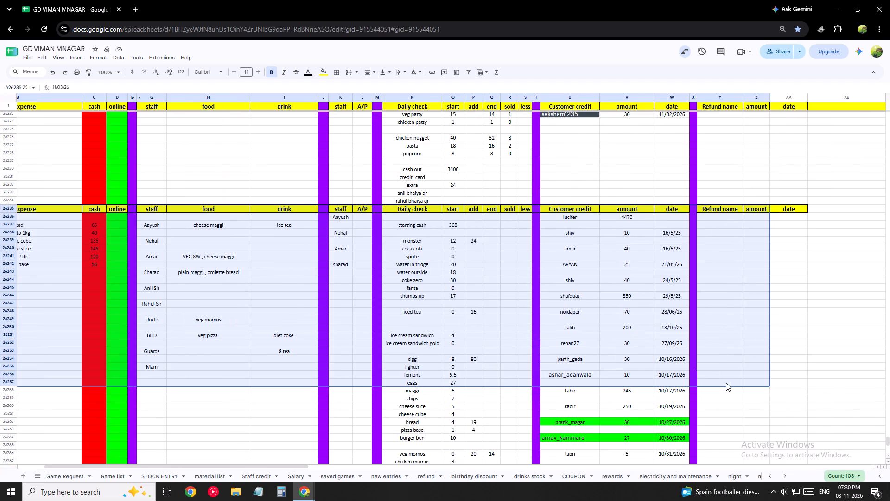
pyautogui.moveTo(726, 383); pyautogui.dragTo(778, 385)
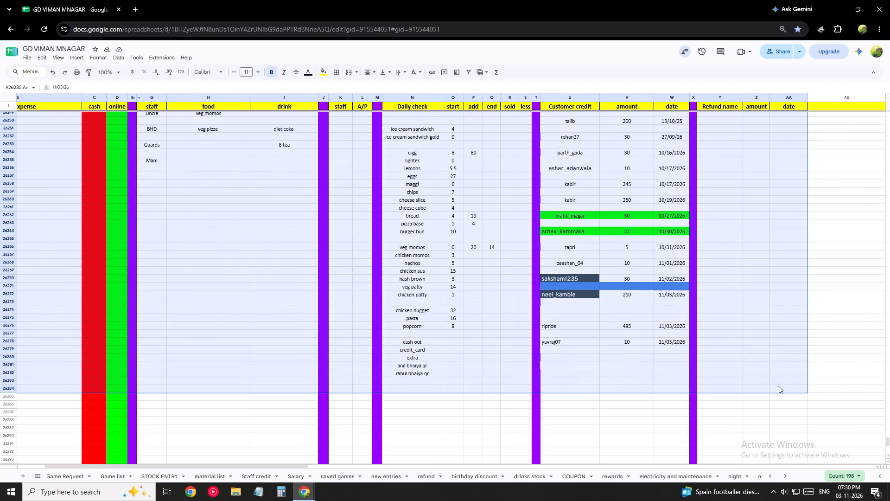
pyautogui.moveTo(778, 385); pyautogui.dragTo(782, 373)
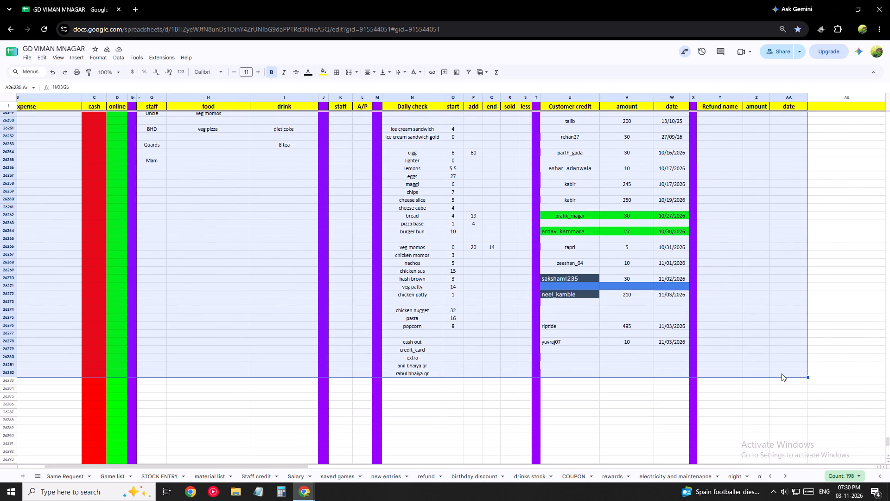
pyautogui.hotkey('ctrl', 'c')
pyautogui.press('Down')
pyautogui.press('Down')
pyautogui.press('Down')
pyautogui.press('Down')
pyautogui.press('Down')
pyautogui.press('Down')
pyautogui.press('Down')
pyautogui.press('Down')
pyautogui.press('Down')
pyautogui.press('Down')
pyautogui.press('Down')
pyautogui.press('Down')
pyautogui.press('Down')
pyautogui.press('Down')
pyautogui.press('Down')
pyautogui.press('Down')
pyautogui.press('Down')
pyautogui.press('Down')
pyautogui.press('Down')
pyautogui.press('Down')
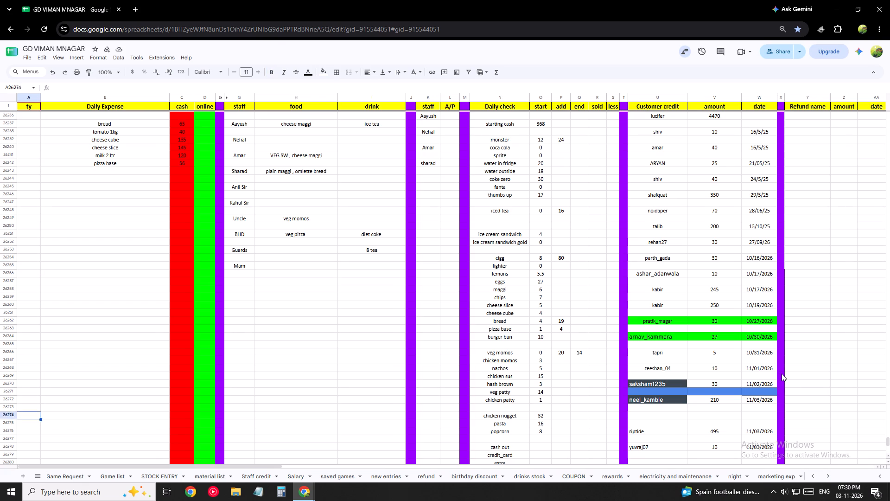
pyautogui.press('Right')
pyautogui.press('Up')
pyautogui.press('Up')
pyautogui.press('Up')
pyautogui.press('Up')
pyautogui.press('Up')
pyautogui.press('Up')
pyautogui.press('Up')
pyautogui.press('Up')
pyautogui.press('Up')
pyautogui.press('Up')
pyautogui.press('Up')
pyautogui.press('Up')
pyautogui.press('Up')
pyautogui.press('Up')
pyautogui.press('Up')
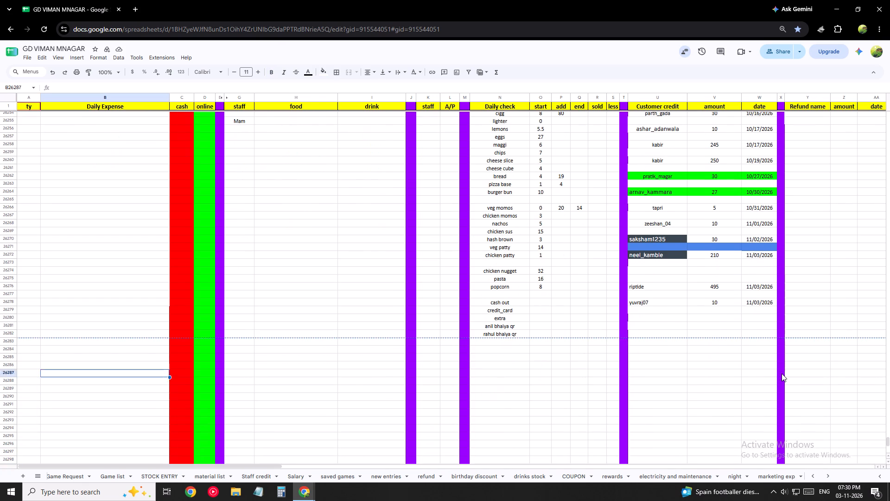
pyautogui.press('Left')
pyautogui.press('Left')
pyautogui.press('Left')
pyautogui.hotkey('ctrl', 'v')
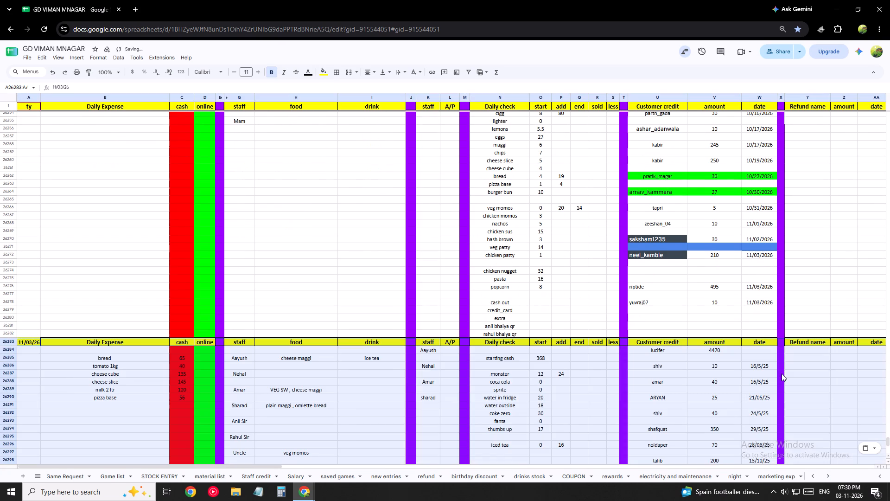
pyautogui.press('Return')
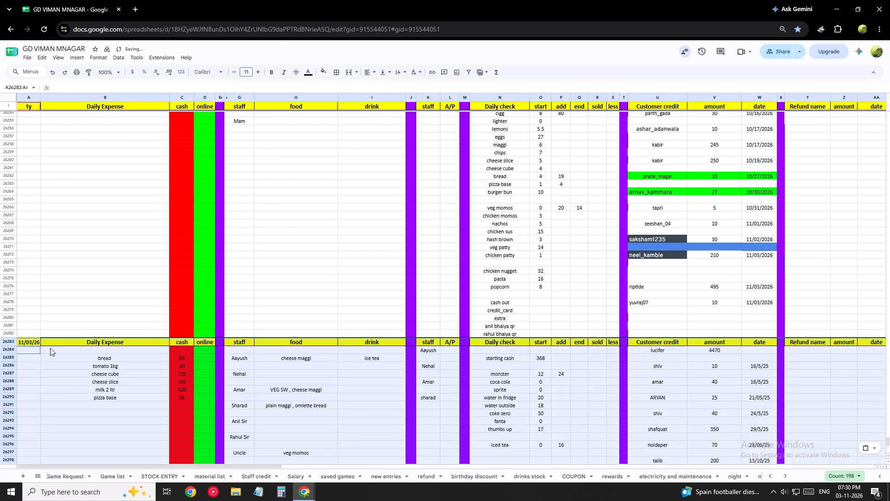
# Change the date in the pasted block's header to 11/04/26.
pyautogui.doubleClick(31, 340)
pyautogui.click(38, 379)
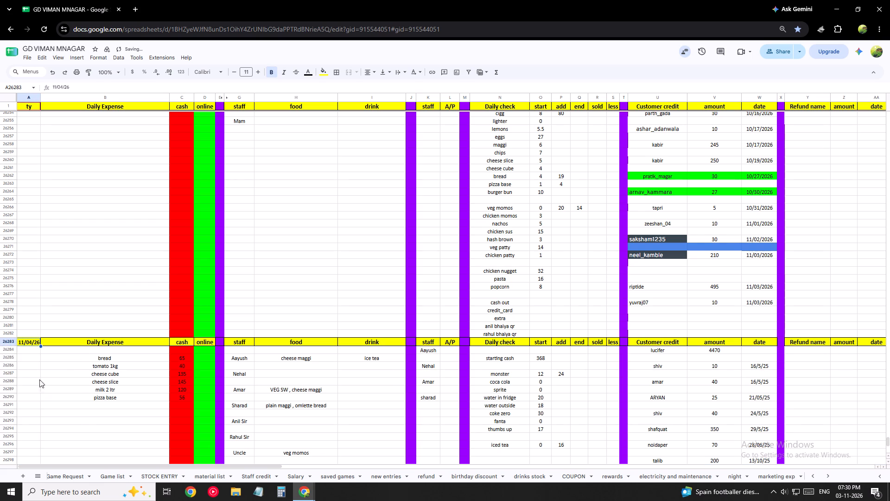
# Clear the copied daily expense items and their cash amounts, bread through pizza base, from the 11/04/26 block.
pyautogui.moveTo(83, 357); pyautogui.dragTo(180, 398)
pyautogui.press('Delete')
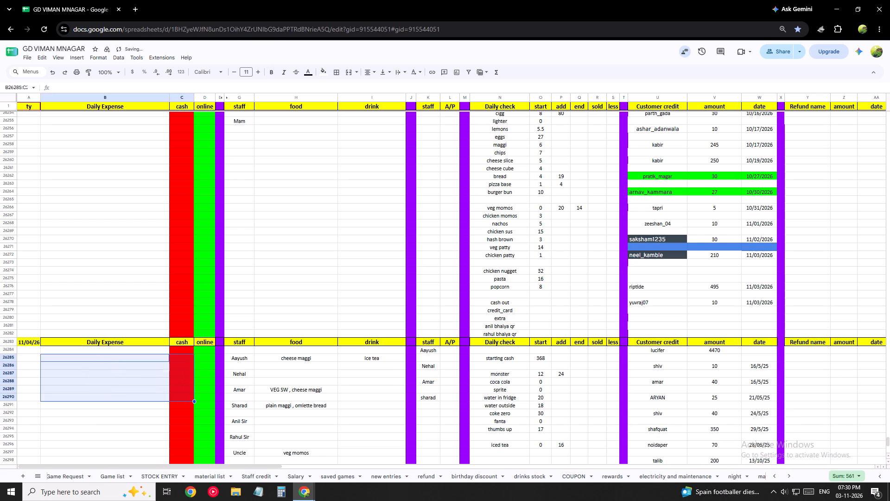
# Clear all the copied staff food and drink entries from the 11/04/26 block.
pyautogui.moveTo(291, 358); pyautogui.dragTo(350, 424)
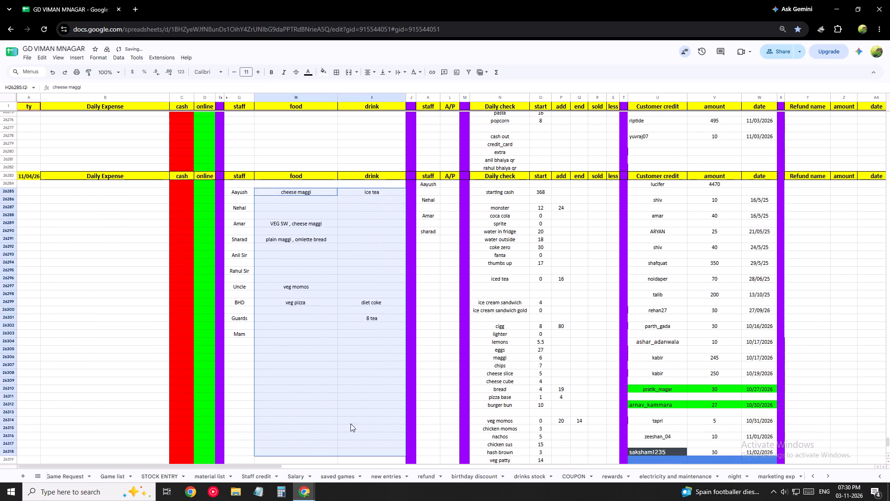
pyautogui.moveTo(350, 424); pyautogui.dragTo(348, 415)
pyautogui.press('Delete')
# Clear the copied daily check start, add, end and sold values, starting cash through popcorn, from the 11/04/26 block.
pyautogui.press('Right')
pyautogui.press('Up')
pyautogui.press('Up')
pyautogui.press('Up')
pyautogui.press('Up')
pyautogui.press('Up')
pyautogui.press('Up')
pyautogui.press('Up')
pyautogui.press('Up')
pyautogui.press('Up')
pyautogui.press('Up')
pyautogui.press('Up')
pyautogui.press('Up')
pyautogui.press('Up')
pyautogui.press('Up')
pyautogui.press('Up')
pyautogui.press('Up')
pyautogui.press('Up')
pyautogui.press('Up')
pyautogui.press('Up')
pyautogui.press('Up')
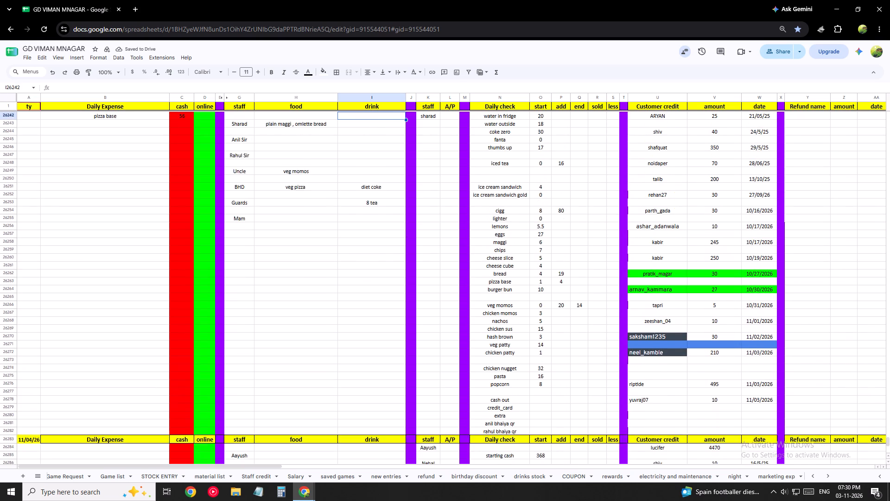
pyautogui.press('Down')
pyautogui.press('Down')
pyautogui.press('Down')
pyautogui.press('Down')
pyautogui.press('Down')
pyautogui.press('Down')
pyautogui.press('Down')
pyautogui.press('Down')
pyautogui.press('Down')
pyautogui.press('Down')
pyautogui.press('Down')
pyautogui.press('Down')
pyautogui.press('Down')
pyautogui.press('Down')
pyautogui.press('Down')
pyautogui.press('Down')
pyautogui.press('Down')
pyautogui.press('Down')
pyautogui.press('Down')
pyautogui.press('Down')
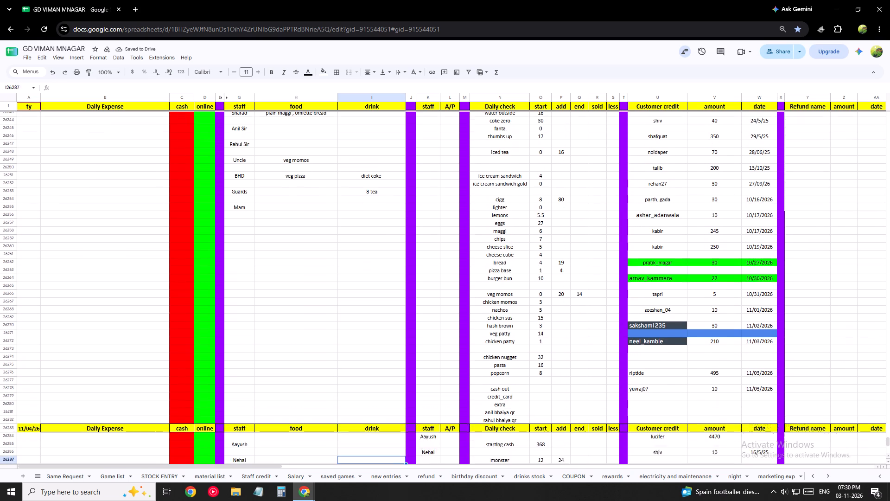
pyautogui.press('Right')
pyautogui.press('Right')
pyautogui.press('Right')
pyautogui.press('Right')
pyautogui.press('Right')
pyautogui.press('Up')
pyautogui.press('Up')
pyautogui.press('Up')
pyautogui.press('Up')
pyautogui.press('Up')
pyautogui.press('Up')
pyautogui.press('Up')
pyautogui.press('Up')
pyautogui.press('Up')
pyautogui.press('Right')
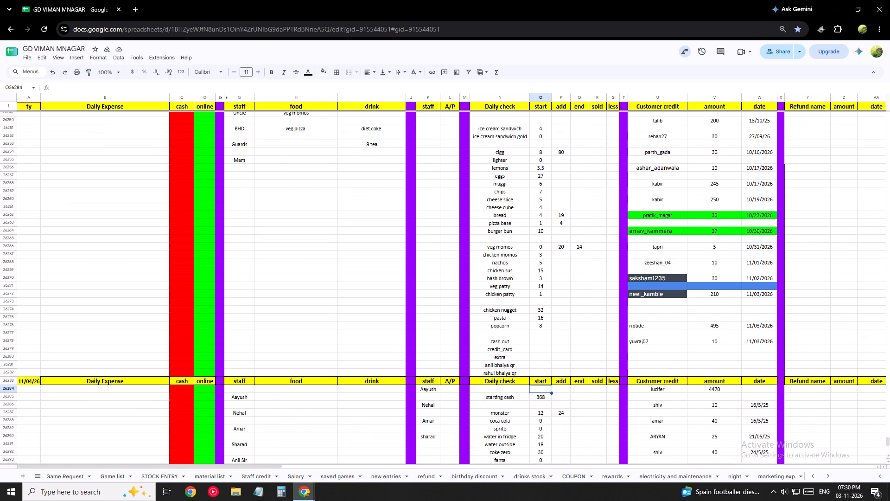
pyautogui.hotkey('shift', 'Down')
pyautogui.hotkey('shift', 'Down')
pyautogui.hotkey('shift', 'Down')
pyautogui.hotkey('shift', 'Right')
pyautogui.hotkey('shift', 'Right')
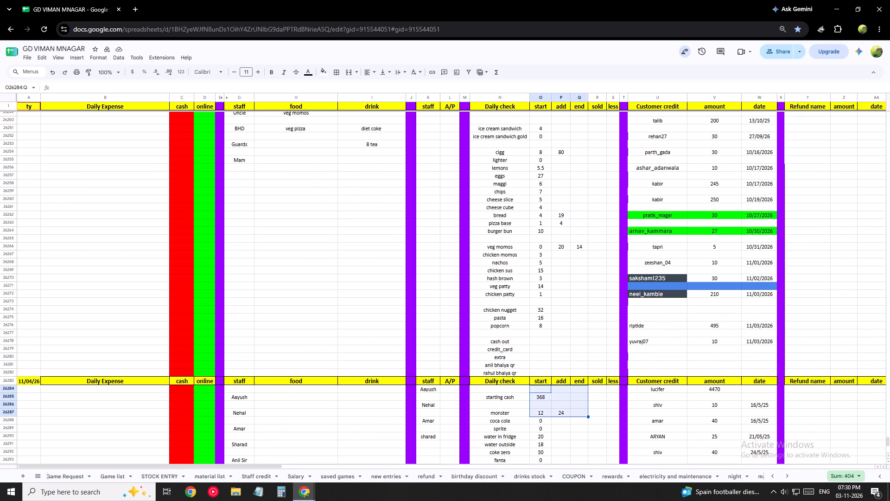
pyautogui.hotkey('shift', 'Right')
pyautogui.hotkey('shift', 'Down')
pyautogui.hotkey('shift', 'Down')
pyautogui.hotkey('shift', 'Down')
pyautogui.hotkey('shift', 'Down')
pyautogui.hotkey('shift', 'Down')
pyautogui.hotkey('shift', 'Down')
pyautogui.hotkey('shift', 'Down')
pyautogui.hotkey('shift', 'Down')
pyautogui.hotkey('shift', 'Down')
pyautogui.hotkey('shift', 'Down')
pyautogui.hotkey('shift', 'Down')
pyautogui.hotkey('shift', 'Down')
pyautogui.hotkey('shift', 'Down')
pyautogui.hotkey('shift', 'Down')
pyautogui.hotkey('shift', 'Down')
pyautogui.hotkey('shift', 'Down')
pyautogui.hotkey('shift', 'Down')
pyautogui.hotkey('shift', 'Down')
pyautogui.hotkey('shift', 'Down')
pyautogui.hotkey('shift', 'Down')
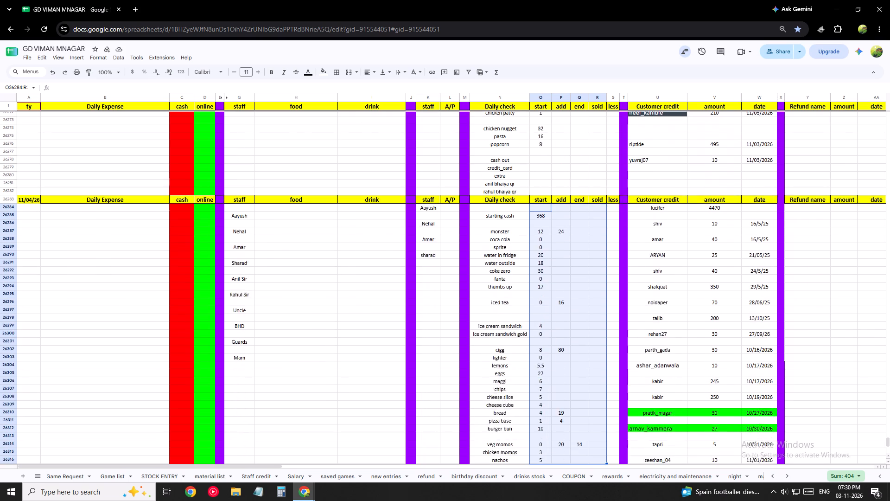
pyautogui.hotkey('shift', 'Down')
pyautogui.hotkey('shift', 'Down')
pyautogui.hotkey('shift', 'Up')
pyautogui.hotkey('shift', 'Down')
pyautogui.hotkey('shift', 'Down')
pyautogui.hotkey('shift', 'Down')
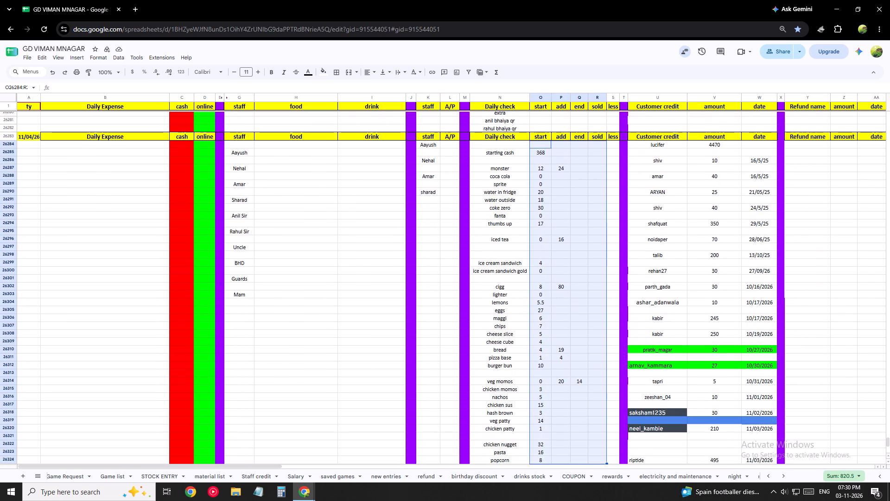
pyautogui.hotkey('shift', 'Down')
pyautogui.hotkey('shift', 'Up')
pyautogui.hotkey('shift', 'Up')
pyautogui.hotkey('shift', 'Down')
pyautogui.hotkey('shift', 'Delete')
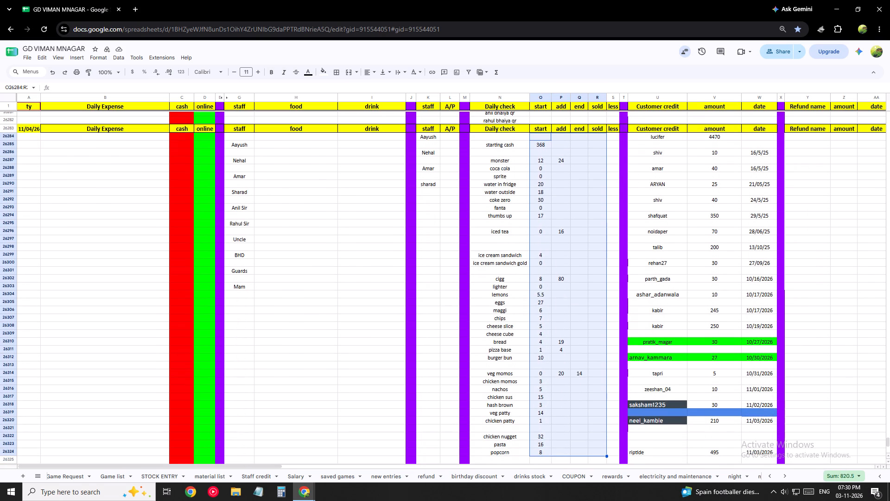
pyautogui.press('Down')
pyautogui.press('Down')
pyautogui.press('Down')
pyautogui.press('Down')
pyautogui.press('Down')
pyautogui.press('Down')
pyautogui.press('Down')
pyautogui.press('Down')
pyautogui.press('Down')
pyautogui.press('Down')
pyautogui.press('Down')
pyautogui.press('Down')
pyautogui.press('Down')
pyautogui.press('Down')
pyautogui.press('Down')
pyautogui.press('Down')
pyautogui.press('Down')
pyautogui.press('Down')
pyautogui.press('Down')
pyautogui.press('Down')
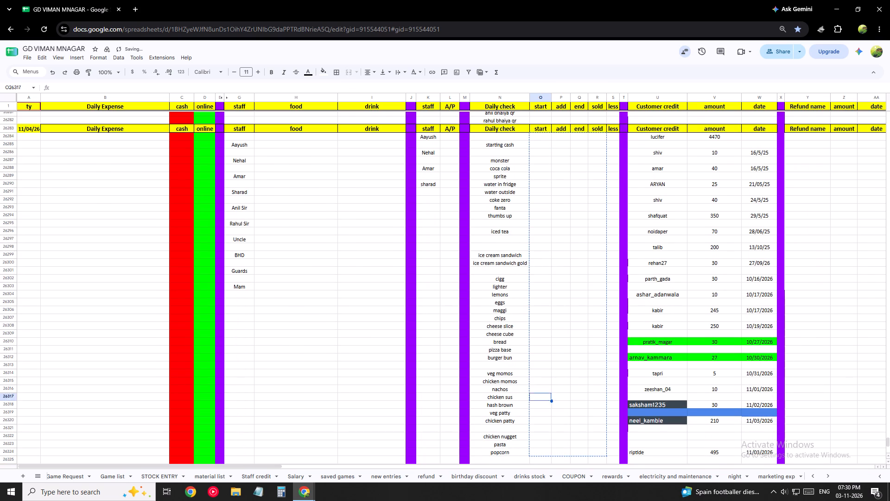
pyautogui.press('Up')
pyautogui.press('Right')
pyautogui.press('Right')
pyautogui.press('Right')
pyautogui.press('Up')
pyautogui.press('Up')
pyautogui.press('Up')
pyautogui.press('Up')
pyautogui.press('Up')
pyautogui.press('Up')
pyautogui.press('Up')
pyautogui.press('Up')
pyautogui.press('Up')
pyautogui.press('Up')
pyautogui.press('Up')
pyautogui.press('Up')
pyautogui.press('Up')
pyautogui.press('Up')
pyautogui.press('Up')
pyautogui.press('Up')
pyautogui.press('Up')
pyautogui.press('Up')
pyautogui.press('Up')
pyautogui.press('Up')
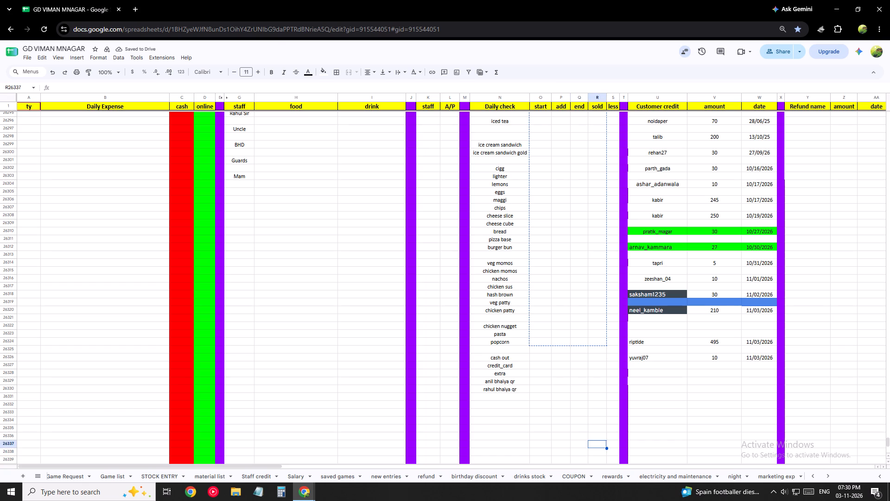
pyautogui.press('Right')
pyautogui.press('Down')
pyautogui.press('Down')
pyautogui.press('Right')
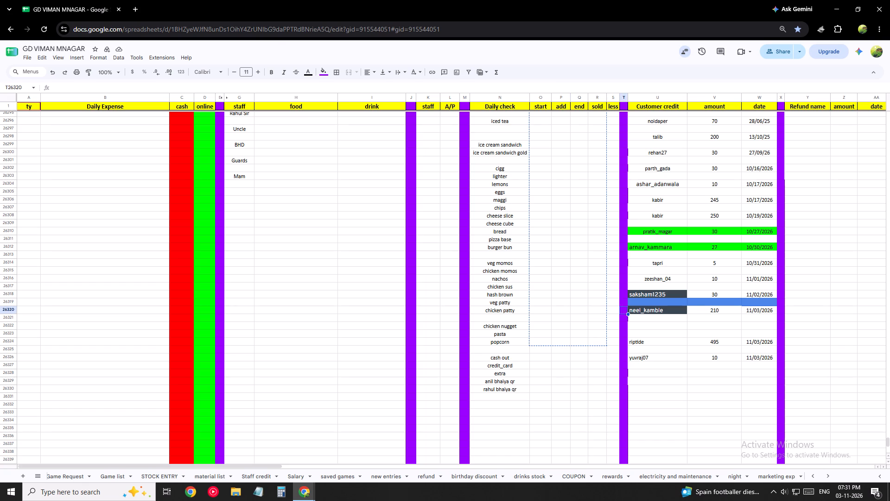
pyautogui.press('Right')
pyautogui.press('Right')
pyautogui.press('Left')
pyautogui.press('Left')
pyautogui.press('Down')
pyautogui.press('Down')
pyautogui.press('Down')
pyautogui.press('Down')
pyautogui.press('Down')
pyautogui.press('Right')
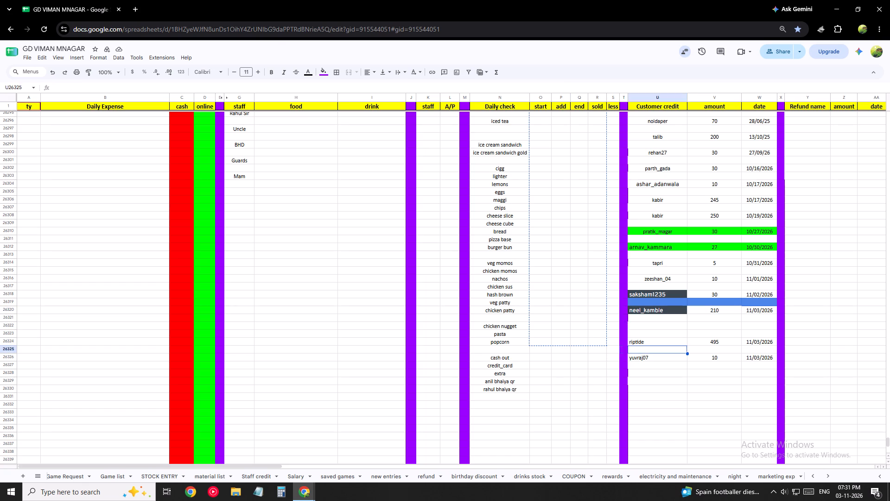
pyautogui.press('Right')
pyautogui.press('Up')
pyautogui.press('Up')
pyautogui.press('Left')
pyautogui.hotkey('shift', 'Down')
pyautogui.hotkey('shift', 'Down')
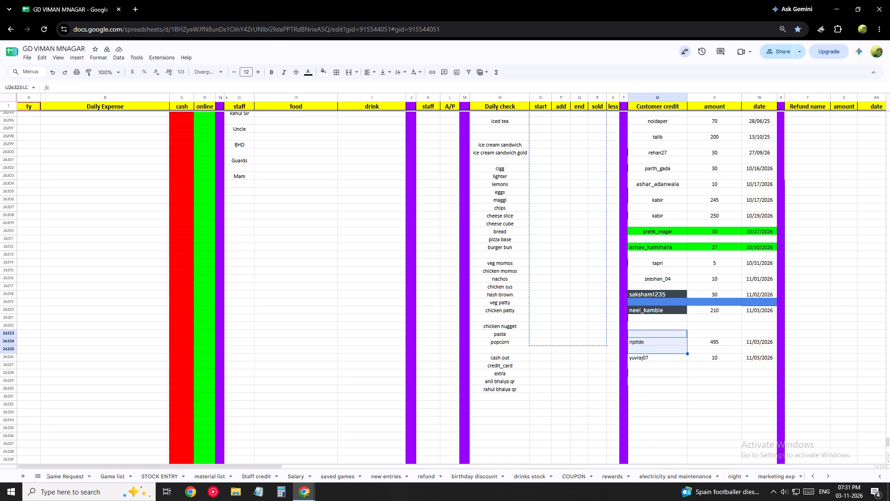
pyautogui.hotkey('shift', 'Down')
pyautogui.hotkey('shift', 'Right')
pyautogui.hotkey('shift', 'Right')
pyautogui.press('Delete')
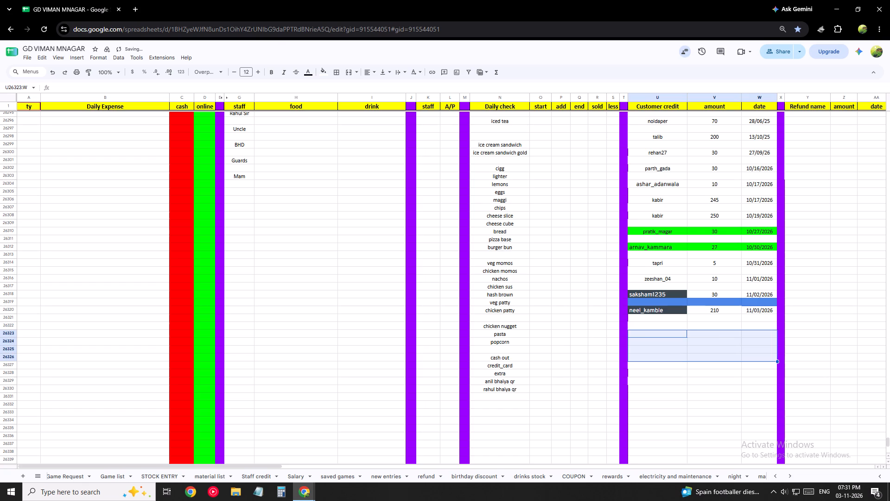
# Review the latest customer credit entries at the end of the block above the 11/04/26 header.
pyautogui.press('Up')
pyautogui.press('Up')
pyautogui.press('Left')
pyautogui.press('Up')
pyautogui.press('Up')
pyautogui.press('Up')
pyautogui.press('Up')
pyautogui.press('Up')
pyautogui.press('Up')
pyautogui.press('Up')
pyautogui.press('Up')
pyautogui.press('Up')
pyautogui.press('Up')
pyautogui.press('Up')
pyautogui.press('Up')
pyautogui.press('Up')
pyautogui.press('Up')
pyautogui.press('Up')
pyautogui.press('Up')
pyautogui.press('Up')
pyautogui.press('Up')
pyautogui.press('Up')
pyautogui.press('Up')
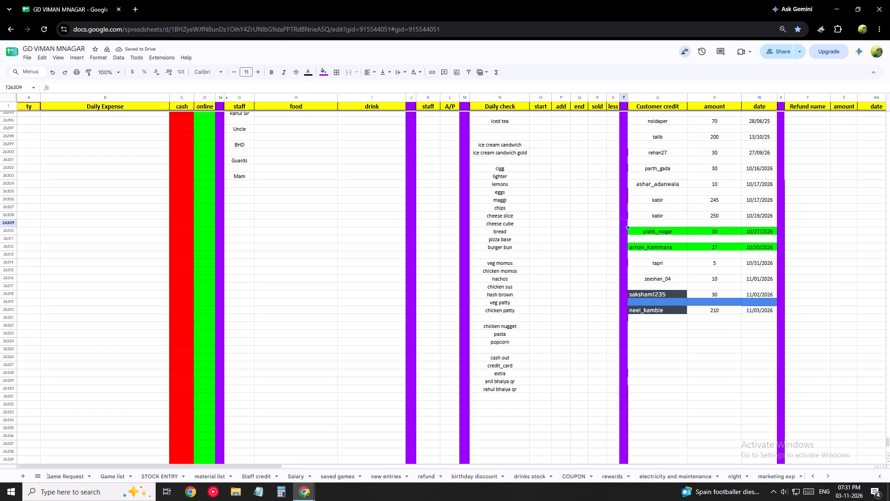
pyautogui.press('Down')
pyautogui.press('Down')
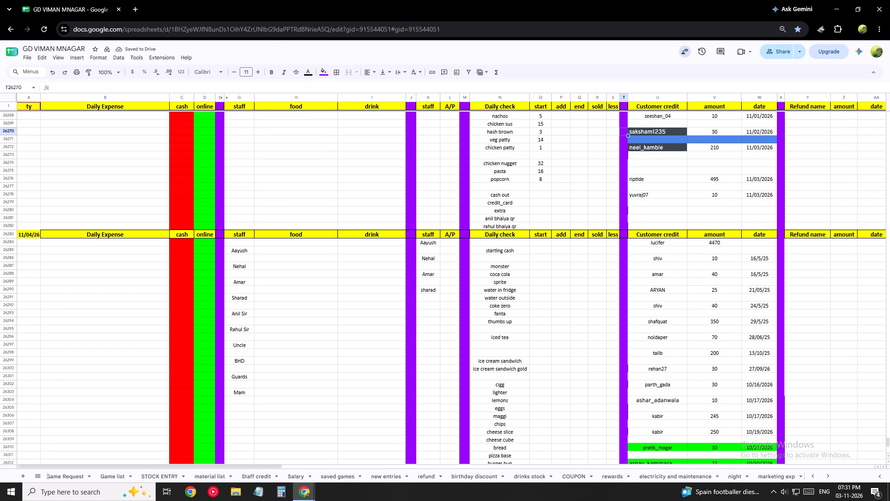
pyautogui.press('Down')
pyautogui.press('Down')
pyautogui.press('Right')
pyautogui.press('Down')
pyautogui.press('Down')
pyautogui.press('Tab')
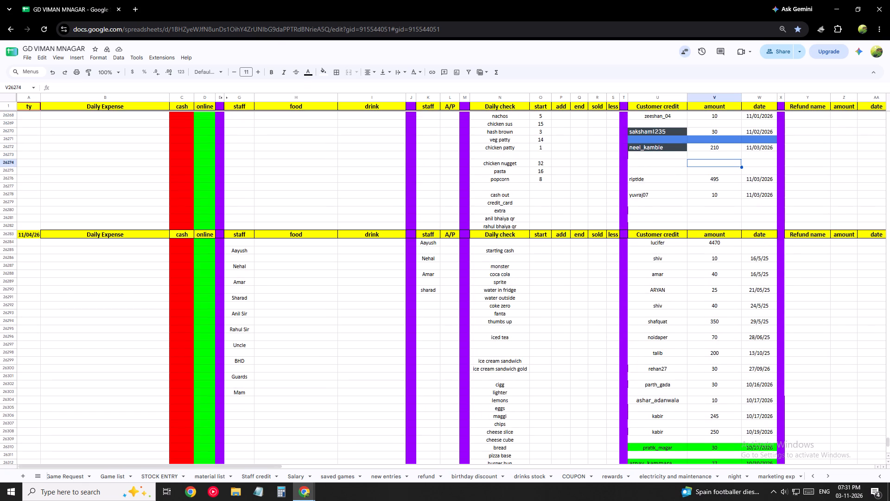
pyautogui.press('super+Tab')
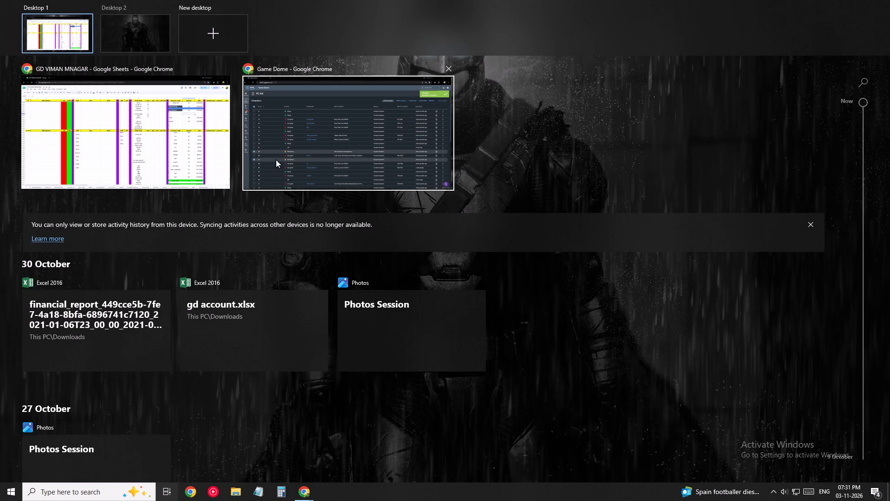
pyautogui.click(278, 134)
pyautogui.click(808, 47)
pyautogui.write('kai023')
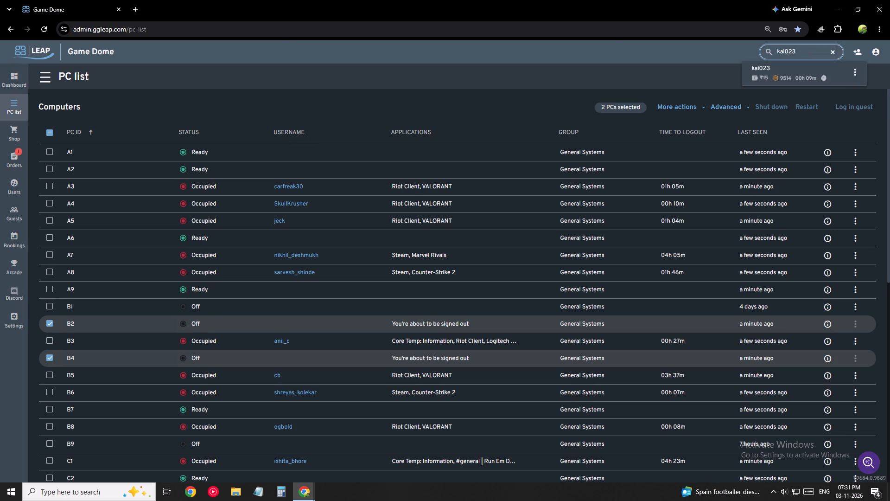
pyautogui.click(855, 70)
pyautogui.click(865, 116)
pyautogui.click(424, 238)
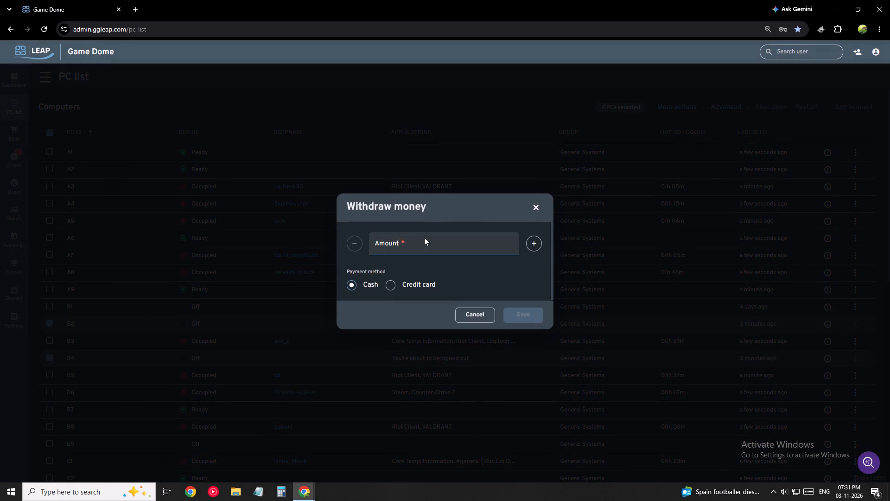
pyautogui.click(407, 250)
pyautogui.write('10')
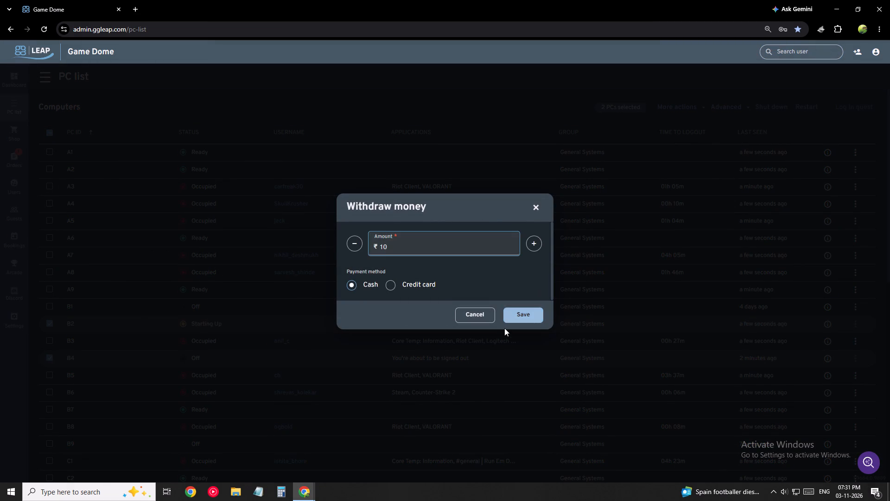
pyautogui.click(514, 319)
pyautogui.click(298, 487)
pyautogui.click(319, 457)
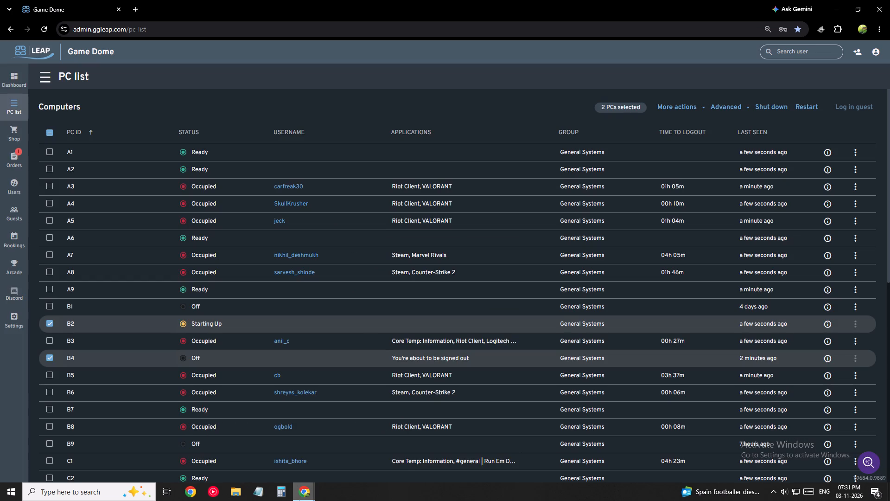
pyautogui.click(299, 500)
pyautogui.click(285, 455)
pyautogui.scroll(-2, 720, 432)
pyautogui.scroll(1, 720, 432)
pyautogui.scroll(-3, 708, 417)
pyautogui.click(626, 391)
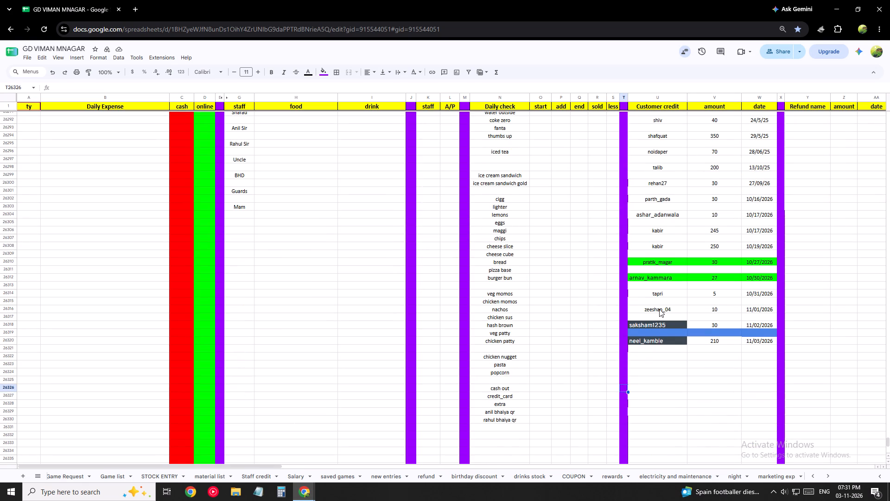
pyautogui.click(663, 295)
pyautogui.click(670, 341)
pyautogui.scroll(5, 694, 366)
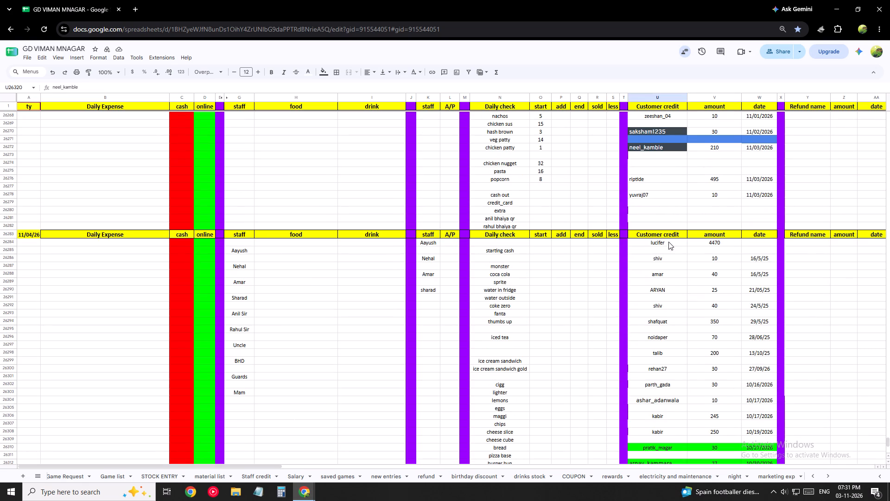
pyautogui.moveTo(667, 239); pyautogui.dragTo(761, 239)
pyautogui.press('Delete')
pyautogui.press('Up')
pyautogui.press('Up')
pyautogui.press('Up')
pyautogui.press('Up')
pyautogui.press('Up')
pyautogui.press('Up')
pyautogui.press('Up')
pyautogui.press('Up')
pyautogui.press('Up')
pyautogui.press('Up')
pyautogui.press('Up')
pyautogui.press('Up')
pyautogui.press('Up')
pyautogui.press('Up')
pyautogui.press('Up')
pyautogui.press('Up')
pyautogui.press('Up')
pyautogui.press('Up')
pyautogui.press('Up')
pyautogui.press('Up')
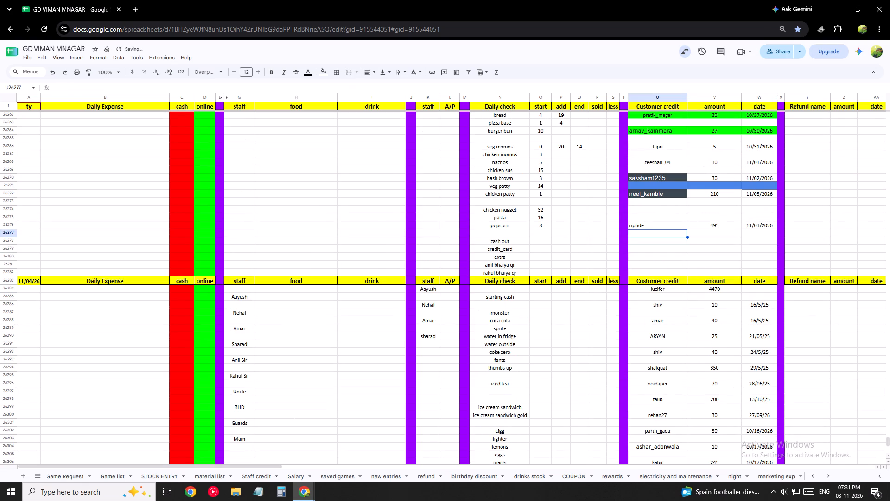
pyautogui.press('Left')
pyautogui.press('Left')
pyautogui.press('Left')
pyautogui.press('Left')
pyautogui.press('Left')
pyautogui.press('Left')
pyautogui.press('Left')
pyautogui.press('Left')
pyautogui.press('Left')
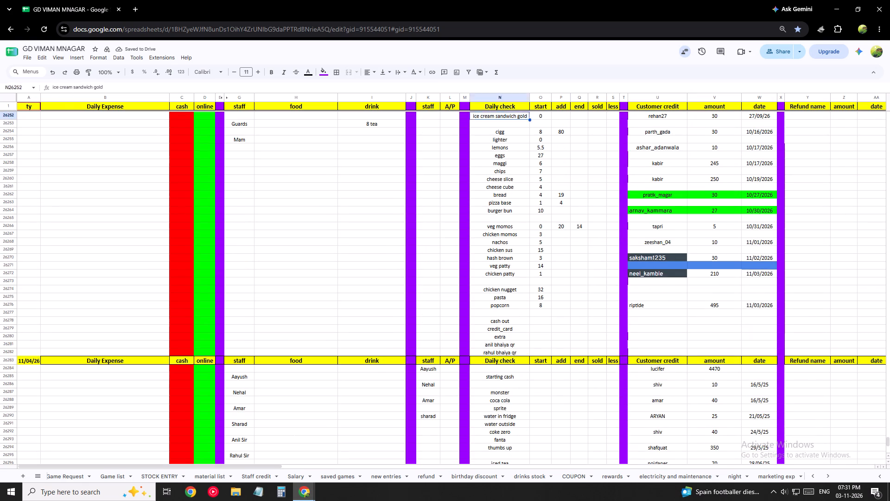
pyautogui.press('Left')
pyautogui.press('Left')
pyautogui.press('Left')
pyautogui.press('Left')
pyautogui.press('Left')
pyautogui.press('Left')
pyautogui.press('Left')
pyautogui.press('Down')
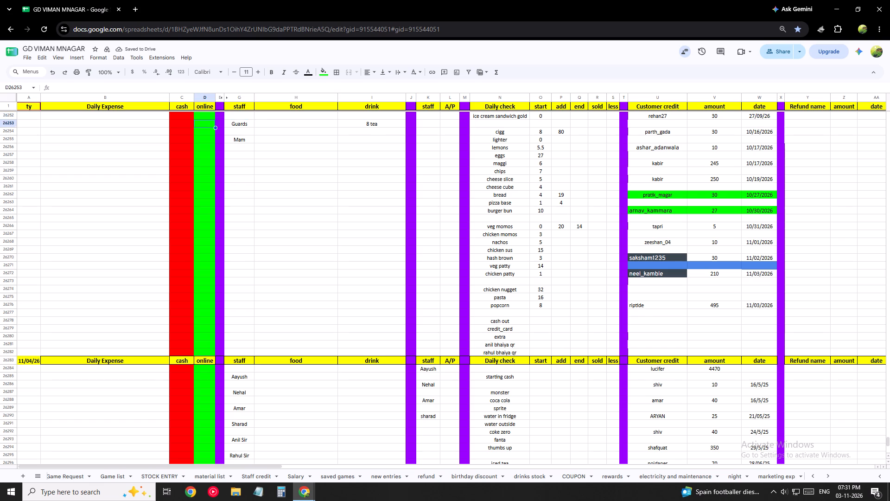
# Go back up to the 11/03/26 header and review that block's daily expense entries.
pyautogui.press('Up')
pyautogui.press('Up')
pyautogui.press('Left')
pyautogui.press('Left')
pyautogui.press('Left')
pyautogui.press('Up')
pyautogui.press('Up')
pyautogui.press('Up')
pyautogui.press('Up')
pyautogui.press('Up')
pyautogui.press('Up')
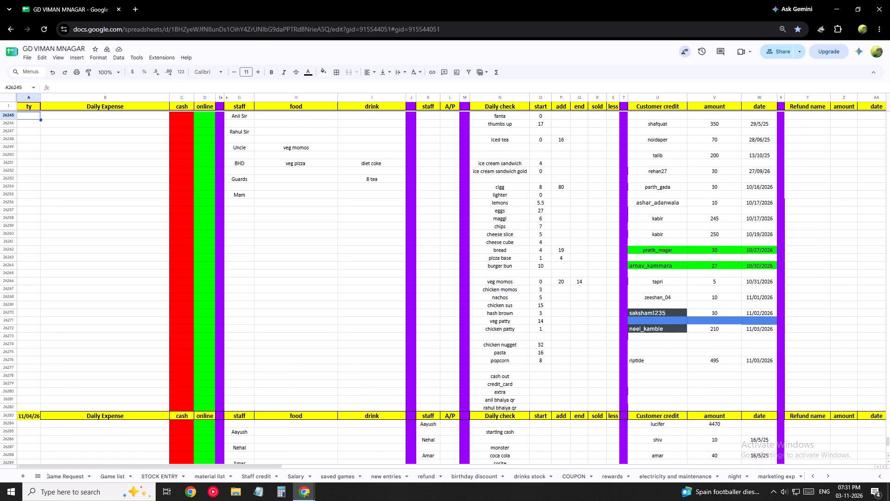
pyautogui.press('Up')
pyautogui.press('Up')
pyautogui.press('Up')
pyautogui.press('Up')
pyautogui.press('Up')
pyautogui.press('Up')
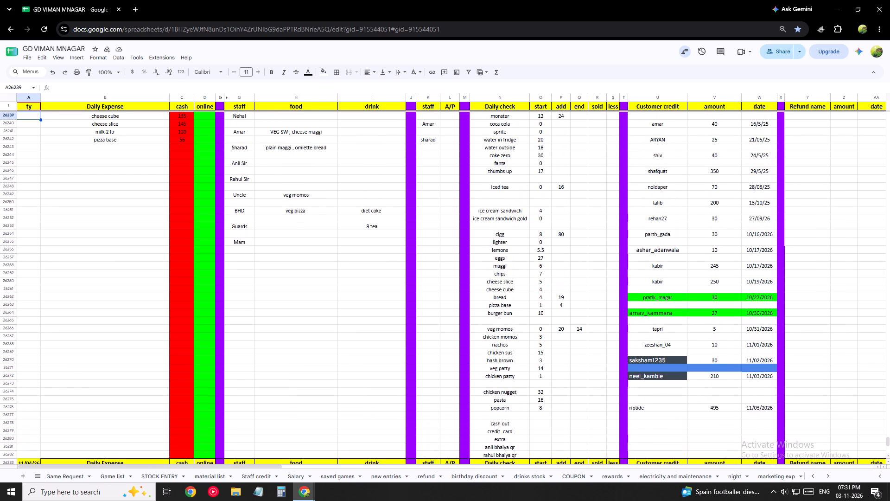
pyautogui.press('Up')
pyautogui.press('Up')
pyautogui.press('Up')
pyautogui.press('Up')
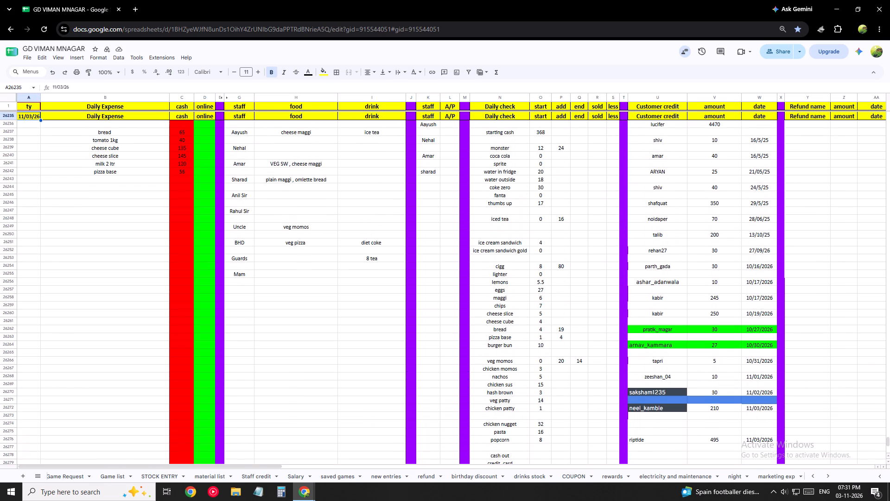
pyautogui.press('Down')
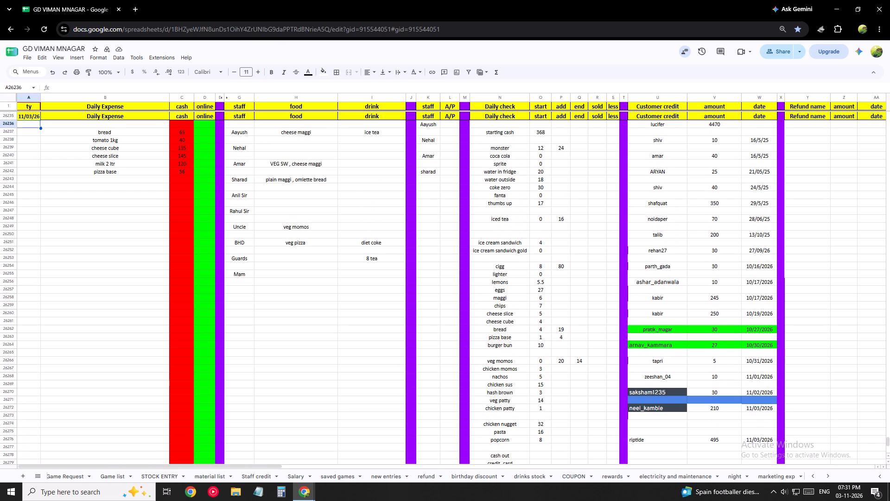
# Examine the staff food and drink entries in the 11/03/26 block, from Aayush down to Mam.
pyautogui.press('Right')
pyautogui.press('Right')
pyautogui.press('Right')
pyautogui.press('Right')
pyautogui.press('Right')
pyautogui.press('Right')
pyautogui.press('Right')
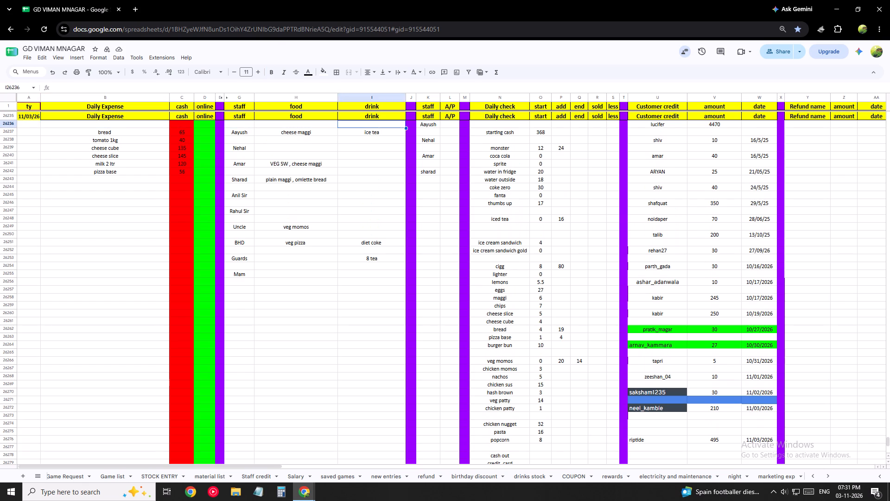
pyautogui.press('Left')
pyautogui.press('Down')
pyautogui.press('Down')
pyautogui.press('Down')
pyautogui.press('Down')
pyautogui.press('Down')
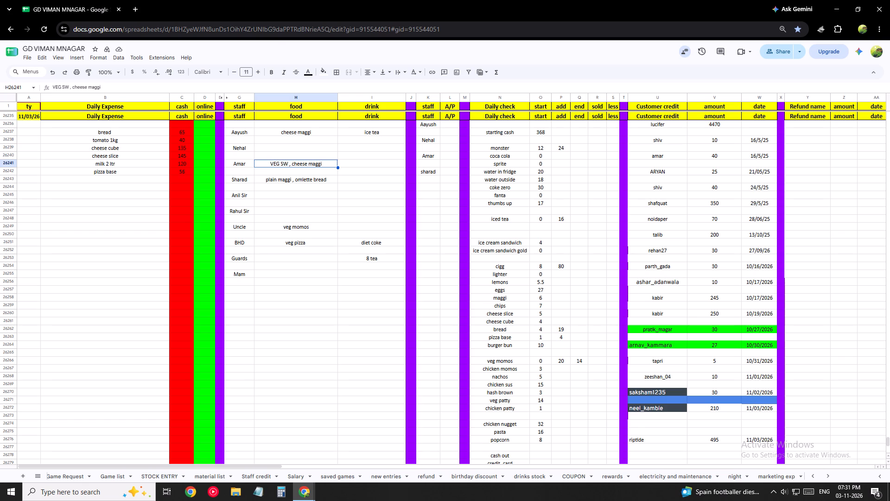
pyautogui.press('Down')
pyautogui.press('Left')
pyautogui.press('Down')
pyautogui.press('Down')
pyautogui.press('Down')
pyautogui.press('Down')
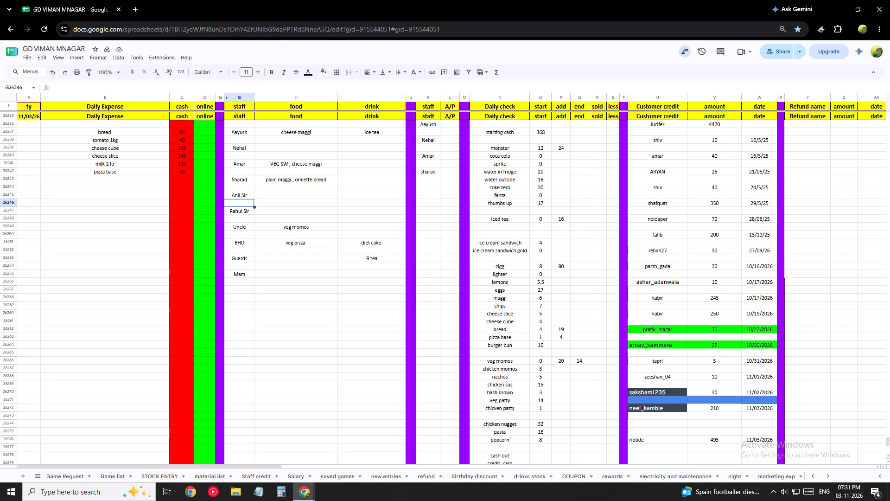
pyautogui.press('Down')
pyautogui.press('Down')
pyautogui.press('Down')
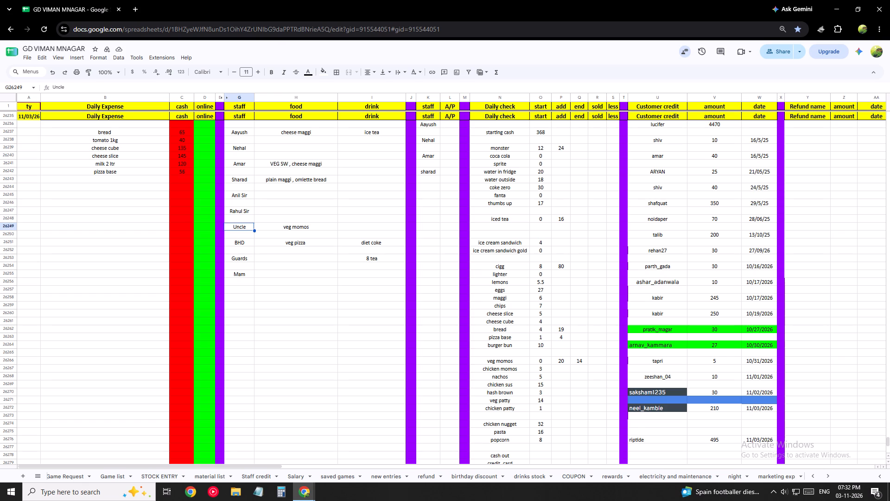
pyautogui.press('Down')
pyautogui.press('Down')
pyautogui.press('Down')
pyautogui.press('Down')
pyautogui.press('Down')
# Look over the prepared 11/04/26 block's staff, daily check and customer credit rows.
pyautogui.press('Left')
pyautogui.press('Down')
pyautogui.press('Down')
pyautogui.press('Down')
pyautogui.press('Down')
pyautogui.press('Down')
pyautogui.press('Down')
pyautogui.press('Down')
pyautogui.press('Down')
pyautogui.press('Down')
pyautogui.press('Down')
pyautogui.press('Down')
pyautogui.press('Down')
pyautogui.press('Down')
pyautogui.press('Down')
pyautogui.press('Down')
pyautogui.press('Down')
pyautogui.press('Down')
pyautogui.press('Down')
pyautogui.press('Down')
pyautogui.press('Down')
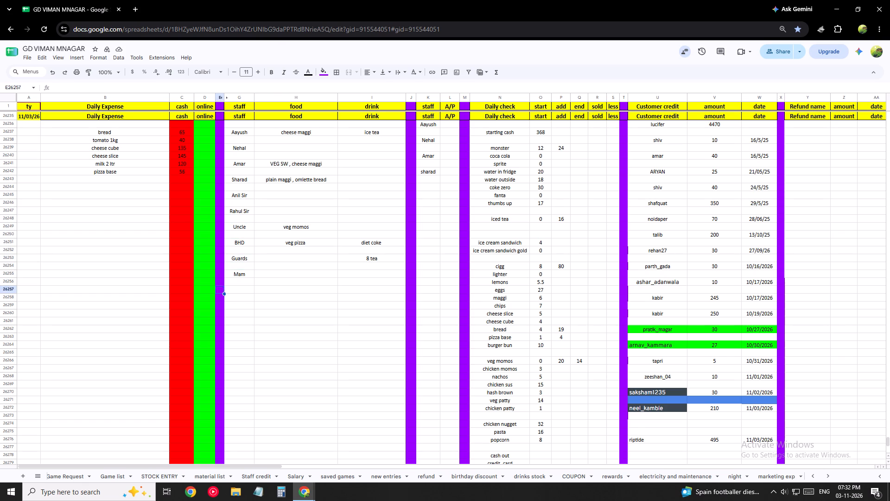
pyautogui.press('Down')
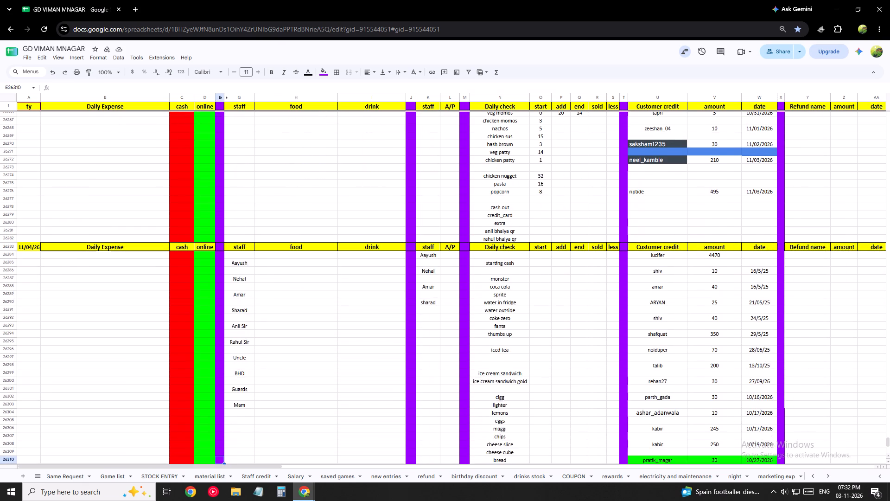
pyautogui.press('Down')
pyautogui.press('Down')
pyautogui.press('Down')
pyautogui.press('Right')
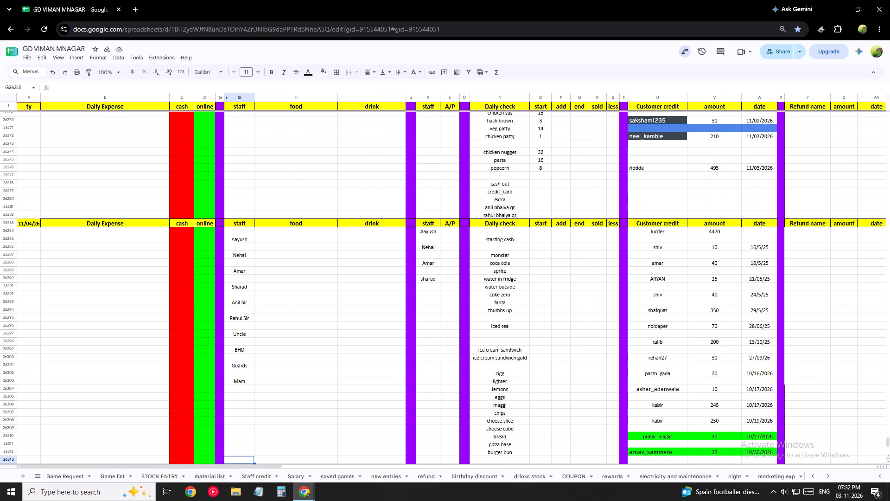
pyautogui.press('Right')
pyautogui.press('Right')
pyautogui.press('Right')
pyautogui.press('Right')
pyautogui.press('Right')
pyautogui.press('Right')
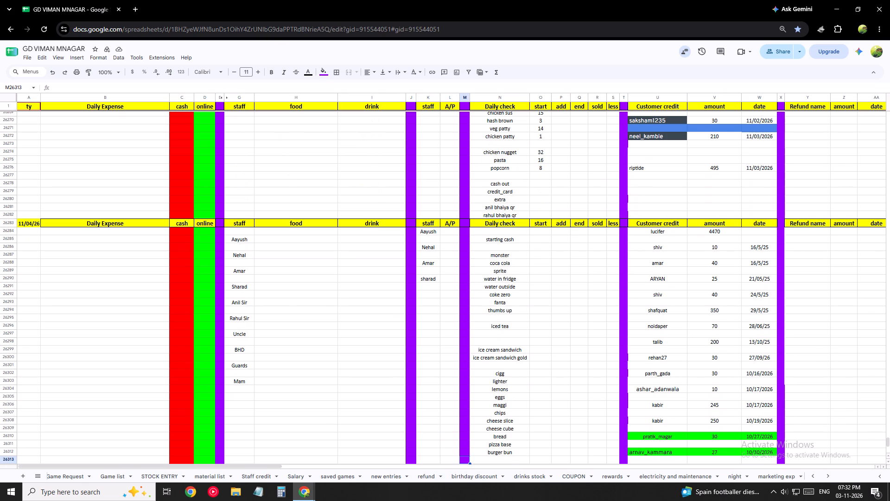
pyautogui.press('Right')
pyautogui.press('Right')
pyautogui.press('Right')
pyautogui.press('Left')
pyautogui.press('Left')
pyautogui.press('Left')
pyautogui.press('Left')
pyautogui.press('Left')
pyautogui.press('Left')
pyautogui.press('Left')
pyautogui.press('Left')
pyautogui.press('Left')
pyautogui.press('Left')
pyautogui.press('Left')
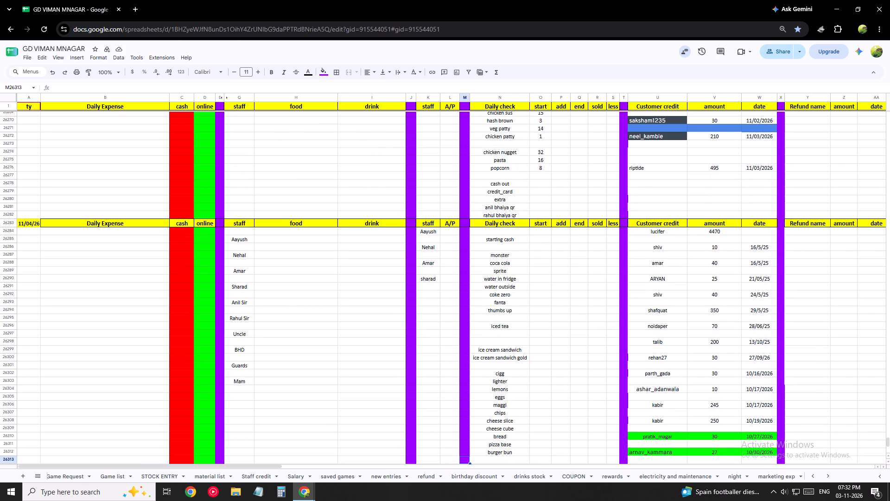
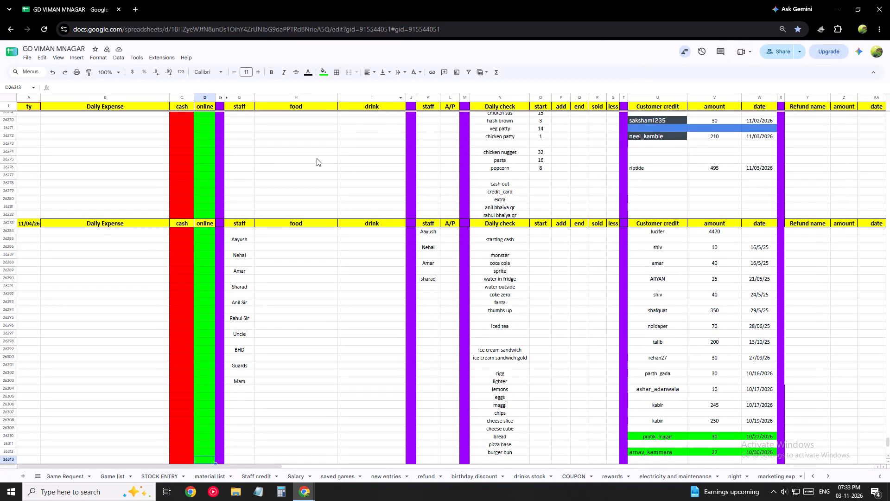
# Review the 11/03/26 block's expense, staff food, stock and credit entries alongside the empty 11/04/26 block.
pyautogui.scroll(3, 395, 206)
pyautogui.scroll(1, 431, 195)
pyautogui.scroll(4, 533, 245)
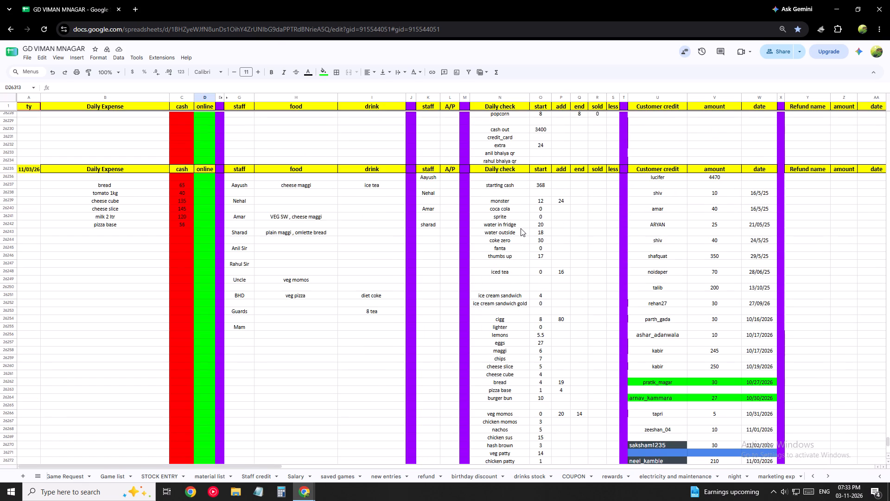
pyautogui.scroll(-3, 160, 264)
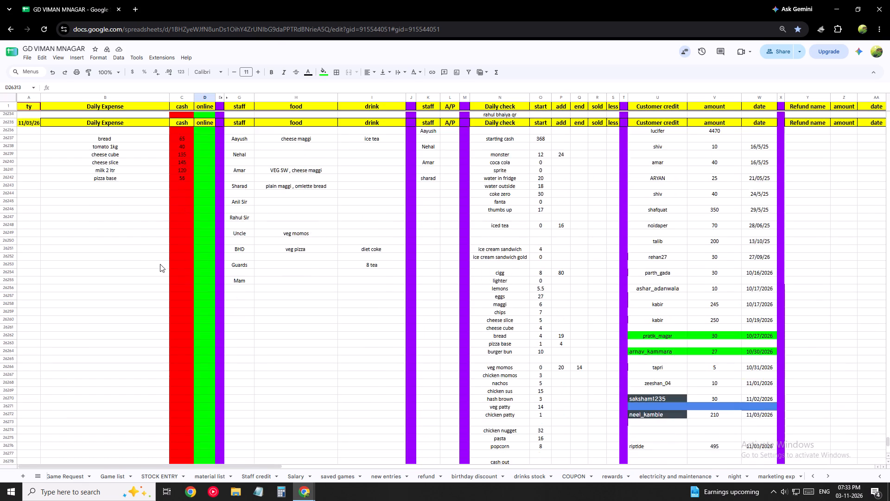
pyautogui.scroll(-7, 160, 264)
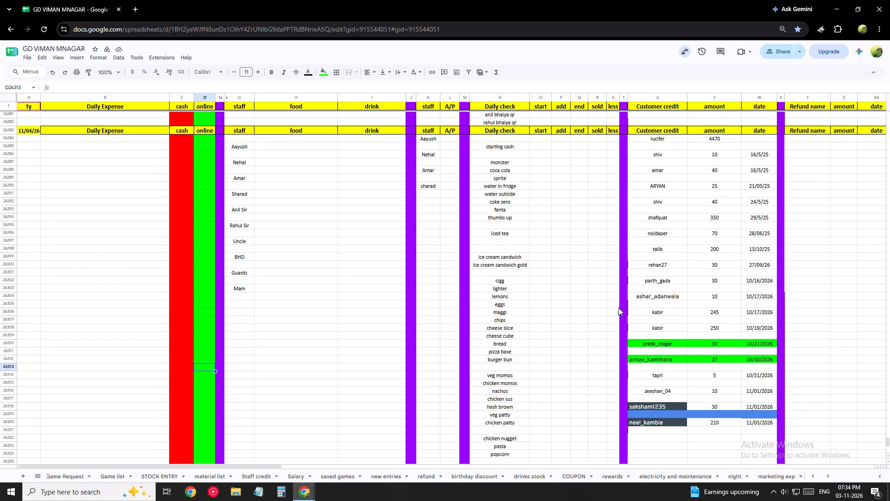
pyautogui.scroll(8, 455, 363)
pyautogui.scroll(-1, 395, 337)
pyautogui.scroll(1, 395, 337)
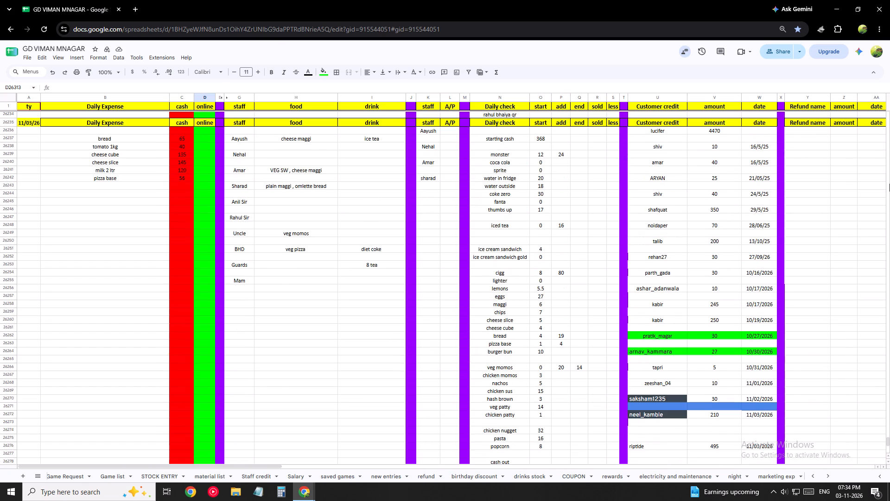
# Go back to the old 22/6/25 block and examine its staff food and drink entries, from sharukh down to anil sir.
pyautogui.moveTo(889, 439); pyautogui.dragTo(889, 219)
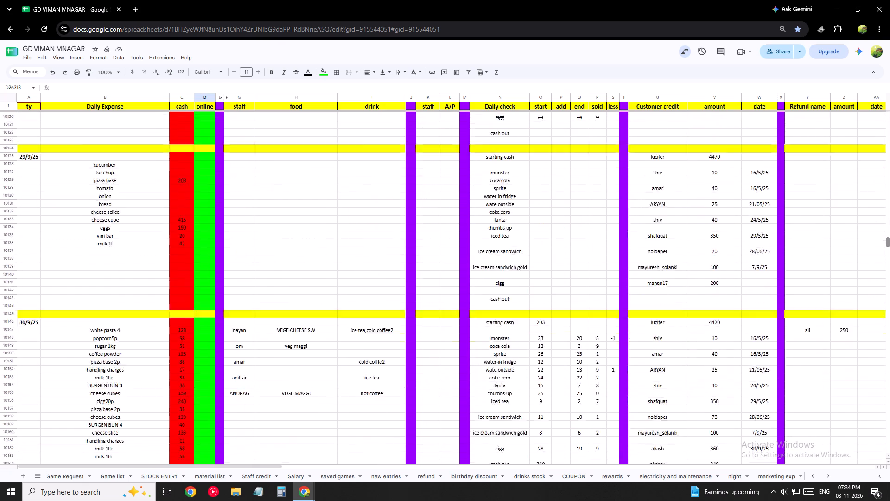
pyautogui.moveTo(889, 219); pyautogui.dragTo(889, 207)
pyautogui.click(91, 211)
pyautogui.click(3, 143)
pyautogui.click(36, 121)
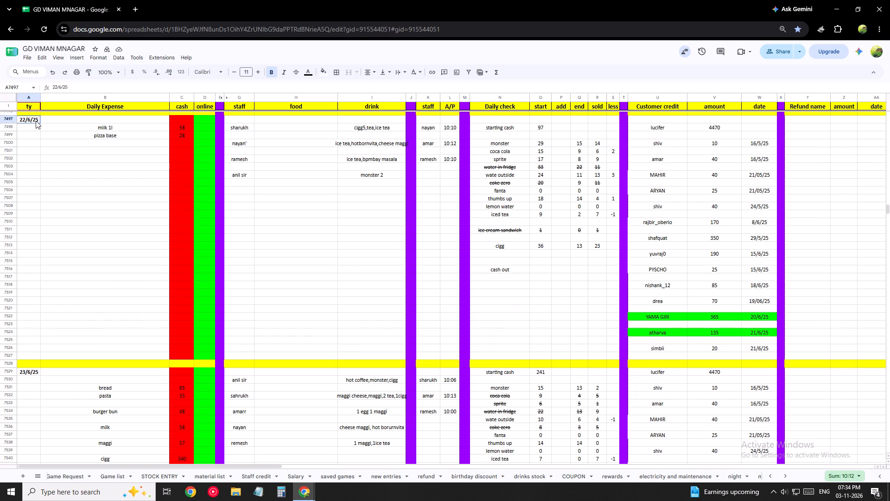
pyautogui.press('Down')
pyautogui.press('Down')
pyautogui.press('Down')
pyautogui.press('Down')
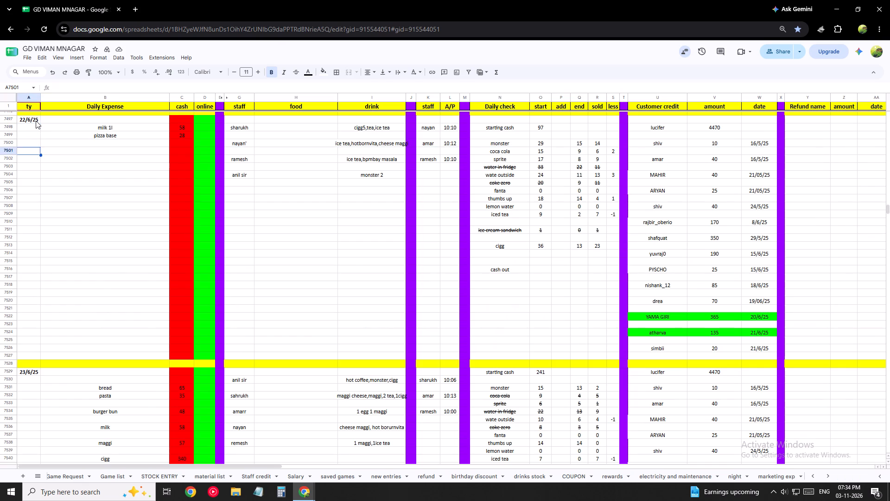
pyautogui.press('Right')
pyautogui.press('Right')
pyautogui.press('Right')
pyautogui.press('Right')
pyautogui.press('Right')
pyautogui.press('Right')
pyautogui.press('Up')
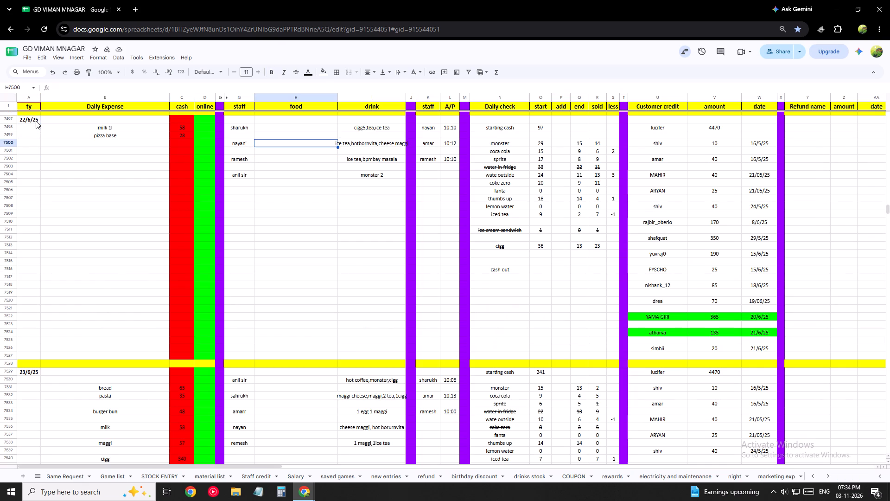
pyautogui.press('Up')
pyautogui.press('Right')
pyautogui.press('Up')
pyautogui.press('Left')
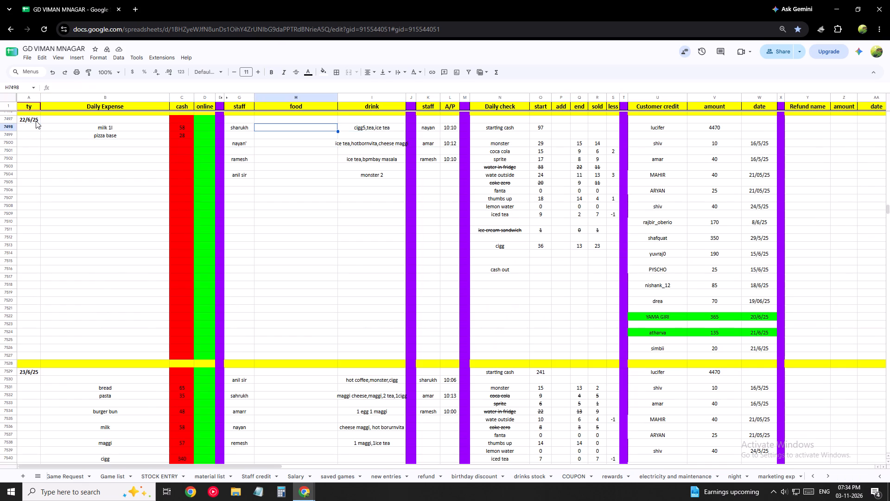
pyautogui.press('Right')
pyautogui.press('Right')
pyautogui.press('Left')
pyautogui.press('Left')
pyautogui.press('Down')
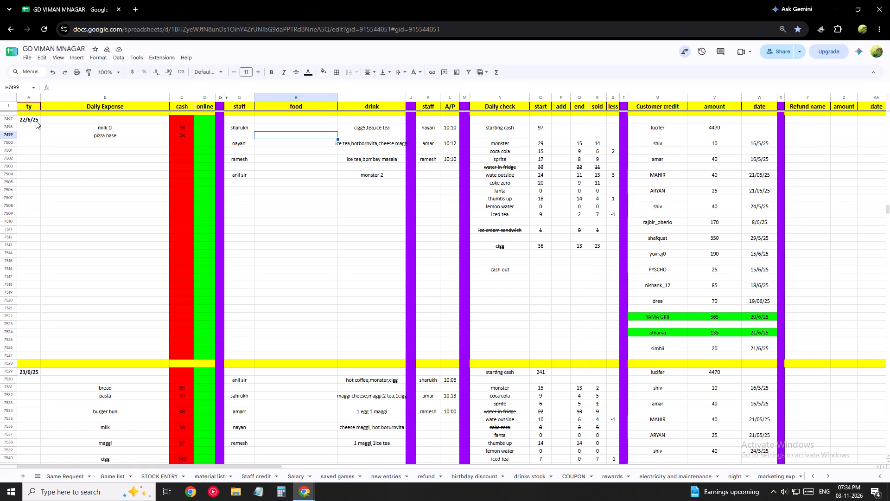
pyautogui.press('Down')
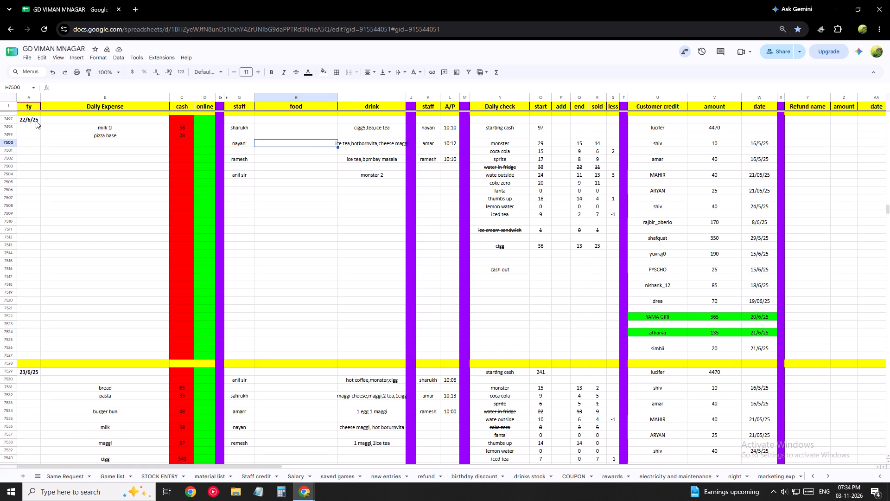
pyautogui.press('Down')
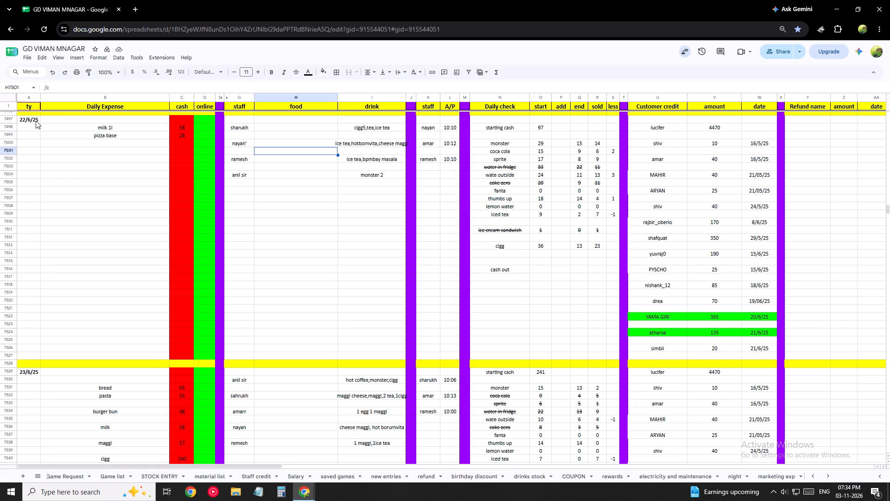
pyautogui.press('Down')
pyautogui.press('Right')
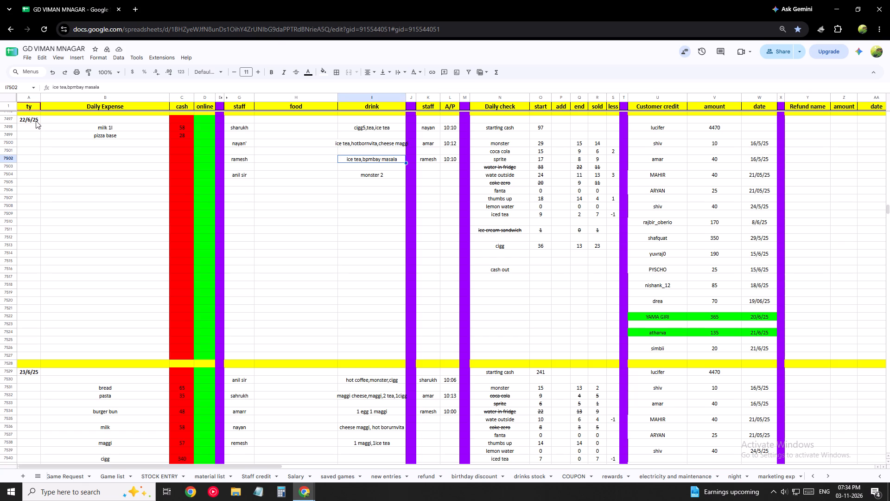
pyautogui.press('Down')
pyautogui.press('Down')
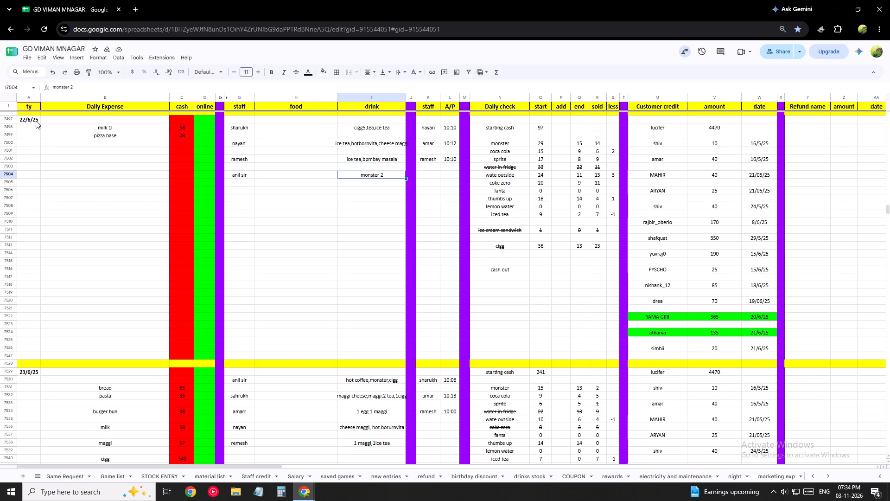
# Go up to the 21/6/25 block and examine its staff food and drink entries, from amar down to sharukh.
pyautogui.press('Up')
pyautogui.press('Up')
pyautogui.press('Up')
pyautogui.press('Up')
pyautogui.press('Up')
pyautogui.press('Up')
pyautogui.press('Up')
pyautogui.press('Up')
pyautogui.press('Up')
pyautogui.press('Up')
pyautogui.press('Up')
pyautogui.press('Up')
pyautogui.press('Up')
pyautogui.press('Up')
pyautogui.press('Up')
pyautogui.press('Up')
pyautogui.press('Up')
pyautogui.press('Up')
pyautogui.press('Up')
pyautogui.press('Up')
pyautogui.press('Up')
pyautogui.press('Up')
pyautogui.press('Up')
pyautogui.press('Up')
pyautogui.press('Up')
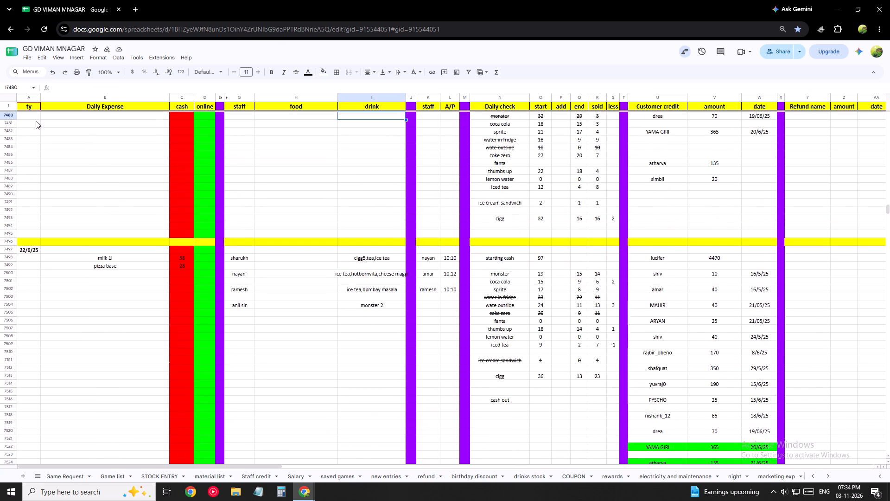
pyautogui.press('Down')
pyautogui.press('Down')
pyautogui.press('Down')
pyautogui.press('Down')
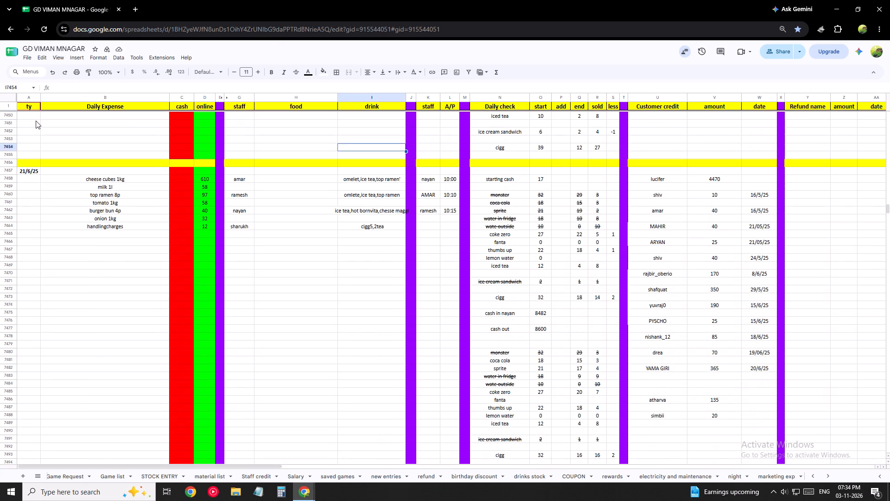
pyautogui.press('Down')
pyautogui.press('Left')
pyautogui.press('Left')
pyautogui.press('Down')
pyautogui.press('Down')
pyautogui.press('Down')
pyautogui.press('Right')
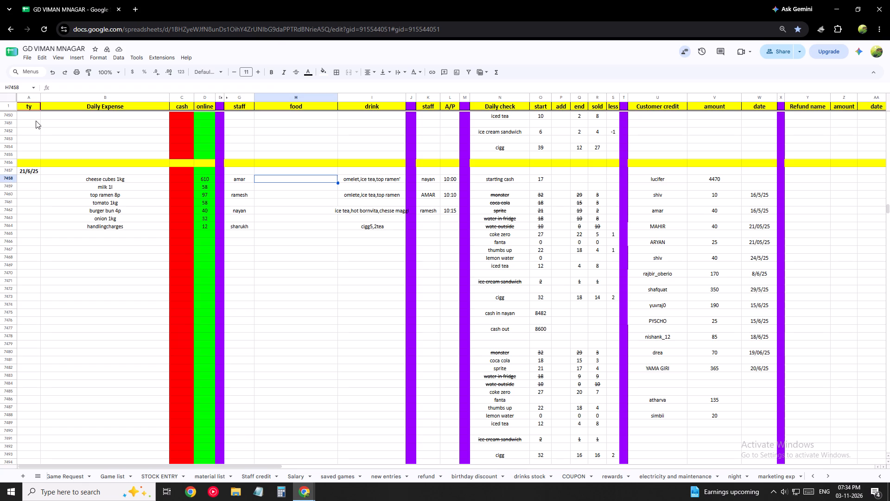
pyautogui.press('Down')
pyautogui.press('Down')
pyautogui.press('Down')
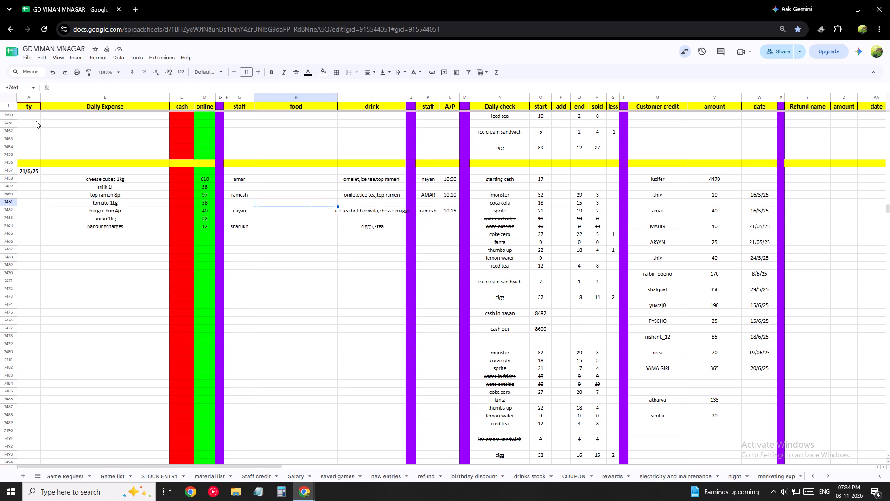
pyautogui.press('Right')
pyautogui.press('Left')
pyautogui.press('Left')
pyautogui.press('Left')
pyautogui.press('Right')
pyautogui.press('Right')
pyautogui.press('Right')
pyautogui.press('Down')
pyautogui.press('Left')
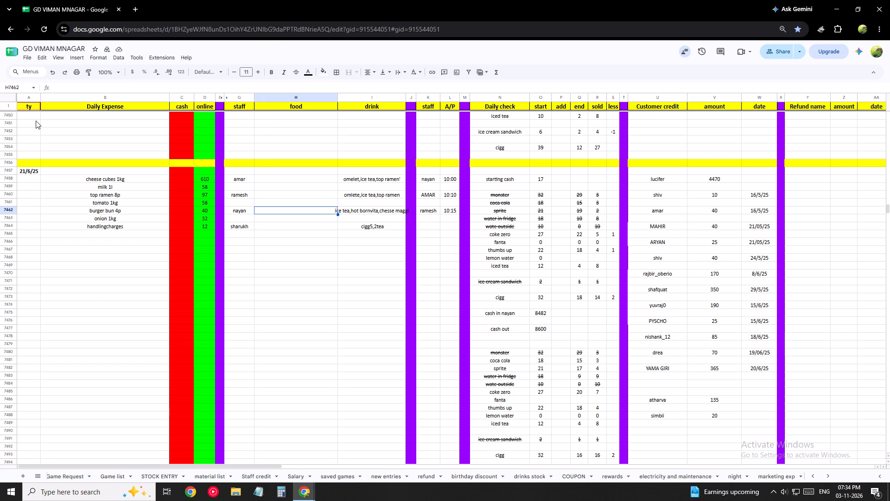
pyautogui.press('Up')
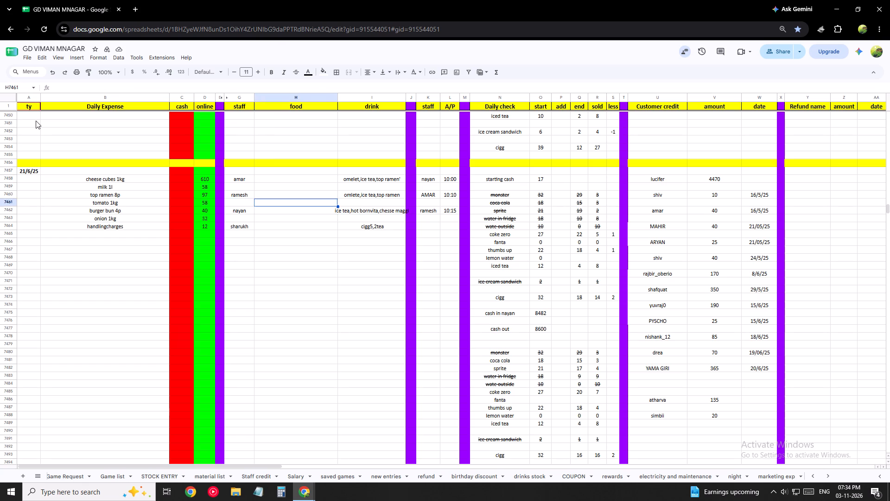
pyautogui.press('Down')
pyautogui.press('Down')
pyautogui.press('Down')
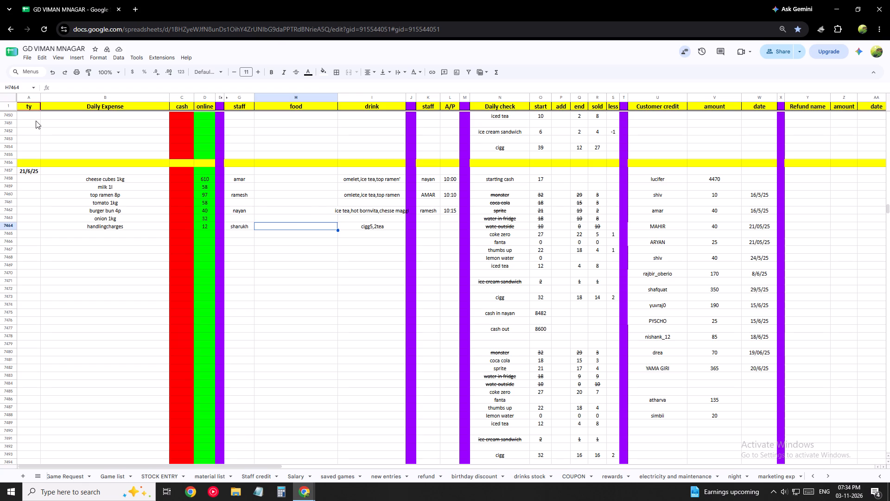
# Go up to the 20/6/25 block and examine its staff food and drink entries, from nayan down to SHARUKH.
pyautogui.press('Up')
pyautogui.press('Up')
pyautogui.press('Up')
pyautogui.press('Up')
pyautogui.press('Up')
pyautogui.press('Up')
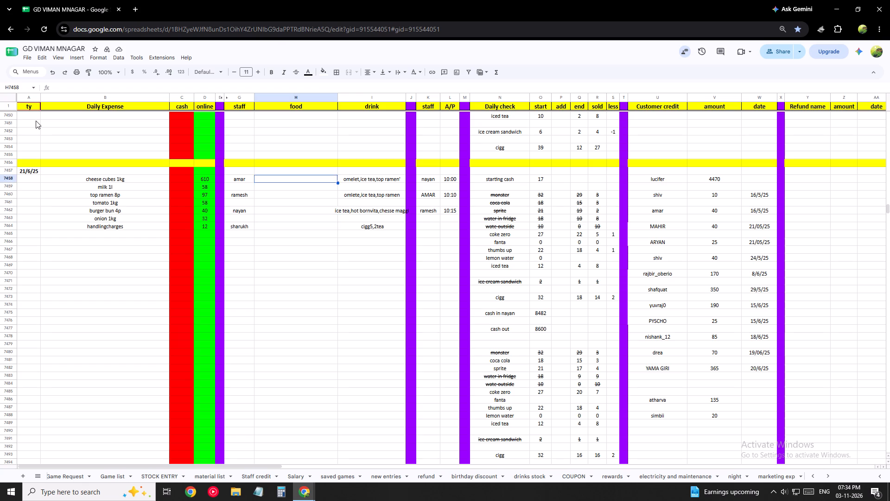
pyautogui.press('Up')
pyautogui.press('Up')
pyautogui.press('Up')
pyautogui.press('Up')
pyautogui.press('Up')
pyautogui.press('Up')
pyautogui.press('Up')
pyautogui.press('Up')
pyautogui.press('Up')
pyautogui.press('Up')
pyautogui.press('Up')
pyautogui.press('Up')
pyautogui.press('Up')
pyautogui.press('Up')
pyautogui.press('Up')
pyautogui.press('Up')
pyautogui.press('Up')
pyautogui.press('Up')
pyautogui.press('Up')
pyautogui.press('Up')
pyautogui.press('Up')
pyautogui.press('Up')
pyautogui.press('Up')
pyautogui.press('Up')
pyautogui.press('Up')
pyautogui.press('Up')
pyautogui.press('Up')
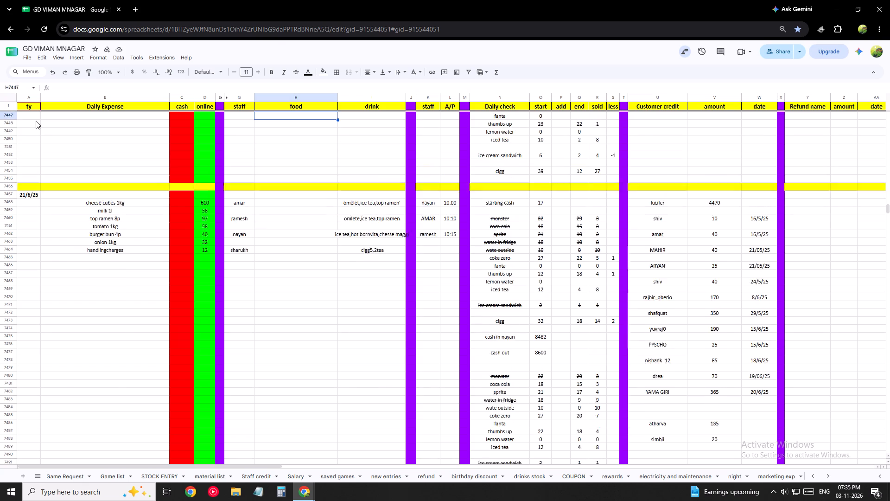
pyautogui.press('Down')
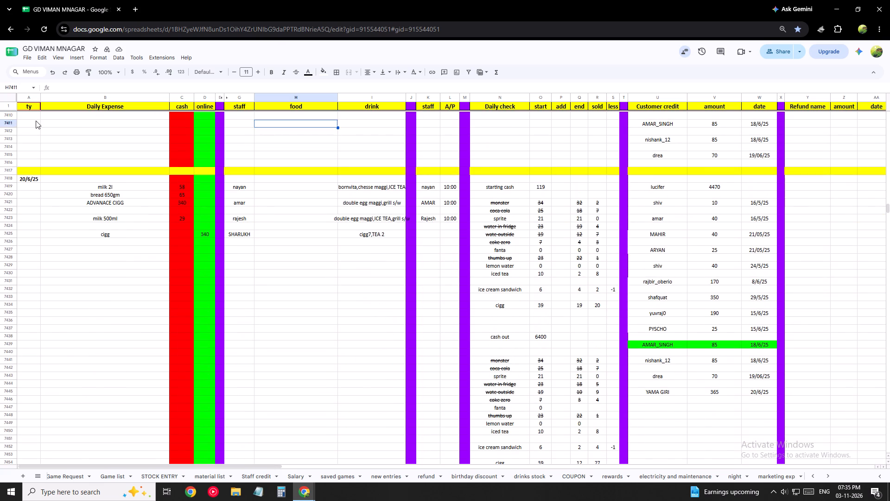
pyautogui.press('Down')
pyautogui.press('Down')
pyautogui.press('Down')
pyautogui.press('Down')
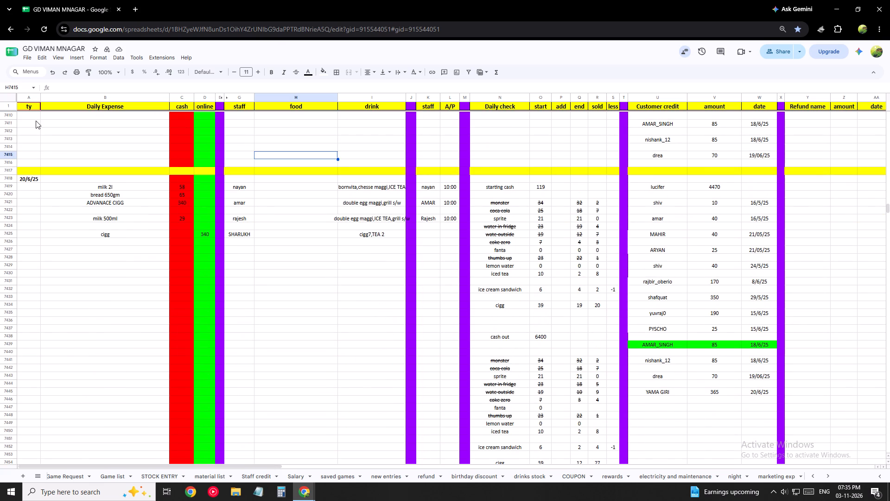
pyautogui.press('Down')
pyautogui.press('Down')
pyautogui.press('Down')
pyautogui.press('Down')
pyautogui.press('Down')
pyautogui.press('Down')
pyautogui.press('Down')
pyautogui.press('Down')
pyautogui.press('Down')
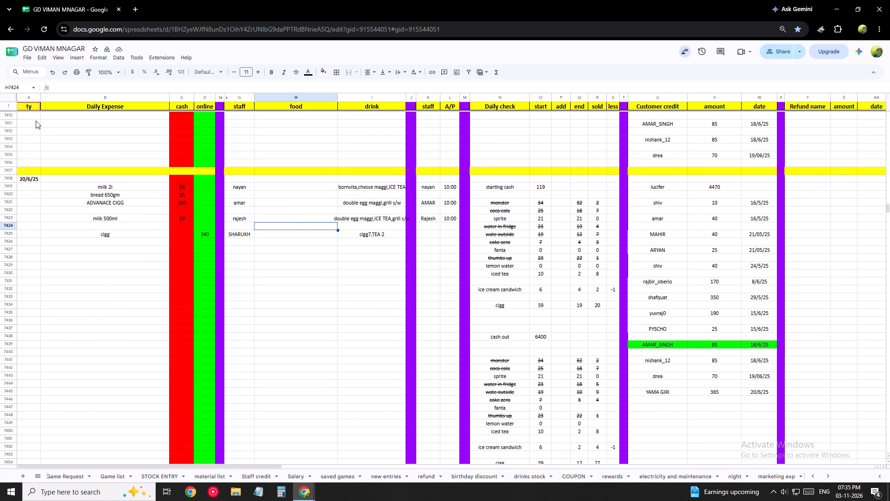
pyautogui.press('Down')
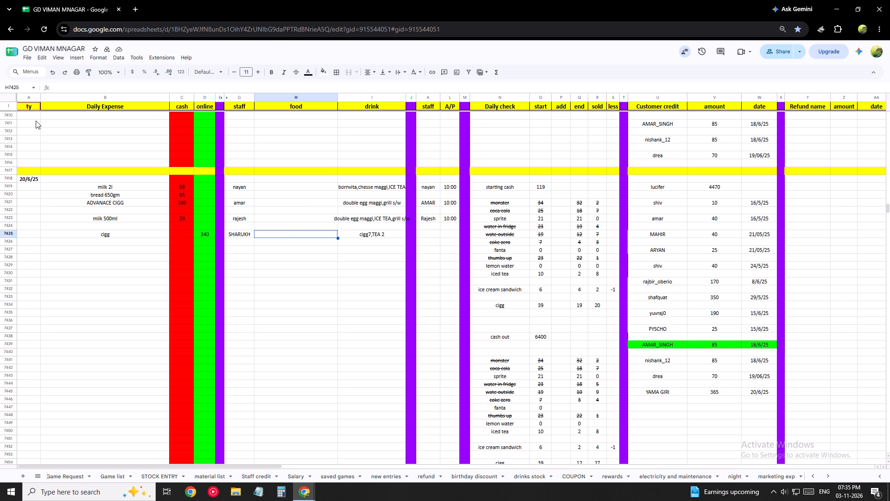
# Go up to the 19/6/25 block and examine its staff food and drink entries, from sharukh down to ramesh.
pyautogui.press('Up')
pyautogui.press('Up')
pyautogui.press('Up')
pyautogui.press('Up')
pyautogui.press('Up')
pyautogui.press('Up')
pyautogui.press('Up')
pyautogui.press('Up')
pyautogui.press('Up')
pyautogui.press('Up')
pyautogui.press('Up')
pyautogui.press('Up')
pyautogui.press('Up')
pyautogui.press('Up')
pyautogui.press('Up')
pyautogui.press('Up')
pyautogui.press('Up')
pyautogui.press('Up')
pyautogui.press('Up')
pyautogui.press('Up')
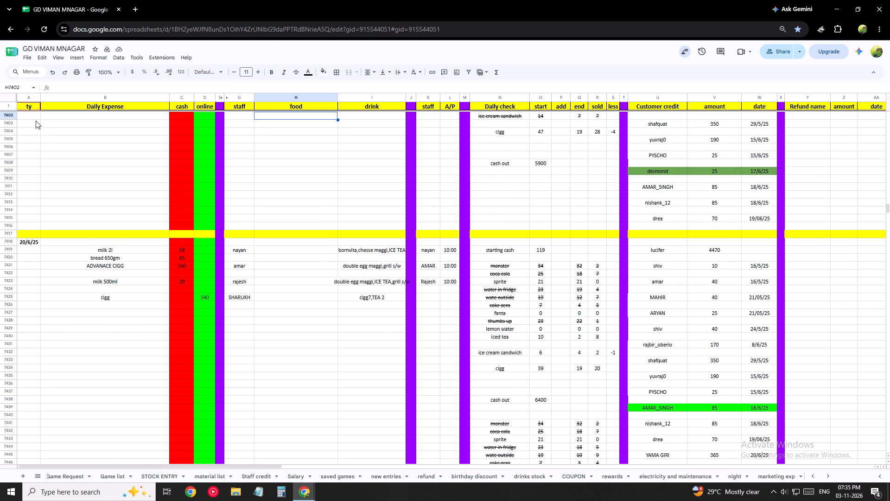
pyautogui.press('Up')
pyautogui.press('Up')
pyautogui.press('Up')
pyautogui.press('Up')
pyautogui.press('Up')
pyautogui.press('Up')
pyautogui.press('Up')
pyautogui.press('Up')
pyautogui.press('Up')
pyautogui.press('Up')
pyautogui.press('Up')
pyautogui.press('Up')
pyautogui.press('Up')
pyautogui.press('Up')
pyautogui.press('Up')
pyautogui.press('Up')
pyautogui.press('Up')
pyautogui.press('Up')
pyautogui.press('Up')
pyautogui.press('Up')
pyautogui.press('Down')
pyautogui.press('Down')
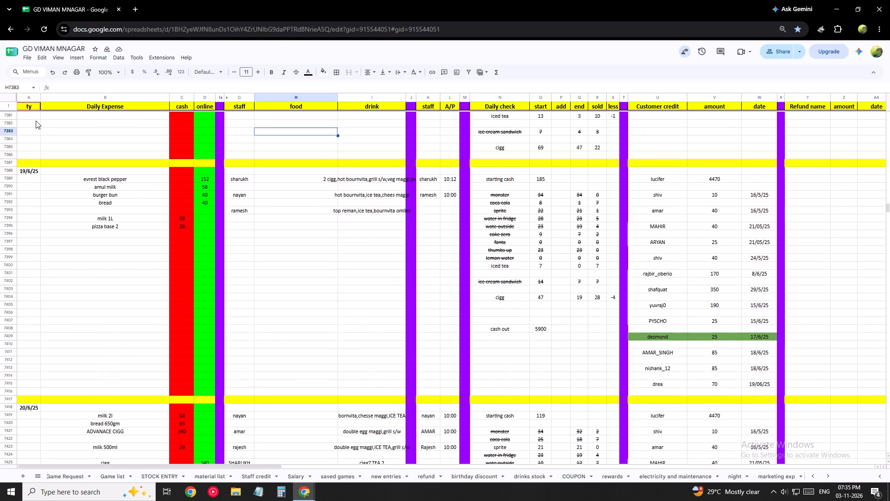
pyautogui.press('Down')
pyautogui.press('Down')
pyautogui.press('Down')
pyautogui.press('Down')
pyautogui.press('Down')
pyautogui.press('Down')
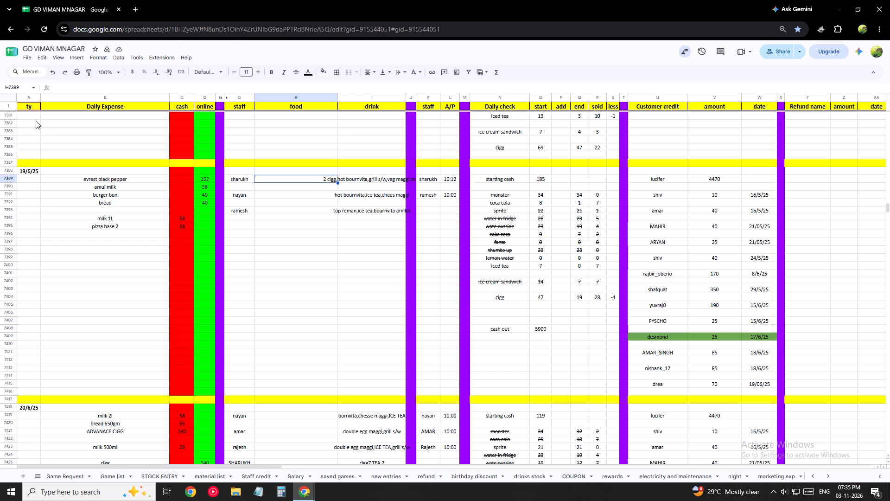
pyautogui.press('Right')
pyautogui.press('Right')
pyautogui.press('Left')
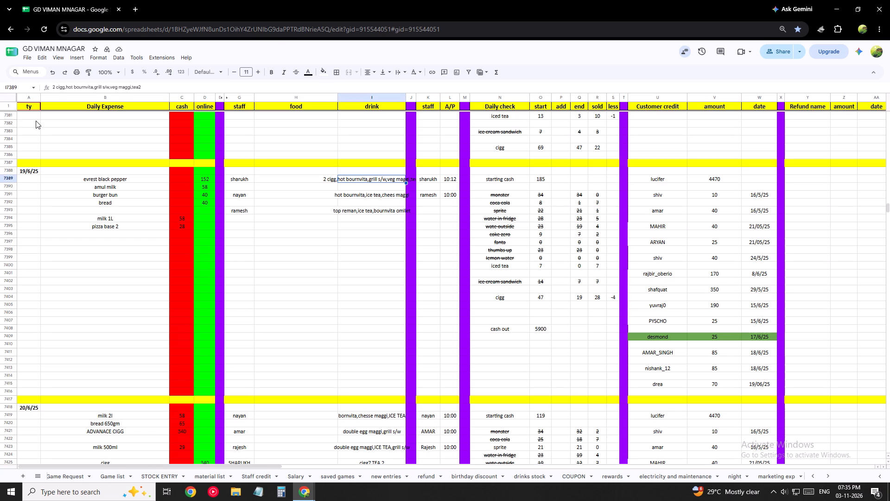
pyautogui.press('Down')
pyautogui.press('Down')
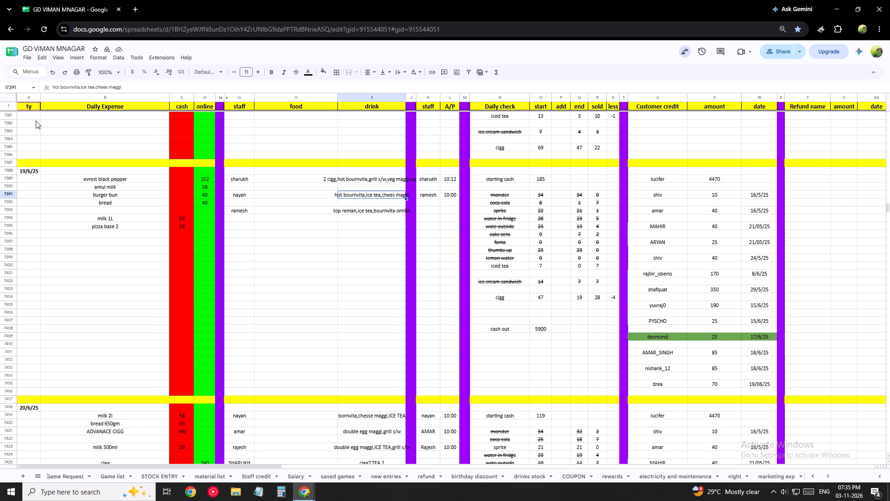
pyautogui.press('Down')
pyautogui.press('Down')
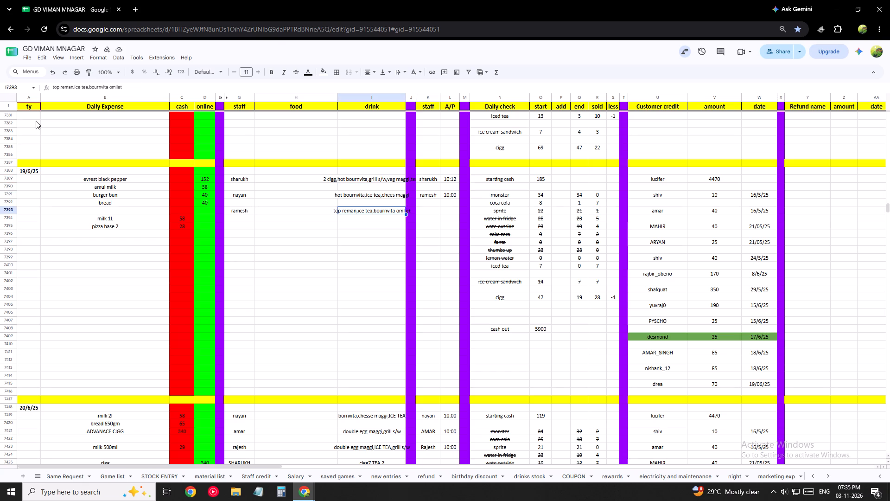
# Go up to the 18/6/25 block and examine its staff food and drink entries, from nayan down to anil.
pyautogui.press('Up')
pyautogui.press('Up')
pyautogui.press('Up')
pyautogui.press('Up')
pyautogui.press('Up')
pyautogui.press('Up')
pyautogui.press('Up')
pyautogui.press('Up')
pyautogui.press('Up')
pyautogui.press('Up')
pyautogui.press('Up')
pyautogui.press('Up')
pyautogui.press('Up')
pyautogui.press('Up')
pyautogui.press('Up')
pyautogui.press('Up')
pyautogui.press('Up')
pyautogui.press('Up')
pyautogui.press('Up')
pyautogui.press('Up')
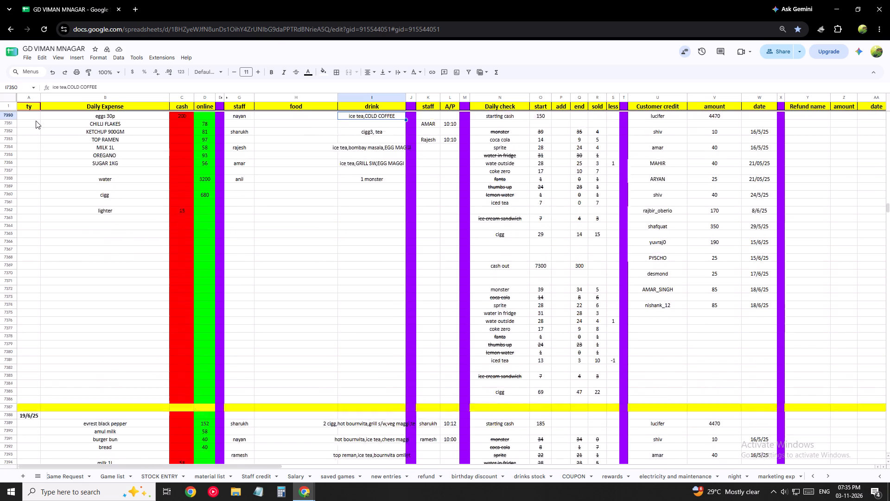
pyautogui.press('Up')
pyautogui.press('Up')
pyautogui.press('Up')
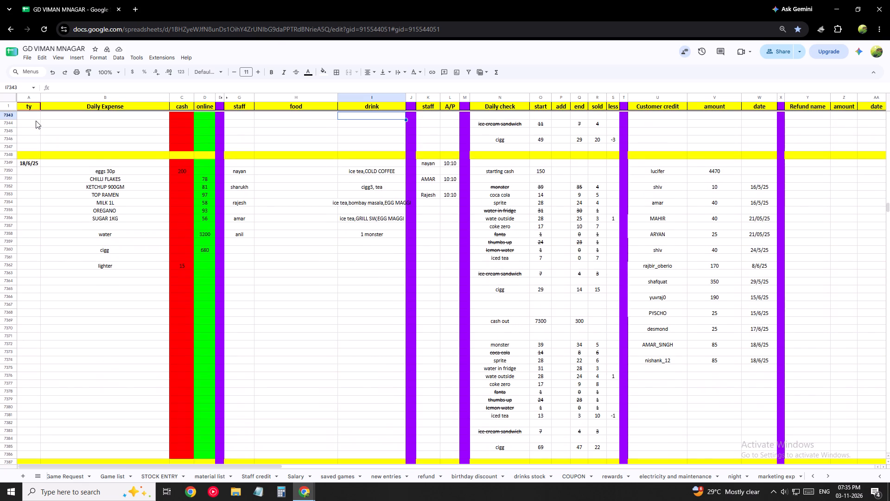
pyautogui.press('Down')
pyautogui.press('Up')
pyautogui.press('Up')
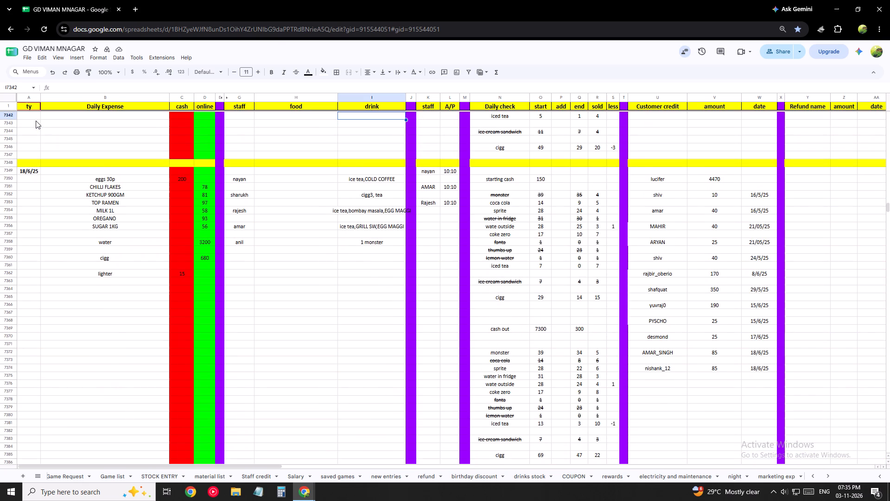
# Go up to the 17/6/25 block and examine its staff food and drink entries, from sharukh down to amar.
pyautogui.press('Up')
pyautogui.press('Up')
pyautogui.press('Up')
pyautogui.press('Up')
pyautogui.press('Up')
pyautogui.press('Up')
pyautogui.press('Up')
pyautogui.press('Up')
pyautogui.press('Up')
pyautogui.press('Up')
pyautogui.press('Up')
pyautogui.press('Up')
pyautogui.press('Up')
pyautogui.press('Up')
pyautogui.press('Up')
pyautogui.press('Up')
pyautogui.press('Up')
pyautogui.press('Up')
pyautogui.press('Up')
pyautogui.press('Up')
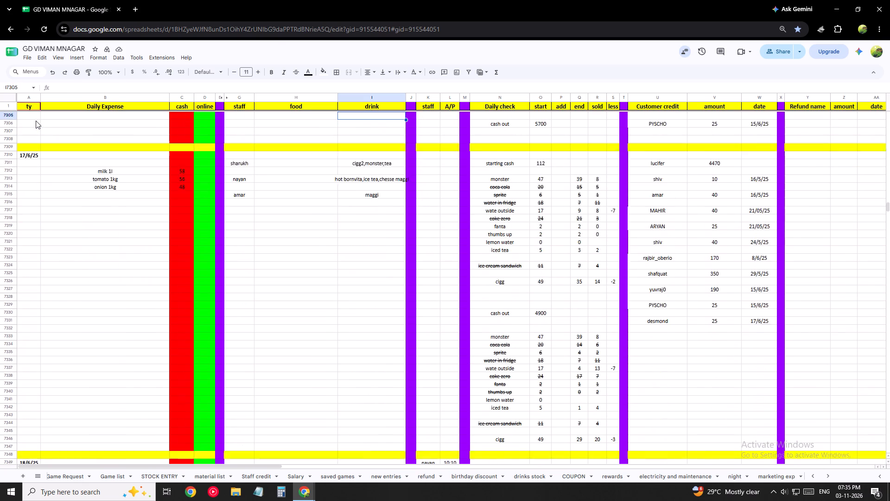
# Go up to the 16/06/25 block and examine its staff food and drink entries, from anil sir down to amar.
pyautogui.press('Up')
pyautogui.press('Up')
pyautogui.press('Up')
pyautogui.press('Up')
pyautogui.press('Up')
pyautogui.press('Up')
pyautogui.press('Up')
pyautogui.press('Up')
pyautogui.press('Up')
pyautogui.press('Up')
pyautogui.press('Up')
pyautogui.press('Up')
pyautogui.press('Up')
pyautogui.press('Up')
pyautogui.press('Up')
pyautogui.press('Up')
pyautogui.press('Up')
pyautogui.press('Up')
pyautogui.press('Up')
pyautogui.press('Up')
pyautogui.press('Up')
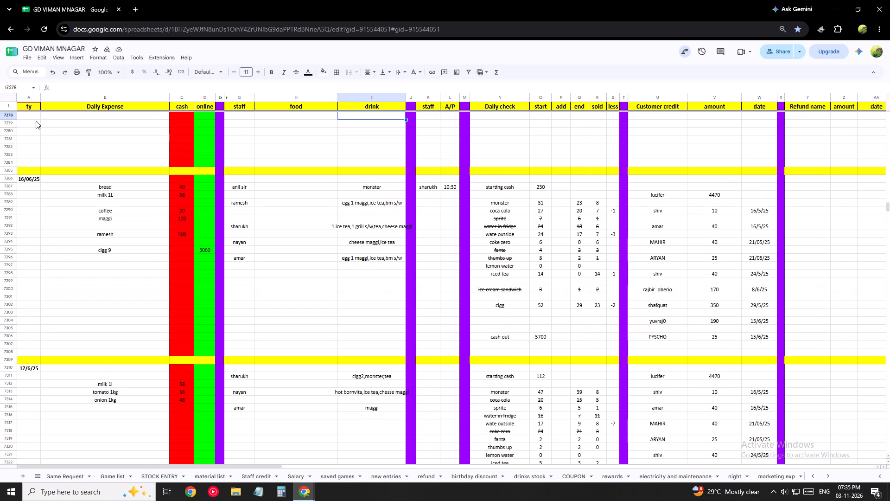
pyautogui.press('Up')
pyautogui.press('Up')
pyautogui.press('Down')
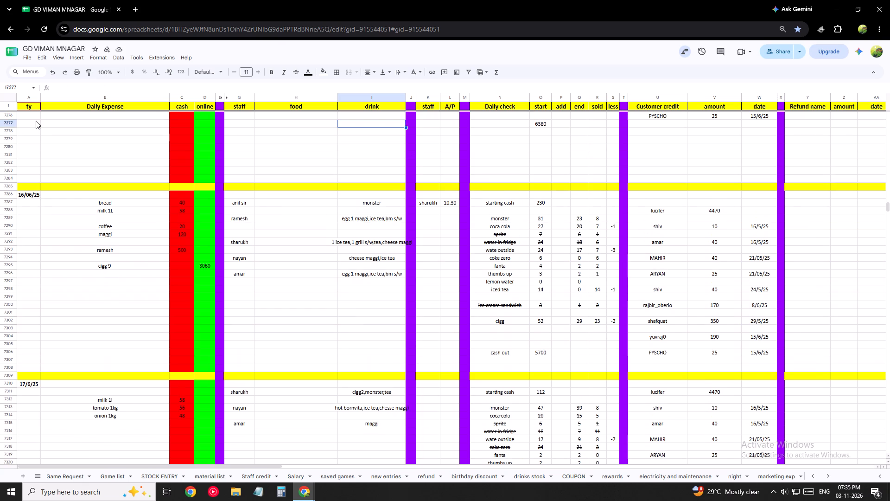
pyautogui.press('Down')
pyautogui.press('Up')
pyautogui.press('Up')
pyautogui.press('Up')
pyautogui.press('Up')
pyautogui.press('Up')
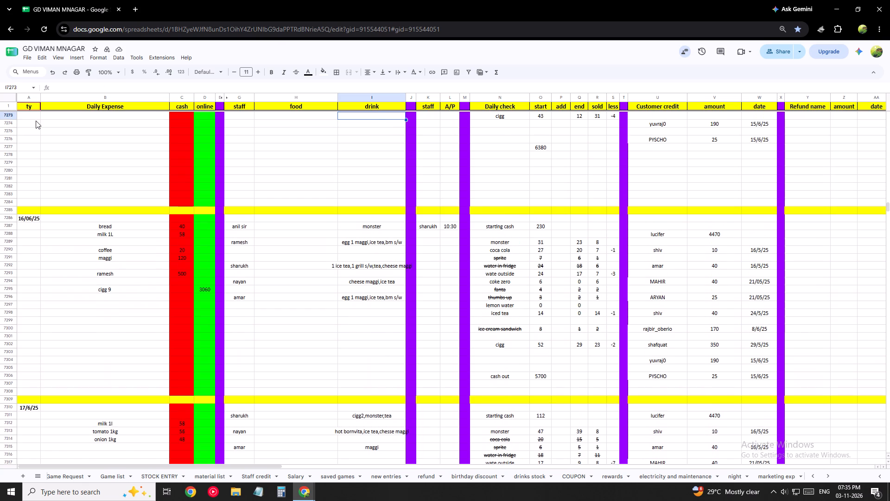
# Go up to the 15/6/25 block and examine its staff food and drink entries, from nayan down to anil sir.
pyautogui.press('Up')
pyautogui.press('Up')
pyautogui.press('Up')
pyautogui.press('Up')
pyautogui.press('Up')
pyautogui.press('Up')
pyautogui.press('Up')
pyautogui.press('Up')
pyautogui.press('Up')
pyautogui.press('Up')
pyautogui.press('Up')
pyautogui.press('Up')
pyautogui.press('Up')
pyautogui.press('Up')
pyautogui.press('Up')
pyautogui.press('Up')
pyautogui.press('Up')
pyautogui.press('Up')
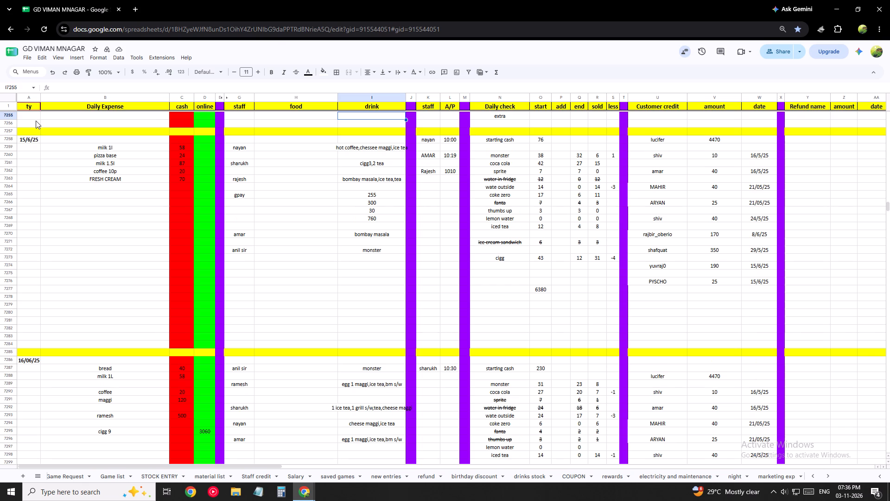
pyautogui.press('Up')
pyautogui.press('Up')
pyautogui.press('Up')
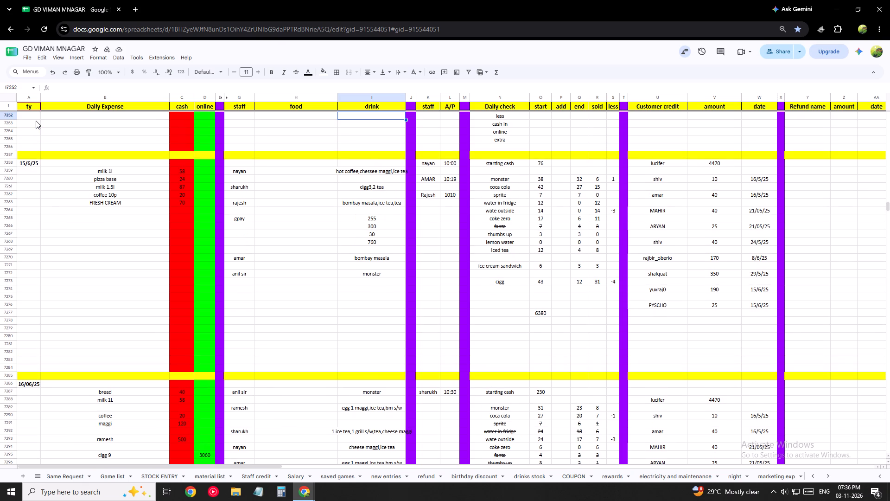
# Go up to the 14/6/25 block and examine its staff food and drink entries, from amar down to anil sir.
pyautogui.press('Down')
pyautogui.press('Down')
pyautogui.press('Down')
pyautogui.press('Up')
pyautogui.press('Up')
pyautogui.press('Up')
pyautogui.press('Up')
pyautogui.press('Up')
pyautogui.press('Up')
pyautogui.press('Up')
pyautogui.press('Up')
pyautogui.press('Up')
pyautogui.press('Up')
pyautogui.press('Up')
pyautogui.press('Up')
pyautogui.press('Up')
pyautogui.press('Up')
pyautogui.press('Up')
pyautogui.press('Up')
pyautogui.press('Up')
pyautogui.press('Up')
pyautogui.press('Up')
pyautogui.press('Up')
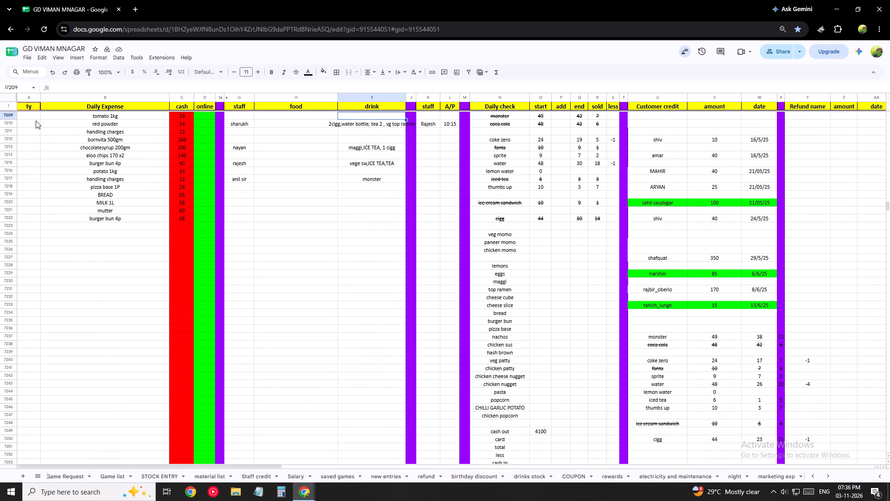
pyautogui.press('Up')
pyautogui.press('Up')
pyautogui.press('Up')
pyautogui.press('Up')
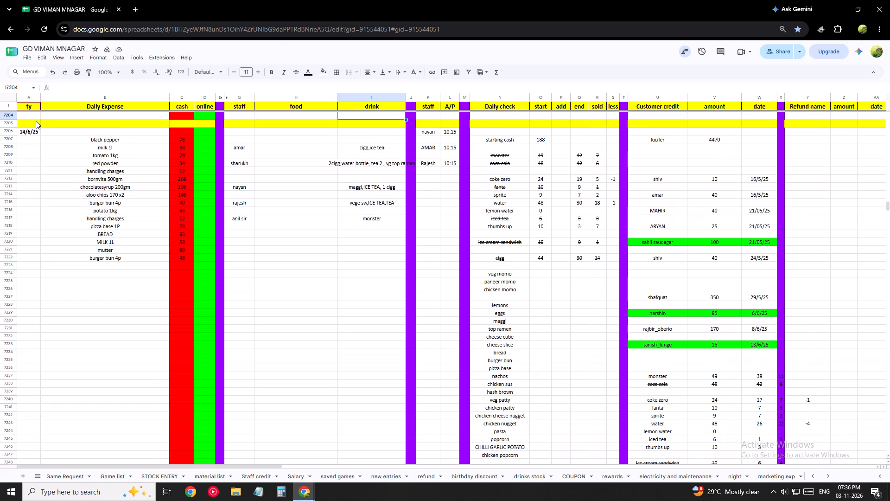
pyautogui.press('Down')
pyautogui.press('Down')
pyautogui.press('Down')
pyautogui.press('Down')
pyautogui.press('Down')
pyautogui.press('Down')
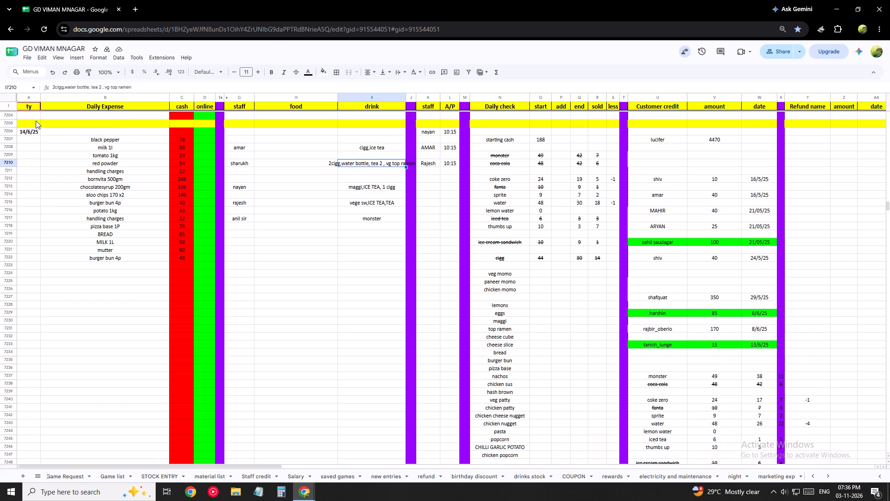
pyautogui.press('Up')
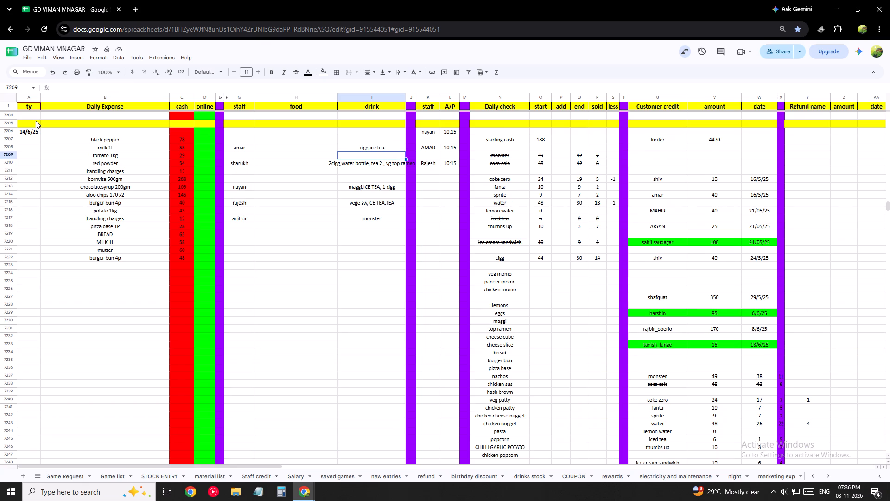
# Go up to the 13/6/25 block and examine its staff food and drink entries, from sharukh down to nayan.
pyautogui.press('Up')
pyautogui.press('Up')
pyautogui.press('Up')
pyautogui.press('Up')
pyautogui.press('Up')
pyautogui.press('Up')
pyautogui.press('Up')
pyautogui.press('Up')
pyautogui.press('Up')
pyautogui.press('Up')
pyautogui.press('Up')
pyautogui.press('Up')
pyautogui.press('Up')
pyautogui.press('Up')
pyautogui.press('Up')
pyautogui.press('Up')
pyautogui.press('Up')
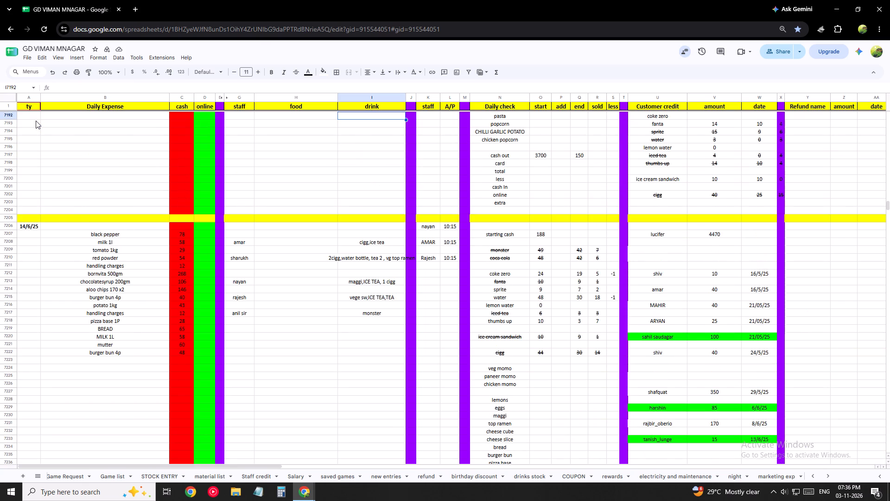
pyautogui.press('Up')
pyautogui.press('Up')
pyautogui.press('Up')
pyautogui.press('Up')
pyautogui.press('Up')
pyautogui.press('Up')
pyautogui.press('Up')
pyautogui.press('Up')
pyautogui.press('Up')
pyautogui.press('Up')
pyautogui.press('Up')
pyautogui.press('Up')
pyautogui.press('Up')
pyautogui.press('Up')
pyautogui.press('Up')
pyautogui.press('Up')
pyautogui.press('Up')
pyautogui.press('Up')
pyautogui.press('Up')
pyautogui.press('Up')
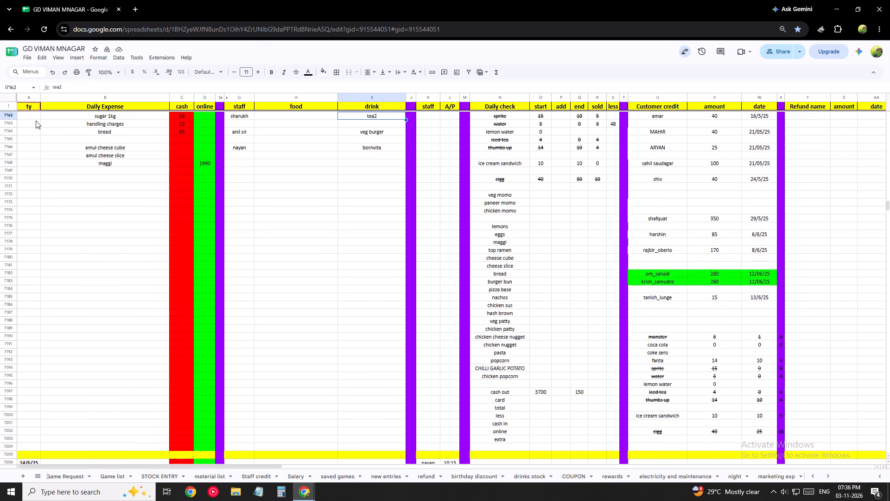
pyautogui.press('Up')
pyautogui.press('Up')
pyautogui.press('Up')
pyautogui.press('Up')
pyautogui.press('Up')
pyautogui.press('Up')
pyautogui.press('Up')
pyautogui.press('Up')
pyautogui.press('Up')
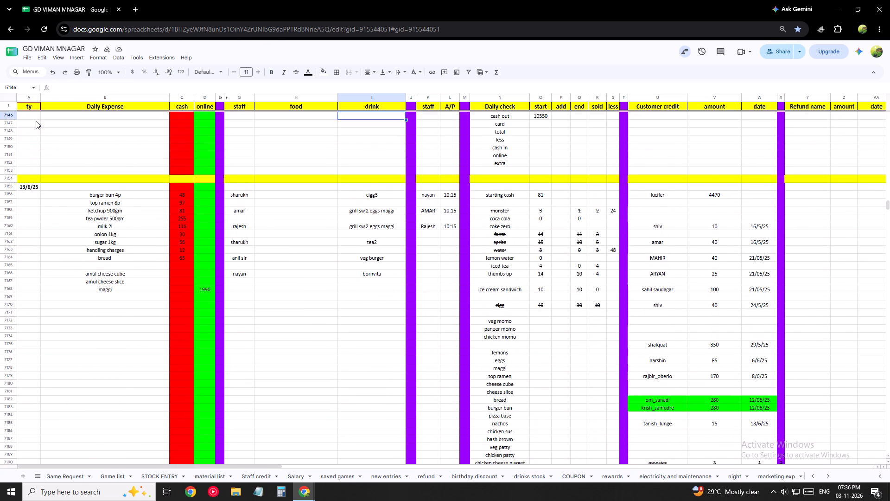
# Go up to the 12/06/25 block and examine its staff food and drink entries, from sharukh down to rajesh.
pyautogui.press('Up')
pyautogui.press('Up')
pyautogui.press('Up')
pyautogui.press('Up')
pyautogui.press('Up')
pyautogui.press('Up')
pyautogui.press('Up')
pyautogui.press('Up')
pyautogui.press('Up')
pyautogui.press('Up')
pyautogui.press('Up')
pyautogui.press('Up')
pyautogui.press('Up')
pyautogui.press('Up')
pyautogui.press('Up')
pyautogui.press('Up')
pyautogui.press('Up')
pyautogui.press('Up')
pyautogui.press('Up')
pyautogui.press('Up')
pyautogui.press('Up')
pyautogui.press('Up')
pyautogui.press('Up')
pyautogui.press('Up')
pyautogui.press('Up')
pyautogui.press('Up')
pyautogui.press('Up')
pyautogui.press('Up')
pyautogui.press('Up')
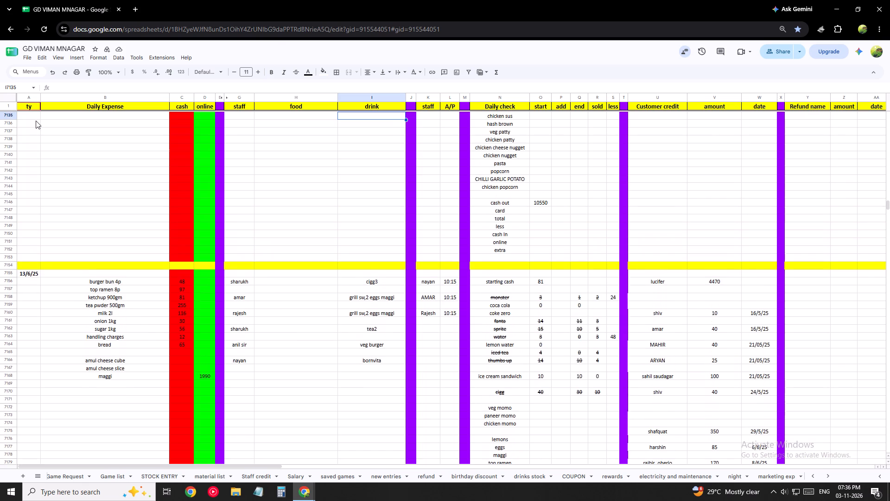
pyautogui.press('Up')
pyautogui.press('Up')
pyautogui.press('Up')
pyautogui.press('Up')
pyautogui.press('Up')
pyautogui.press('Up')
pyautogui.press('Up')
pyautogui.press('Up')
pyautogui.press('Up')
pyautogui.press('Up')
pyautogui.press('Up')
pyautogui.press('Up')
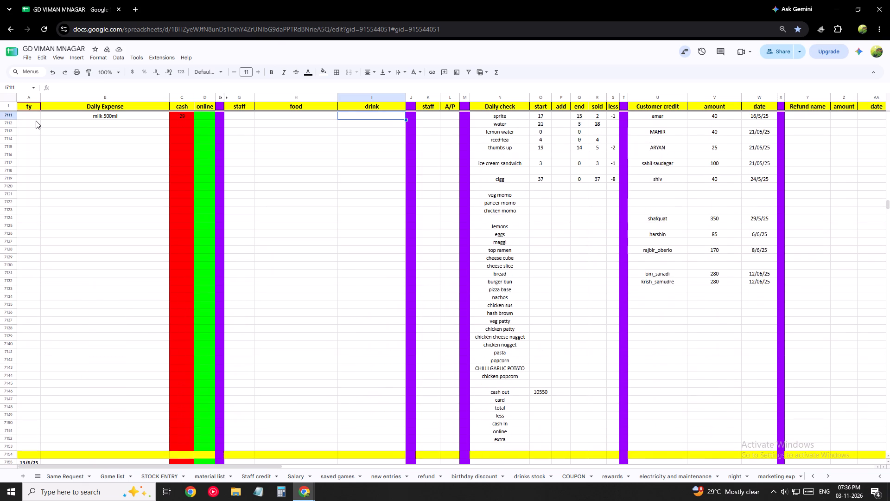
pyautogui.press('Down')
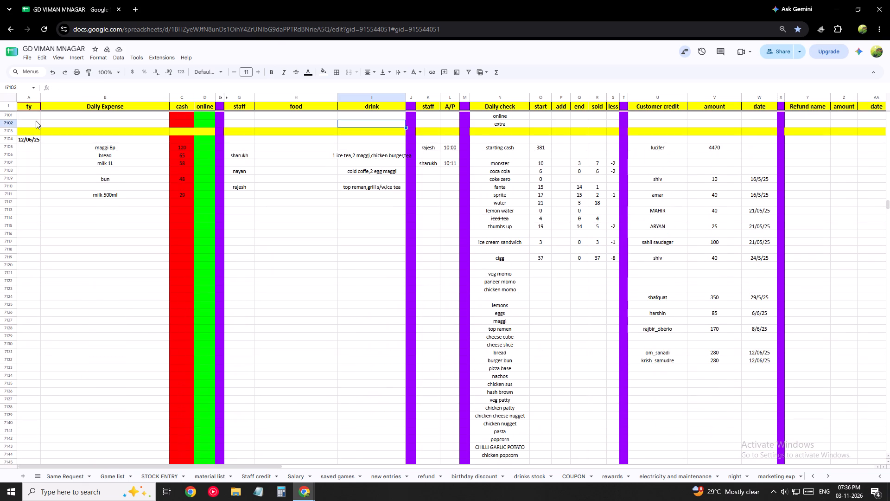
pyautogui.press('Down')
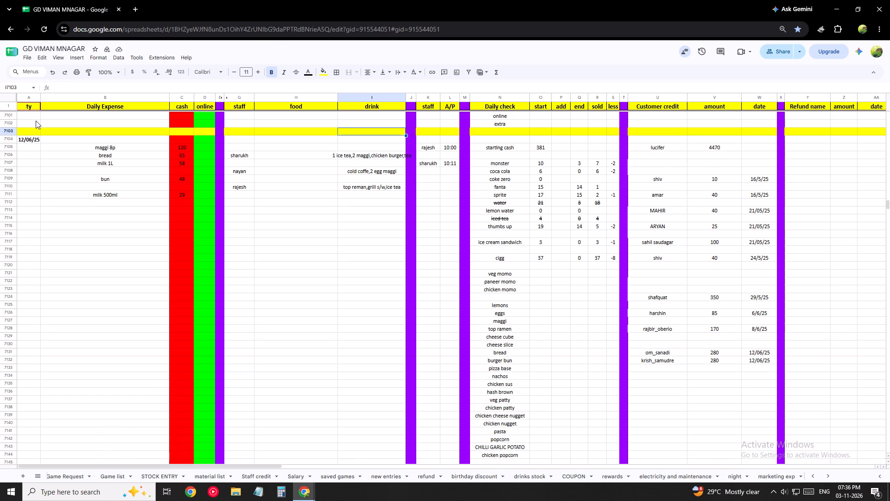
# Go up to the 11/6/25 block and examine its staff food and drink entries, from sharukh down to anil sir.
pyautogui.press('Up')
pyautogui.press('Up')
pyautogui.press('Up')
pyautogui.press('Up')
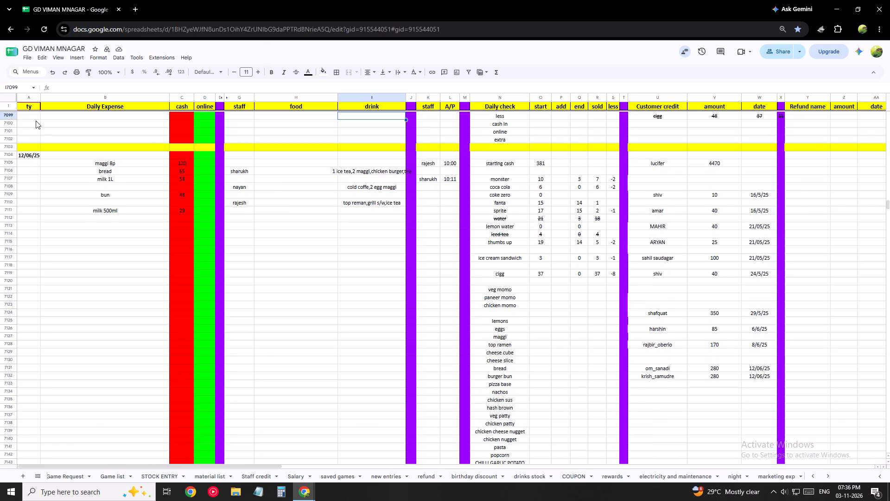
pyautogui.press('Up')
pyautogui.press('Up')
pyautogui.press('Up')
pyautogui.press('Up')
pyautogui.press('Up')
pyautogui.press('Up')
pyautogui.press('Up')
pyautogui.press('Up')
pyautogui.press('Up')
pyautogui.press('Up')
pyautogui.press('Up')
pyautogui.press('Up')
pyautogui.press('Up')
pyautogui.press('Up')
pyautogui.press('Up')
pyautogui.press('Up')
pyautogui.press('Up')
pyautogui.press('Up')
pyautogui.press('Up')
pyautogui.press('Up')
pyautogui.press('Up')
pyautogui.press('Up')
pyautogui.press('Up')
pyautogui.press('Up')
pyautogui.press('Up')
pyautogui.press('Up')
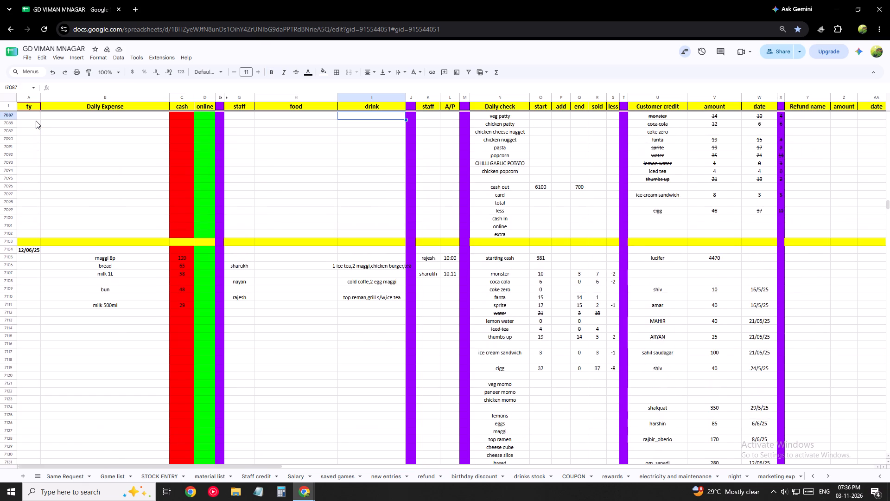
pyautogui.press('Up')
pyautogui.press('Up')
pyautogui.press('Up')
pyautogui.press('Up')
pyautogui.press('Up')
pyautogui.press('Up')
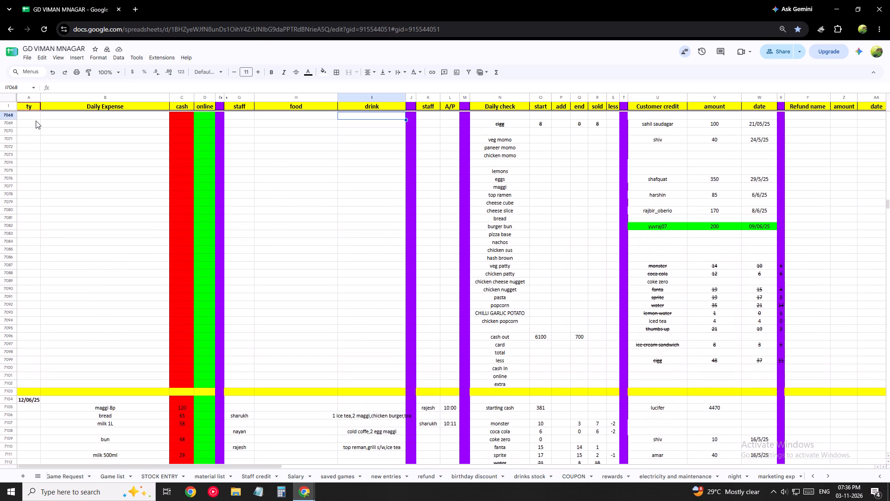
pyautogui.press('Up')
pyautogui.press('Up')
pyautogui.press('Up')
pyautogui.press('Up')
pyautogui.press('Up')
pyautogui.press('Up')
pyautogui.press('Up')
pyautogui.press('Up')
pyautogui.press('Up')
pyautogui.press('Up')
pyautogui.press('Up')
pyautogui.press('Up')
pyautogui.press('Up')
pyautogui.press('Up')
pyautogui.press('Up')
pyautogui.press('Up')
pyautogui.press('Up')
pyautogui.press('Down')
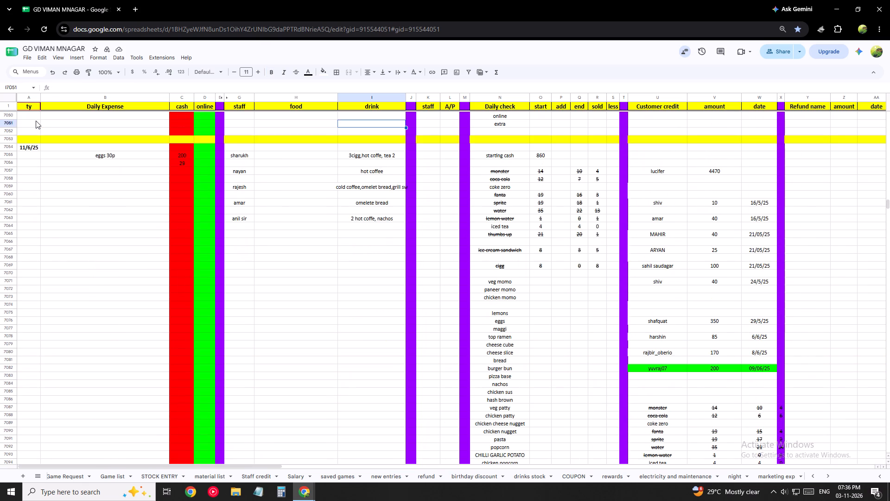
pyautogui.press('Down')
pyautogui.press('Down')
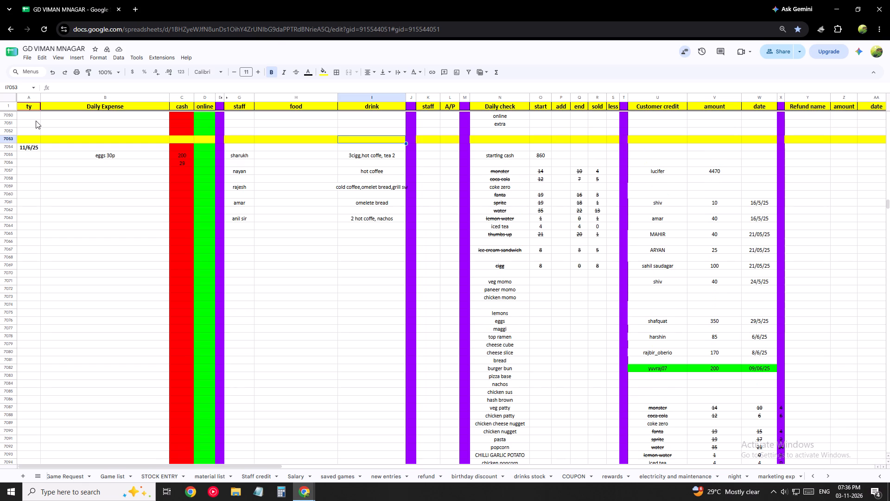
pyautogui.press('Down')
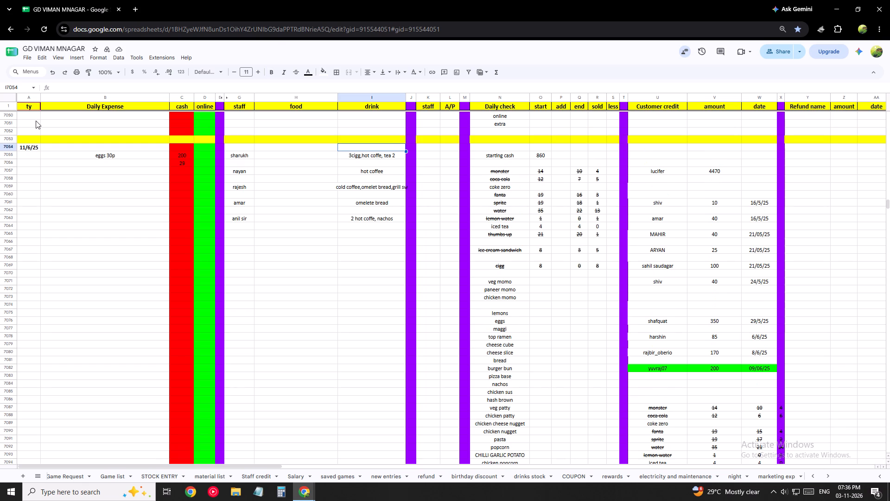
pyautogui.press('Up')
pyautogui.press('Down')
pyautogui.press('Down')
pyautogui.press('Down')
pyautogui.press('Down')
pyautogui.press('Down')
pyautogui.press('Down')
pyautogui.press('Down')
pyautogui.press('Down')
pyautogui.press('Down')
pyautogui.press('Down')
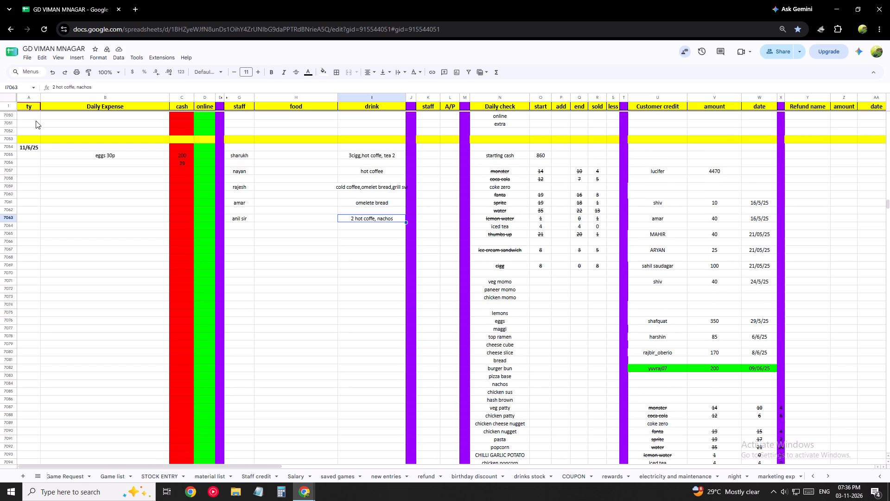
# Go up to the 10/06/25 block and examine its staff food and drink entries for wakad and sharukh.
pyautogui.press('Up')
pyautogui.press('Up')
pyautogui.press('Up')
pyautogui.press('Up')
pyautogui.press('Up')
pyautogui.press('Up')
pyautogui.press('Up')
pyautogui.press('Up')
pyautogui.press('Up')
pyautogui.press('Up')
pyautogui.press('Up')
pyautogui.press('Up')
pyautogui.press('Up')
pyautogui.press('Up')
pyautogui.press('Up')
pyautogui.press('Up')
pyautogui.press('Up')
pyautogui.press('Up')
pyautogui.press('Up')
pyautogui.press('Up')
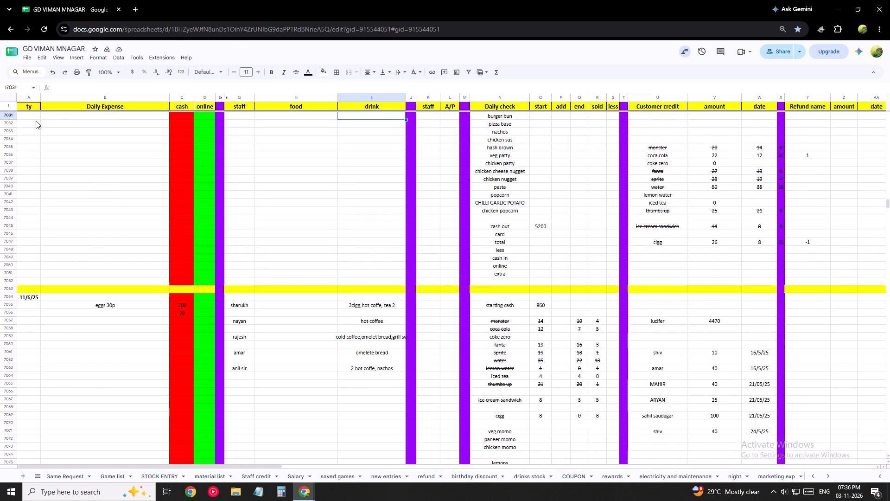
pyautogui.press('Up')
pyautogui.press('Up')
pyautogui.press('Up')
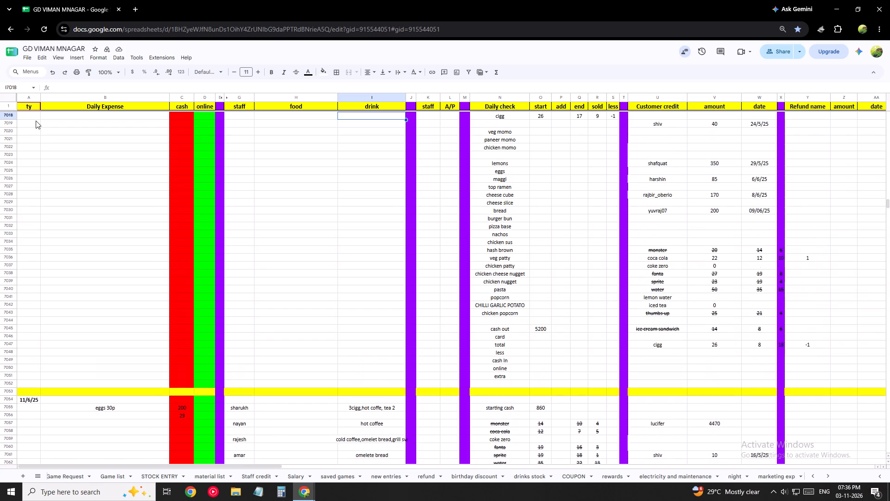
pyautogui.press('Up')
pyautogui.press('Up')
pyautogui.press('Up')
pyautogui.press('Up')
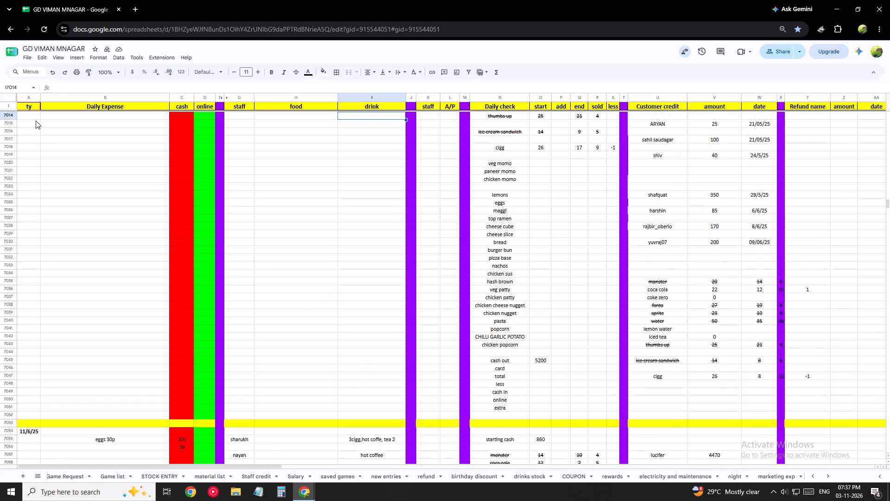
pyautogui.press('Up')
pyautogui.press('Up')
pyautogui.press('Up')
pyautogui.press('Up')
pyautogui.press('Up')
pyautogui.press('Up')
pyautogui.press('Up')
pyautogui.press('Up')
pyautogui.press('Up')
pyautogui.press('Up')
pyautogui.press('Up')
pyautogui.press('Up')
pyautogui.press('Up')
pyautogui.press('Up')
pyautogui.press('Up')
pyautogui.press('Up')
pyautogui.press('Up')
pyautogui.press('Up')
pyautogui.press('Up')
pyautogui.press('Up')
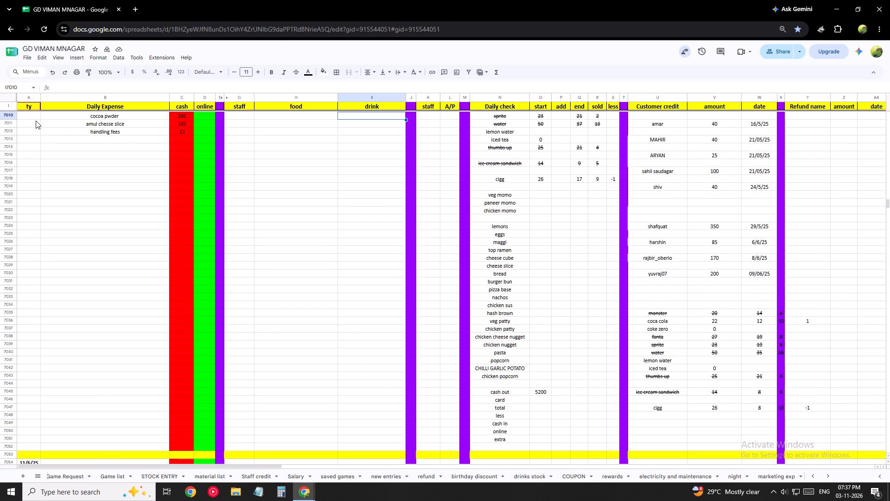
pyautogui.press('Down')
pyautogui.press('Down')
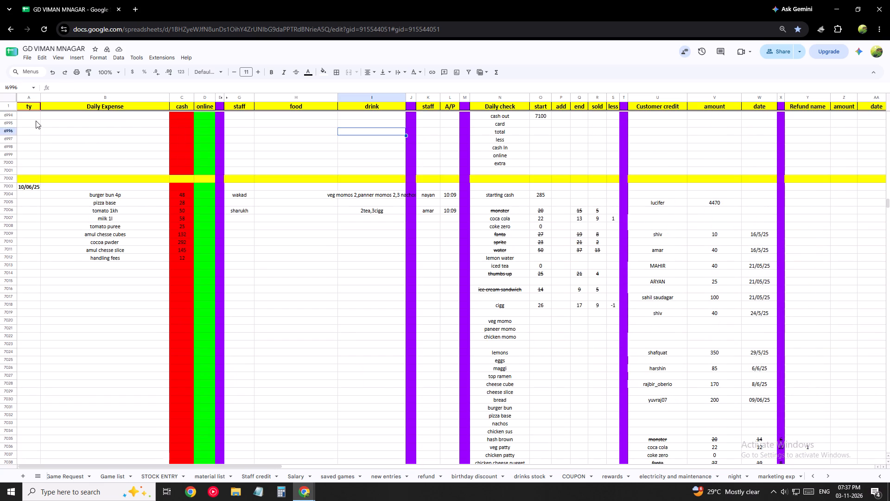
pyautogui.press('Down')
pyautogui.press('Down')
pyautogui.press('Down')
pyautogui.press('Down')
pyautogui.press('Down')
pyautogui.press('Down')
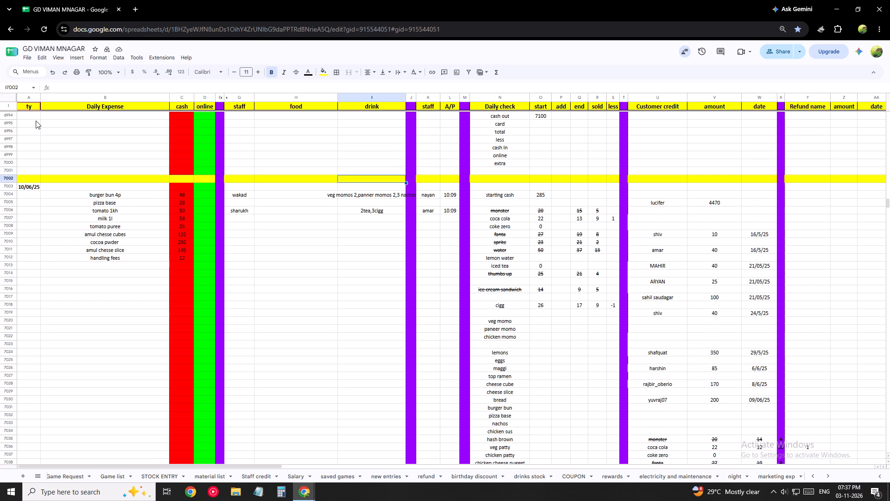
pyautogui.press('Down')
pyautogui.press('Down')
# Go up to the 09/06/25 block and examine its staff food and drink entries, from rajesh down to sharukh.
pyautogui.press('Up')
pyautogui.press('Up')
pyautogui.press('Up')
pyautogui.press('Up')
pyautogui.press('Up')
pyautogui.press('Up')
pyautogui.press('Up')
pyautogui.press('Up')
pyautogui.press('Up')
pyautogui.press('Up')
pyautogui.press('Up')
pyautogui.press('Up')
pyautogui.press('Up')
pyautogui.press('Up')
pyautogui.press('Up')
pyautogui.press('Up')
pyautogui.press('Up')
pyautogui.press('Up')
pyautogui.press('Up')
pyautogui.press('Up')
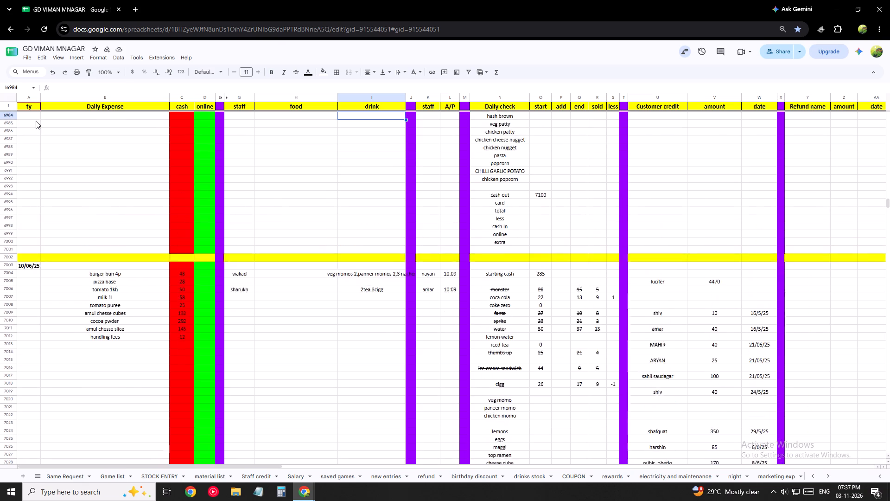
pyautogui.press('Down')
pyautogui.press('Up')
pyautogui.press('Up')
pyautogui.press('Up')
pyautogui.press('Up')
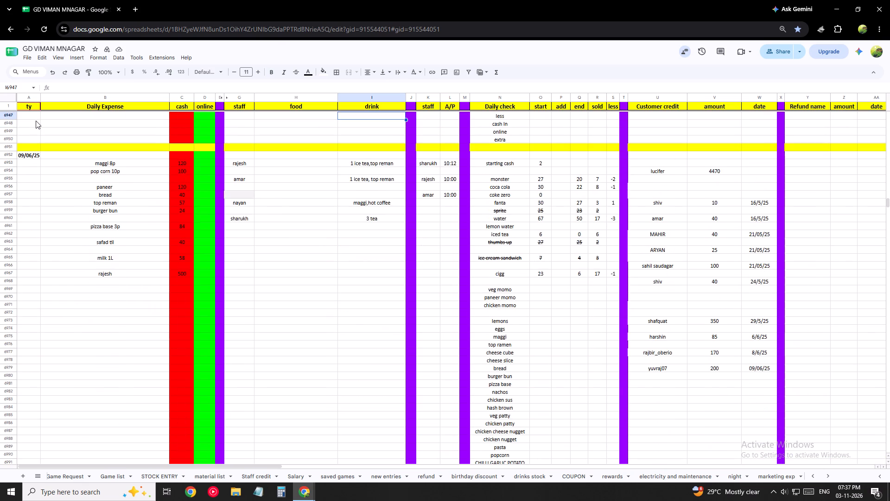
# Go up to the 08/06/25 block and examine its staff food and drink entries, including the full text of sharukh's entry.
pyautogui.press('Up')
pyautogui.press('Up')
pyautogui.press('Up')
pyautogui.press('Up')
pyautogui.press('Up')
pyautogui.press('Up')
pyautogui.press('Up')
pyautogui.press('Up')
pyautogui.press('Up')
pyautogui.press('Up')
pyautogui.press('Up')
pyautogui.press('Up')
pyautogui.press('Up')
pyautogui.press('Up')
pyautogui.press('Up')
pyautogui.press('Up')
pyautogui.press('Up')
pyautogui.press('Up')
pyautogui.press('Up')
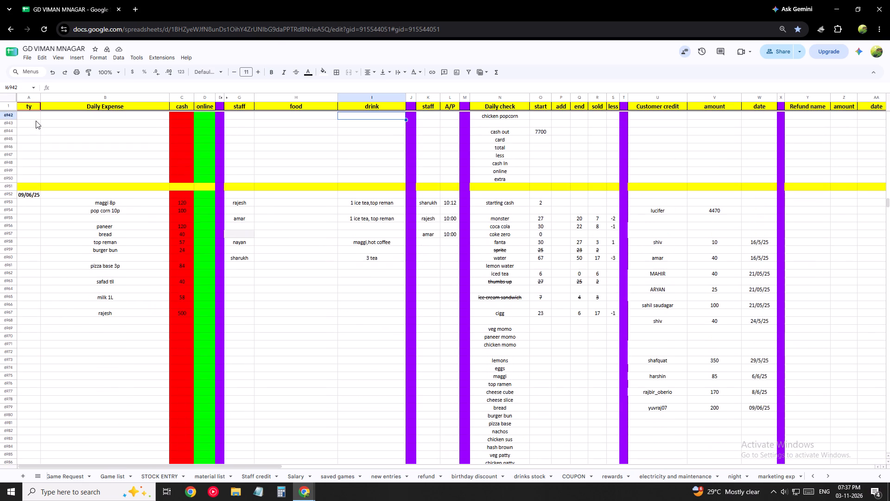
pyautogui.press('Up')
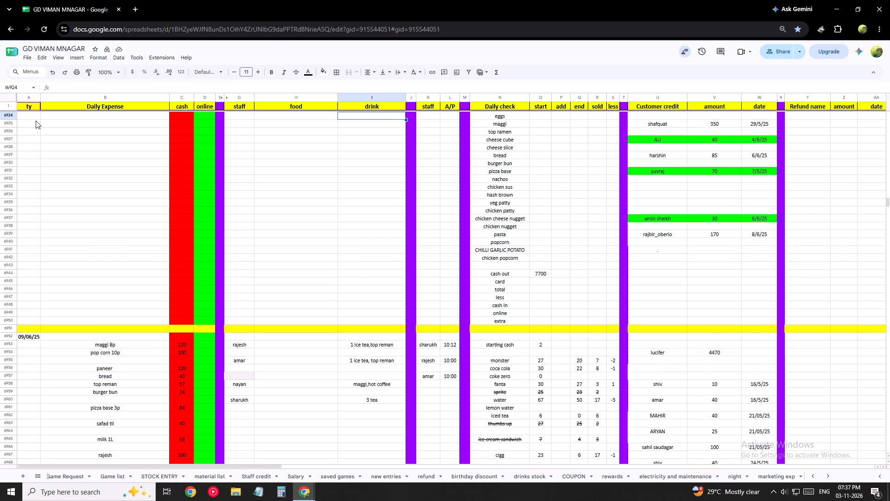
pyautogui.press('Up')
pyautogui.press('Up')
pyautogui.press('Up')
pyautogui.press('Up')
pyautogui.press('Up')
pyautogui.press('Up')
pyautogui.press('Up')
pyautogui.press('Up')
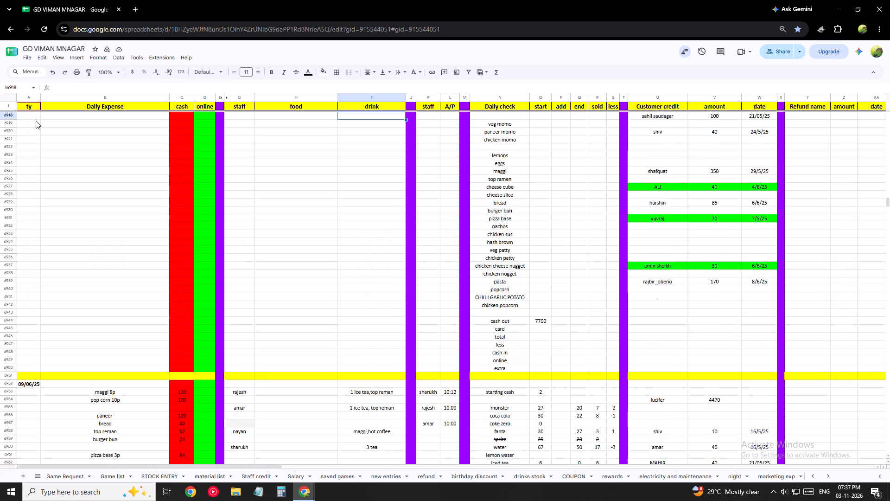
pyautogui.press('Up')
pyautogui.press('Up')
pyautogui.press('Up')
pyautogui.press('Up')
pyautogui.press('Up')
pyautogui.press('Up')
pyautogui.press('Up')
pyautogui.press('Up')
pyautogui.press('Up')
pyautogui.press('Up')
pyautogui.press('Up')
pyautogui.press('Up')
pyautogui.press('Up')
pyautogui.press('Up')
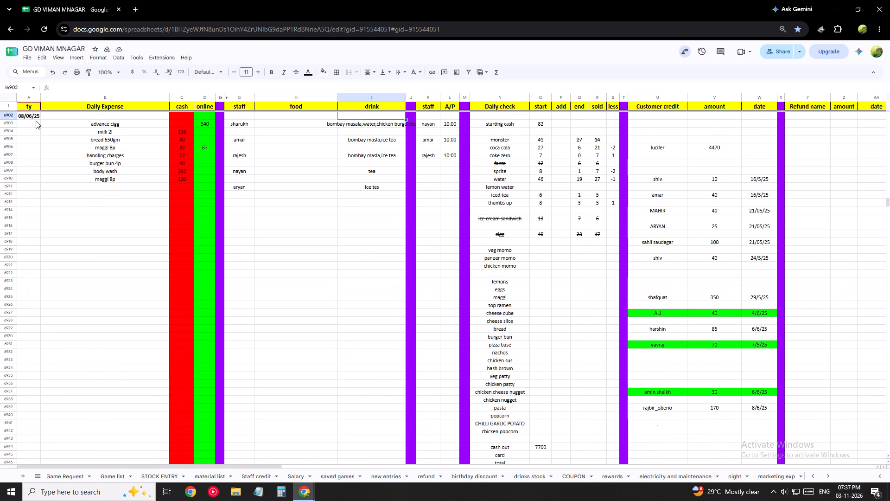
pyautogui.press('Down')
pyautogui.press('Down')
pyautogui.press('Up')
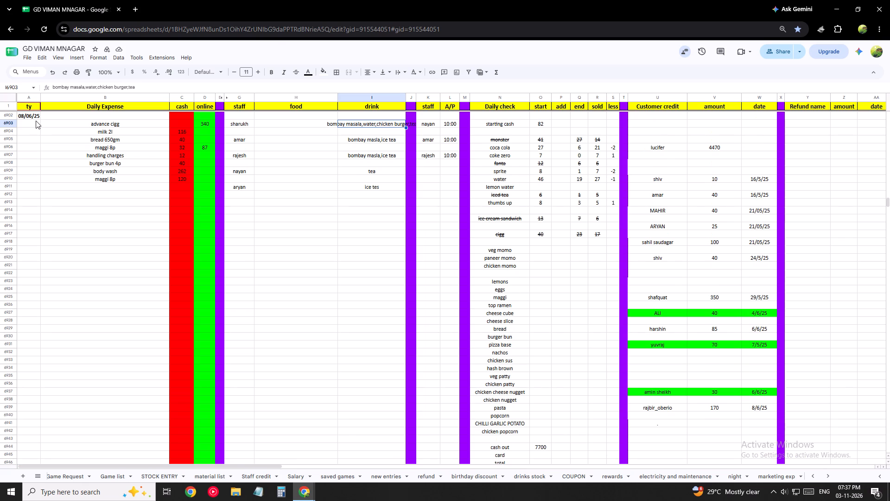
pyautogui.press('Up')
pyautogui.press('Down')
# Go up to the 7/6/25 block and examine its staff food and drink entries, from nayan down to anil sir.
pyautogui.press('Up')
pyautogui.press('Up')
pyautogui.press('Up')
pyautogui.press('Up')
pyautogui.press('Up')
pyautogui.press('Up')
pyautogui.press('Up')
pyautogui.press('Up')
pyautogui.press('Up')
pyautogui.press('Up')
pyautogui.press('Up')
pyautogui.press('Up')
pyautogui.press('Up')
pyautogui.press('Up')
pyautogui.press('Up')
pyautogui.press('Up')
pyautogui.press('Up')
pyautogui.press('Up')
pyautogui.press('Up')
pyautogui.press('Up')
pyautogui.press('Up')
pyautogui.press('Up')
pyautogui.press('Up')
pyautogui.press('Up')
pyautogui.press('Up')
pyautogui.press('Up')
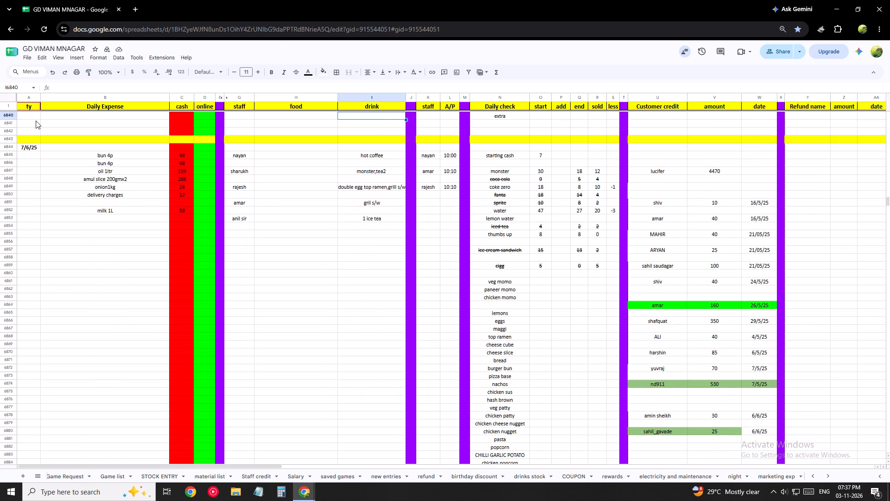
# Go up to the 06/06/25 block and examine its staff food and drink entries, from nayan down to SHARUKH.
pyautogui.press('Up')
pyautogui.press('Up')
pyautogui.press('Up')
pyautogui.press('Up')
pyautogui.press('Up')
pyautogui.press('Up')
pyautogui.press('Up')
pyautogui.press('Up')
pyautogui.press('Up')
pyautogui.press('Up')
pyautogui.press('Up')
pyautogui.press('Up')
pyautogui.press('Up')
pyautogui.press('Up')
pyautogui.press('Up')
pyautogui.press('Up')
pyautogui.press('Up')
pyautogui.press('Up')
pyautogui.press('Up')
pyautogui.press('Up')
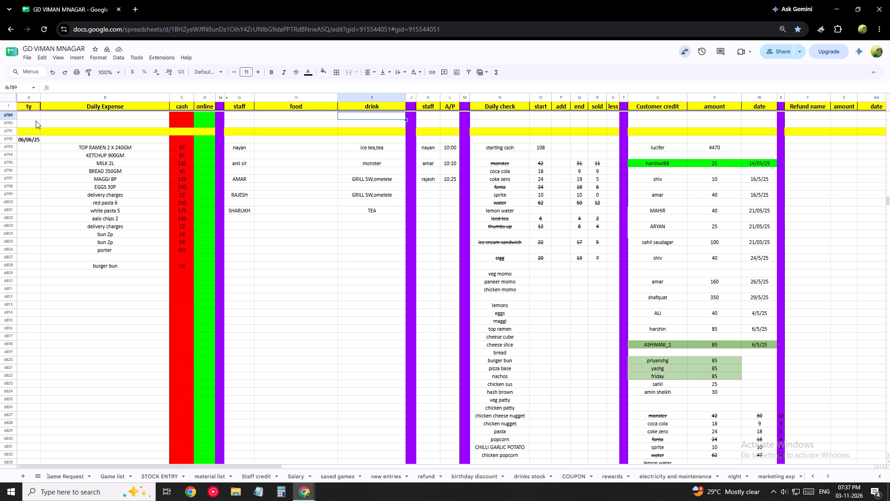
pyautogui.press('Down')
# Go up to the 05/06/25 block and examine its staff food and drink entries for sharukh, ramesh and nayan.
pyautogui.press('Up')
pyautogui.press('Up')
pyautogui.press('Up')
pyautogui.press('Up')
pyautogui.press('Up')
pyautogui.press('Up')
pyautogui.press('Up')
pyautogui.press('Up')
pyautogui.press('Up')
pyautogui.press('Up')
pyautogui.press('Up')
pyautogui.press('Up')
pyautogui.press('Up')
pyautogui.press('Up')
pyautogui.press('Up')
pyautogui.press('Up')
pyautogui.press('Up')
pyautogui.press('Up')
pyautogui.press('Up')
pyautogui.press('Up')
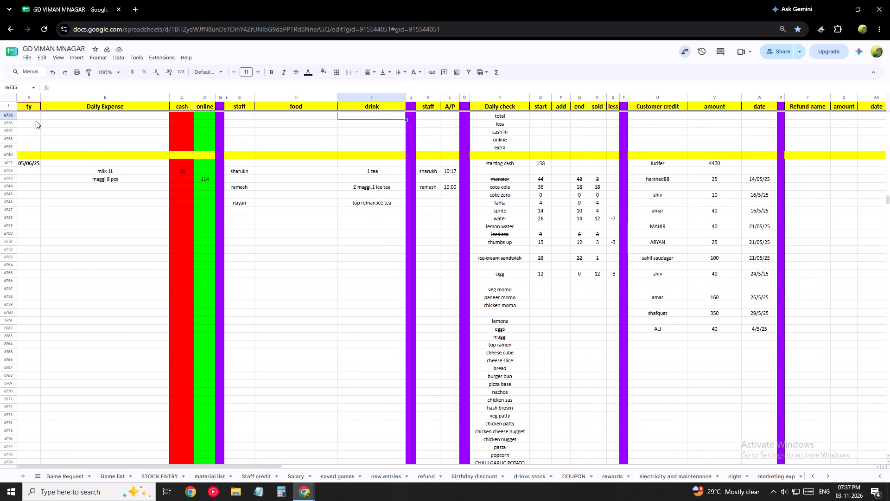
# Go up to the 4/6/25 block and examine its staff food and drink entries for AMAR and NAYAN.
pyautogui.press('Up')
pyautogui.press('Up')
pyautogui.press('Up')
pyautogui.press('Up')
pyautogui.press('Up')
pyautogui.press('Up')
pyautogui.press('Up')
pyautogui.press('Up')
pyautogui.press('Up')
pyautogui.press('Up')
pyautogui.press('Up')
pyautogui.press('Up')
pyautogui.press('Up')
pyautogui.press('Up')
pyautogui.press('Up')
pyautogui.press('Up')
pyautogui.press('Up')
pyautogui.press('Up')
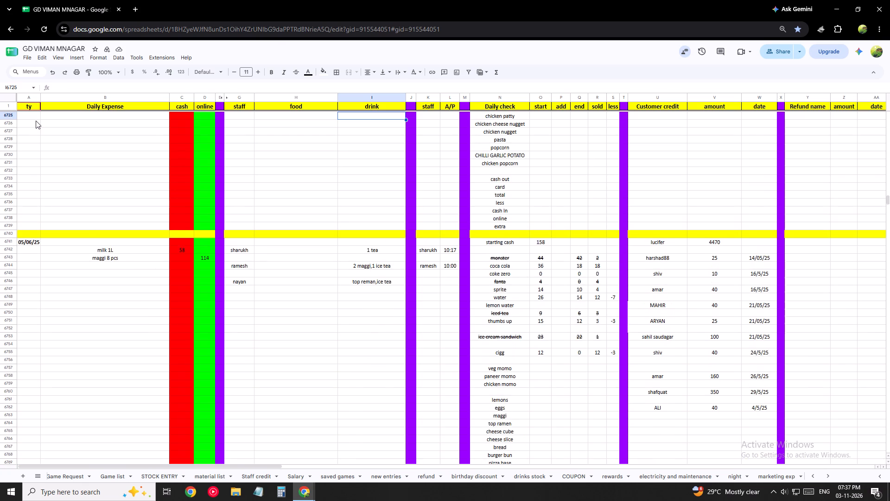
pyautogui.press('Up')
pyautogui.press('Up')
pyautogui.press('Up')
pyautogui.press('Up')
pyautogui.press('Up')
pyautogui.press('Up')
pyautogui.press('Up')
pyautogui.press('Up')
pyautogui.press('Up')
pyautogui.press('Up')
pyautogui.press('Up')
pyautogui.press('Up')
pyautogui.press('Up')
pyautogui.press('Up')
pyautogui.press('Up')
pyautogui.press('Up')
pyautogui.press('Up')
pyautogui.press('Up')
pyautogui.press('Up')
pyautogui.press('Up')
pyautogui.press('Up')
pyautogui.press('Up')
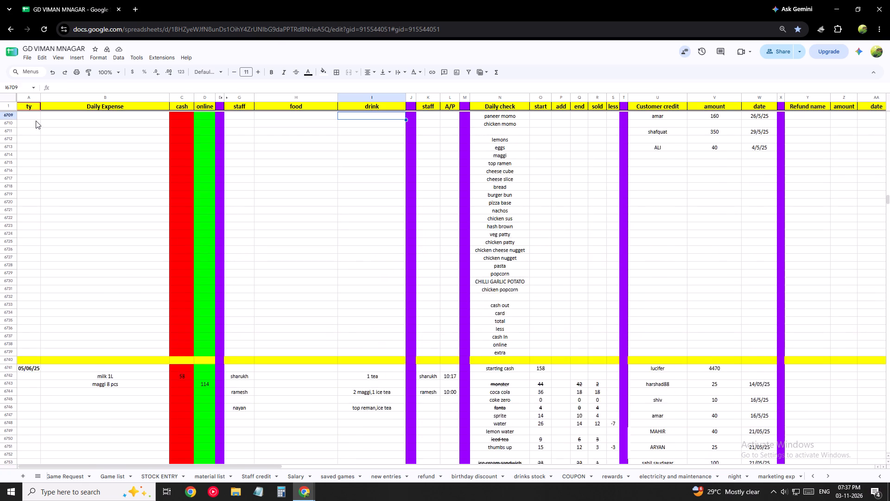
pyautogui.press('Up')
pyautogui.press('Up')
pyautogui.press('Up')
pyautogui.press('Up')
pyautogui.press('Up')
pyautogui.press('Up')
pyautogui.press('Up')
pyautogui.press('Up')
pyautogui.press('Up')
pyautogui.press('Up')
pyautogui.press('Up')
pyautogui.press('Up')
pyautogui.press('Up')
pyautogui.press('Up')
pyautogui.press('Up')
pyautogui.press('Up')
pyautogui.press('Up')
pyautogui.press('Up')
pyautogui.press('Up')
pyautogui.press('Up')
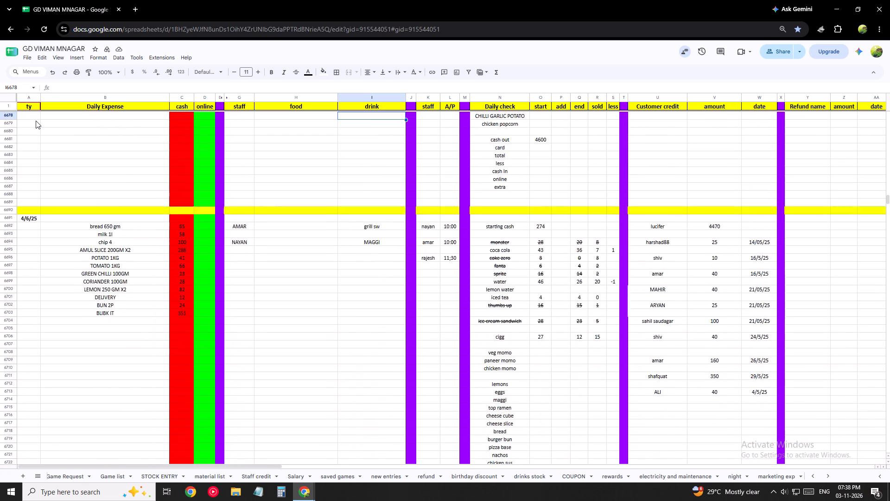
# Go up to the 3/6/25 block and examine its staff food and drink entries, from anil sir down to sharukh.
pyautogui.press('Up')
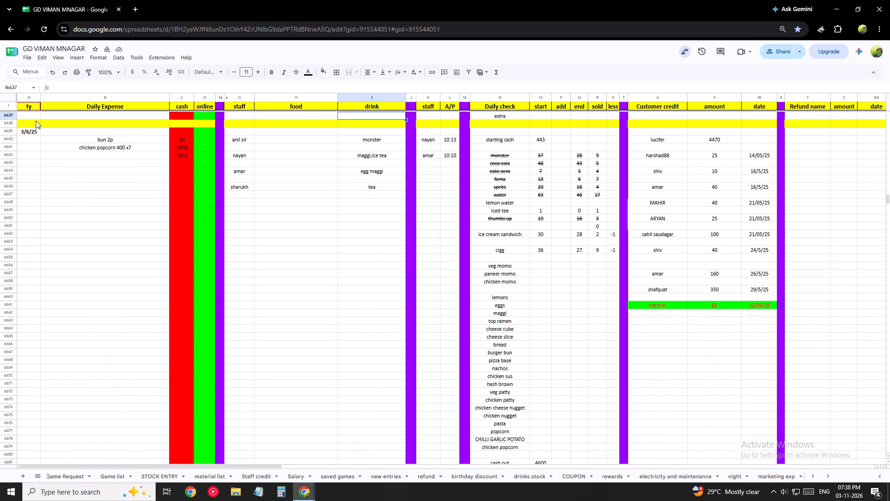
pyautogui.press('Up')
pyautogui.press('Up')
pyautogui.press('Up')
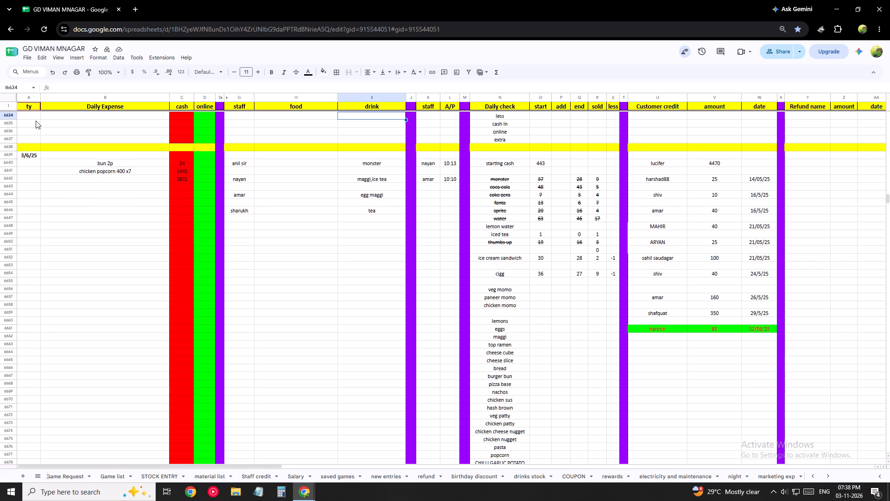
# Go up to the 2/6/25 block and examine its staff food and drink entries, from amar down to harshin.
pyautogui.press('Up')
pyautogui.press('Up')
pyautogui.press('Up')
pyautogui.press('Up')
pyautogui.press('Up')
pyautogui.press('Up')
pyautogui.press('Up')
pyautogui.press('Up')
pyautogui.press('Up')
pyautogui.press('Up')
pyautogui.press('Up')
pyautogui.press('Up')
pyautogui.press('Up')
pyautogui.press('Up')
pyautogui.press('Up')
pyautogui.press('Up')
pyautogui.press('Up')
pyautogui.press('Up')
pyautogui.press('Up')
pyautogui.press('Up')
pyautogui.press('Up')
pyautogui.press('Up')
pyautogui.press('Up')
pyautogui.press('Up')
pyautogui.press('Up')
pyautogui.press('Up')
pyautogui.press('Up')
pyautogui.press('Up')
pyautogui.press('Up')
pyautogui.press('Up')
pyautogui.press('Up')
pyautogui.press('Up')
pyautogui.press('Up')
pyautogui.press('Up')
pyautogui.press('Up')
pyautogui.press('Up')
pyautogui.press('Up')
pyautogui.press('Up')
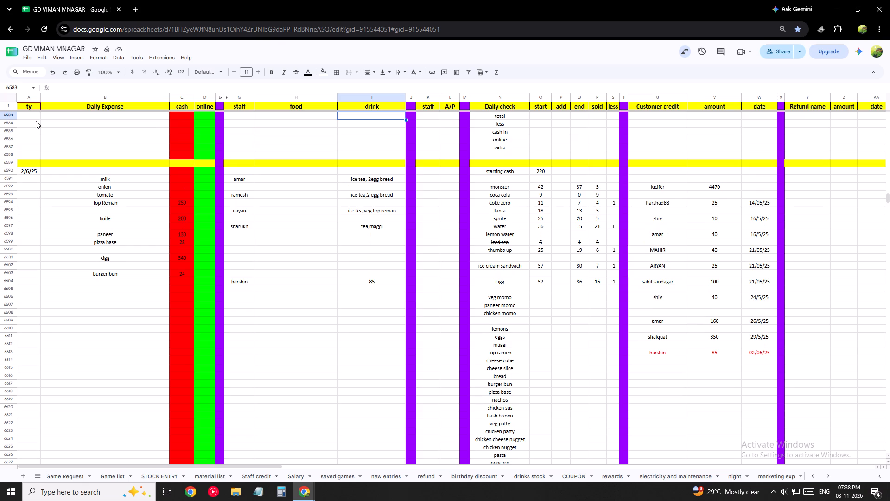
# Go up to the 1/6/25 block and examine its staff food and drink entries, from sharukh down to RAJESH.
pyautogui.press('Up')
pyautogui.press('Up')
pyautogui.press('Up')
pyautogui.press('Up')
pyautogui.press('Up')
pyautogui.press('Up')
pyautogui.press('Up')
pyautogui.press('Up')
pyautogui.press('Up')
pyautogui.press('Up')
pyautogui.press('Up')
pyautogui.press('Up')
pyautogui.press('Up')
pyautogui.press('Up')
pyautogui.press('Up')
pyautogui.press('Up')
pyautogui.press('Up')
pyautogui.press('Up')
pyautogui.press('Up')
pyautogui.press('Up')
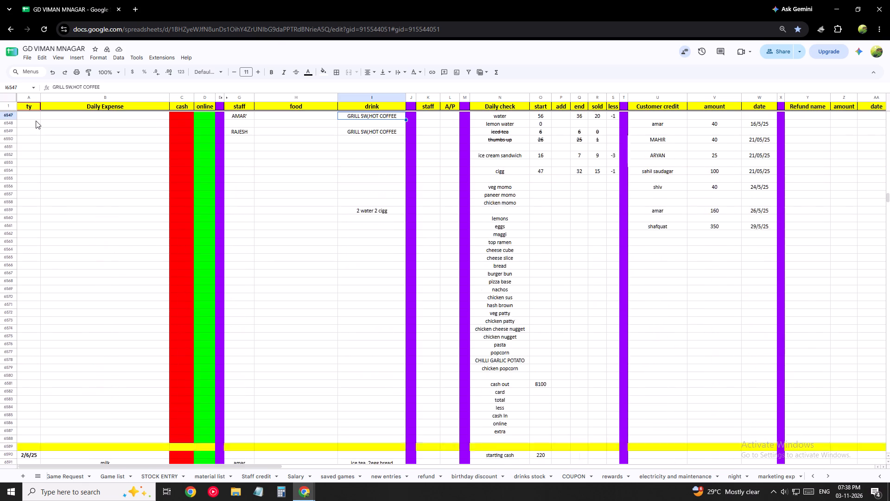
pyautogui.press('Up')
pyautogui.press('Up')
pyautogui.press('Up')
pyautogui.press('Up')
pyautogui.press('Up')
pyautogui.press('Up')
pyautogui.press('Up')
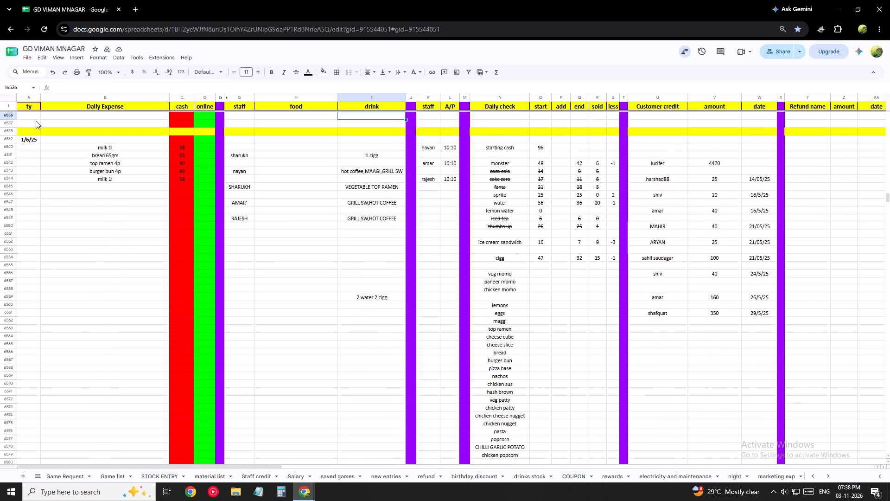
# Examine the separate drink entry lower in the 1/6/25 block and return down to the 2/6/25 block's staff entries.
pyautogui.press('Down')
pyautogui.press('Down')
pyautogui.press('Down')
pyautogui.press('Down')
pyautogui.press('Down')
pyautogui.press('Down')
pyautogui.press('Down')
pyautogui.press('Down')
pyautogui.press('Down')
pyautogui.press('Down')
pyautogui.press('Down')
pyautogui.press('Down')
pyautogui.press('Down')
pyautogui.press('Down')
pyautogui.press('Down')
pyautogui.press('Down')
pyautogui.press('Down')
pyautogui.press('Down')
pyautogui.press('Down')
pyautogui.press('Down')
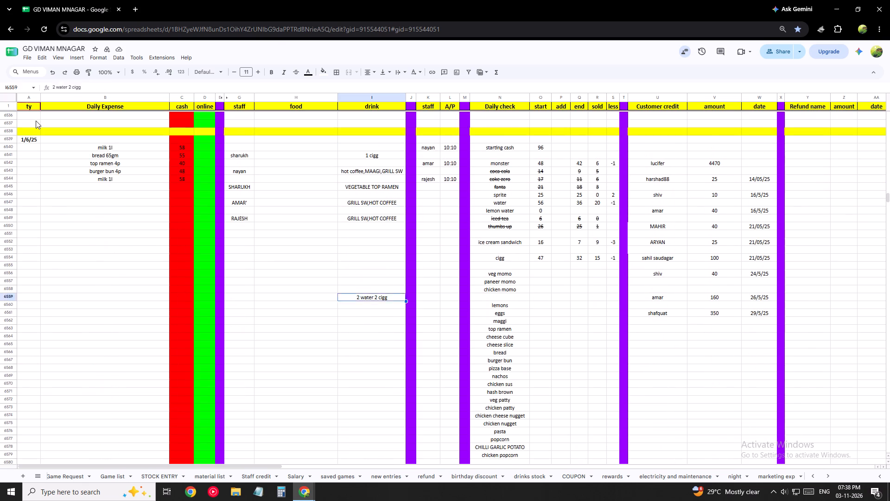
pyautogui.press('Up')
pyautogui.press('Up')
pyautogui.press('Up')
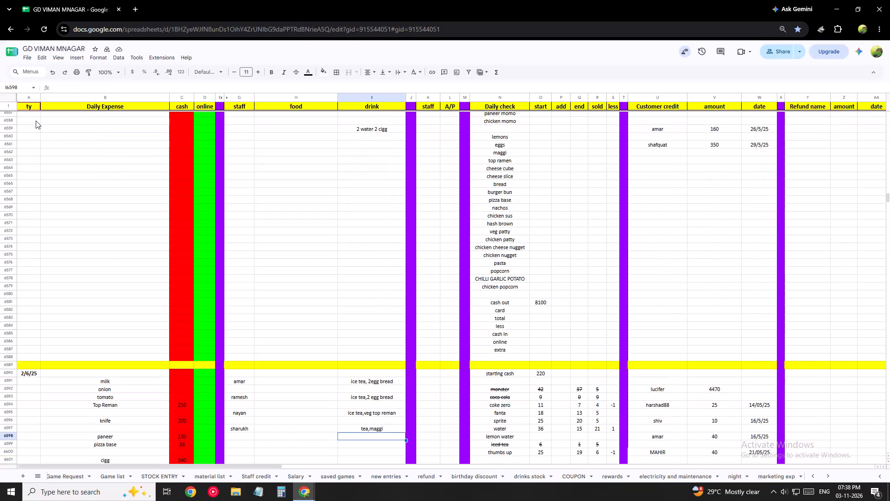
# Go up past the 1/6/25 block and look over the stock checklist and customer credits in the block above it.
pyautogui.press('Up')
pyautogui.press('Up')
pyautogui.press('Up')
pyautogui.press('Up')
pyautogui.press('Up')
pyautogui.press('Up')
pyautogui.press('Up')
pyautogui.press('Up')
pyautogui.press('Up')
pyautogui.press('Up')
pyautogui.press('Up')
pyautogui.press('Up')
pyautogui.press('Up')
pyautogui.press('Up')
pyautogui.press('Up')
pyautogui.press('Up')
pyautogui.press('Up')
pyautogui.press('Up')
pyautogui.press('Up')
pyautogui.press('Up')
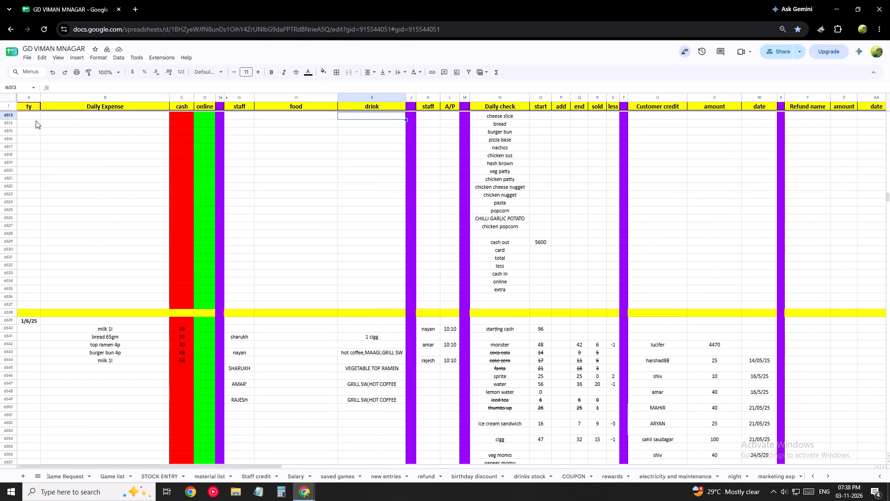
pyautogui.press('Up')
pyautogui.press('Up')
pyautogui.press('Up')
pyautogui.press('Up')
pyautogui.press('Up')
pyautogui.press('Up')
pyautogui.press('Up')
pyautogui.press('Up')
pyautogui.press('Up')
pyautogui.press('Up')
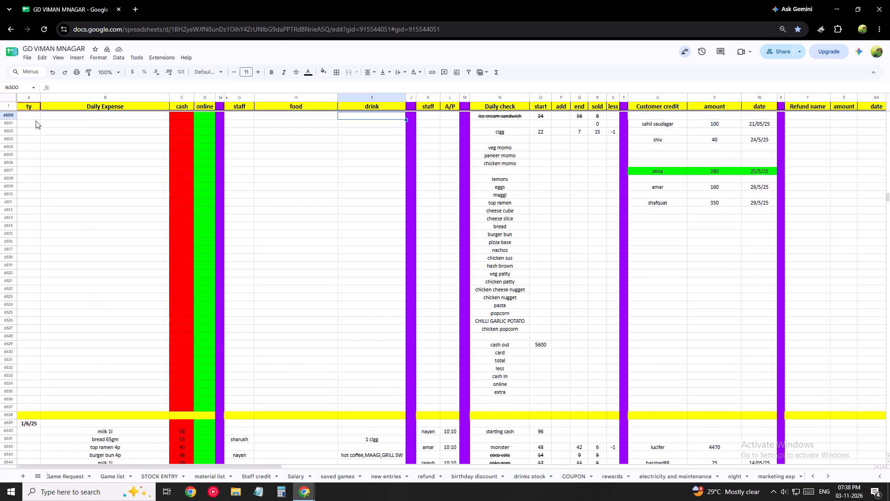
# Go up past the 31/5/25 block's staff entries and look over the lower part of the 30/5/25 block.
pyautogui.press('Up')
pyautogui.press('Up')
pyautogui.press('Up')
pyautogui.press('Up')
pyautogui.press('Up')
pyautogui.press('Up')
pyautogui.press('Up')
pyautogui.press('Up')
pyautogui.press('Up')
pyautogui.press('Up')
pyautogui.press('Up')
pyautogui.press('Up')
pyautogui.press('Up')
pyautogui.press('Up')
pyautogui.press('Up')
pyautogui.press('Up')
pyautogui.press('Up')
pyautogui.press('Up')
pyautogui.press('Up')
pyautogui.press('Up')
pyautogui.press('Up')
pyautogui.press('Up')
pyautogui.press('Up')
pyautogui.press('Up')
pyautogui.press('Up')
pyautogui.press('Up')
pyautogui.press('Up')
pyautogui.press('Up')
pyautogui.press('Up')
pyautogui.press('Up')
pyautogui.press('Up')
pyautogui.press('Up')
pyautogui.press('Up')
pyautogui.press('Up')
pyautogui.press('Up')
pyautogui.press('Up')
pyautogui.press('Up')
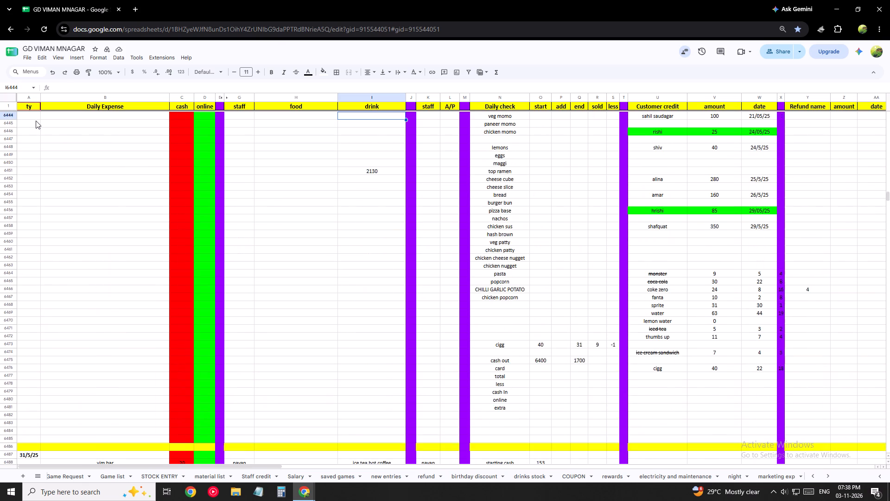
# Go up to the top of the 30/5/25 block and examine its staff food and drink entries, from sharukh down to aryan.
pyautogui.press('Up')
pyautogui.press('Up')
pyautogui.press('Up')
pyautogui.press('Up')
pyautogui.press('Up')
pyautogui.press('Up')
pyautogui.press('Up')
pyautogui.press('Up')
pyautogui.press('Up')
pyautogui.press('Up')
pyautogui.press('Up')
pyautogui.press('Up')
pyautogui.press('Up')
pyautogui.press('Up')
pyautogui.press('Up')
pyautogui.press('Up')
pyautogui.press('Up')
pyautogui.press('Up')
pyautogui.press('Up')
pyautogui.press('Up')
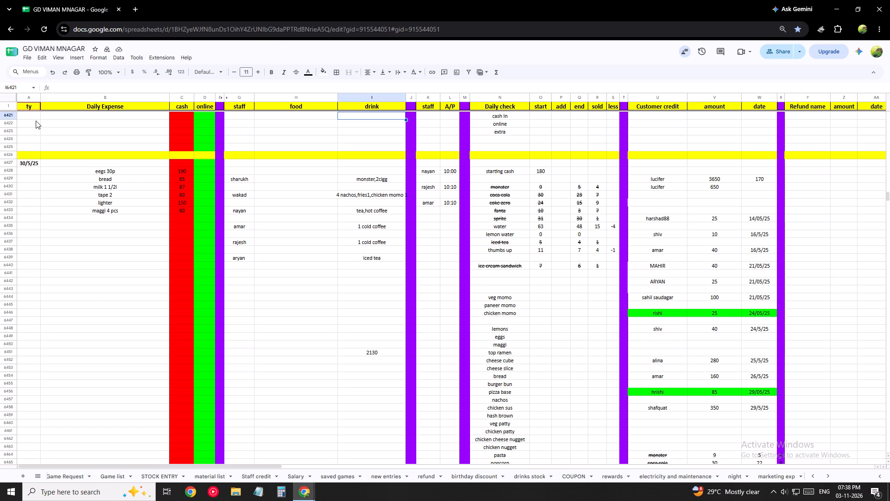
pyautogui.press('Up')
pyautogui.press('Up')
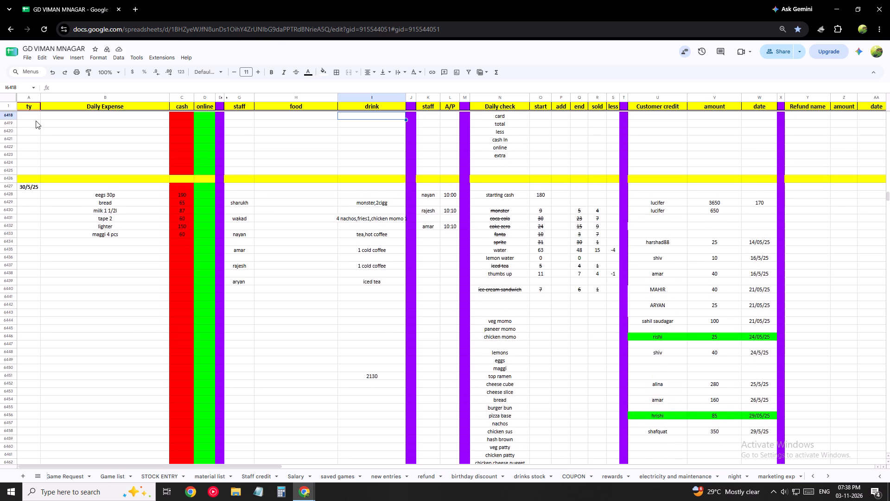
# Go up to the block above 30/5/25 and examine its sharukh and nayan entries and the gpay amounts below them.
pyautogui.press('Up')
pyautogui.press('Up')
pyautogui.press('Up')
pyautogui.press('Up')
pyautogui.press('Up')
pyautogui.press('Up')
pyautogui.press('Up')
pyautogui.press('Up')
pyautogui.press('Up')
pyautogui.press('Up')
pyautogui.press('Up')
pyautogui.press('Up')
pyautogui.press('Up')
pyautogui.press('Up')
pyautogui.press('Up')
pyautogui.press('Up')
pyautogui.press('Up')
pyautogui.press('Up')
pyautogui.press('Up')
pyautogui.press('Up')
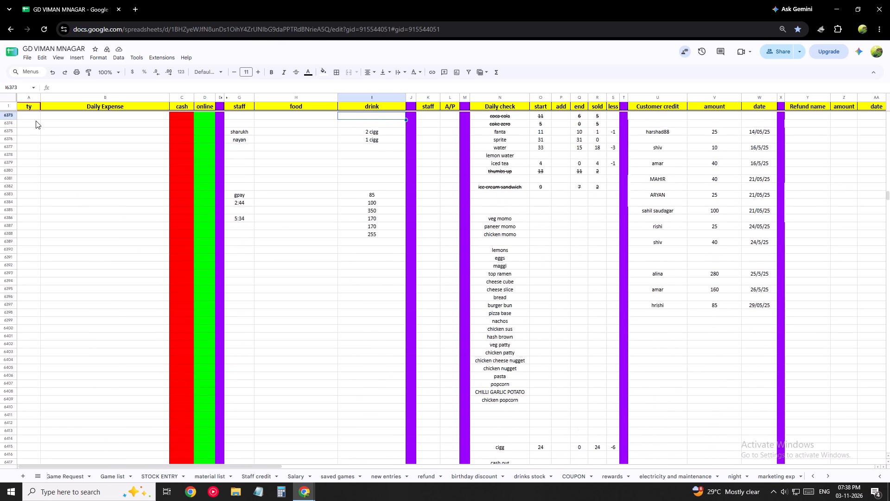
# Go up to the 28/5/25 block and examine its staff food and drink entries, from NAYAN down to sharukh.
pyautogui.press('Up')
pyautogui.press('Up')
pyautogui.press('Up')
pyautogui.press('Up')
pyautogui.press('Up')
pyautogui.press('Up')
pyautogui.press('Up')
pyautogui.press('Up')
pyautogui.press('Up')
pyautogui.press('Up')
pyautogui.press('Up')
pyautogui.press('Up')
pyautogui.press('Up')
pyautogui.press('Up')
pyautogui.press('Up')
pyautogui.press('Up')
pyautogui.press('Up')
pyautogui.press('Up')
pyautogui.press('Up')
pyautogui.press('Up')
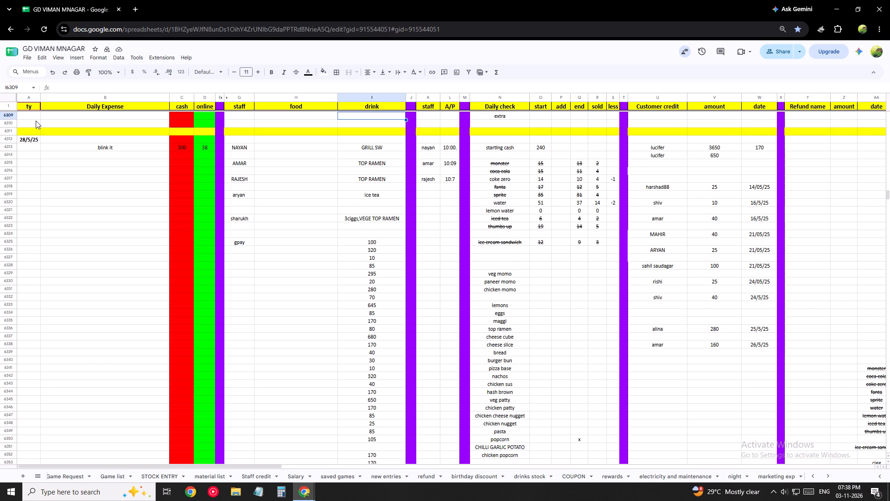
pyautogui.press('Up')
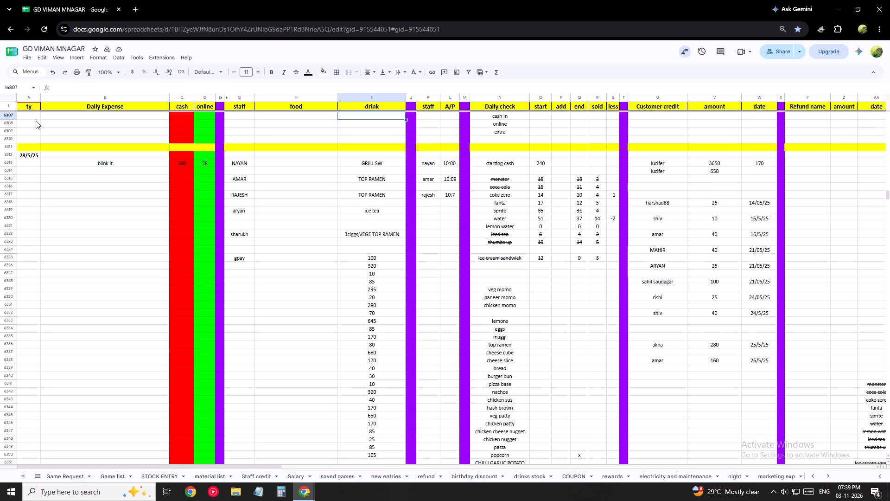
# Go up through the 27/5/25 and 26/05/25 blocks and examine their staff food and drink entries.
pyautogui.scroll(1, 36, 121)
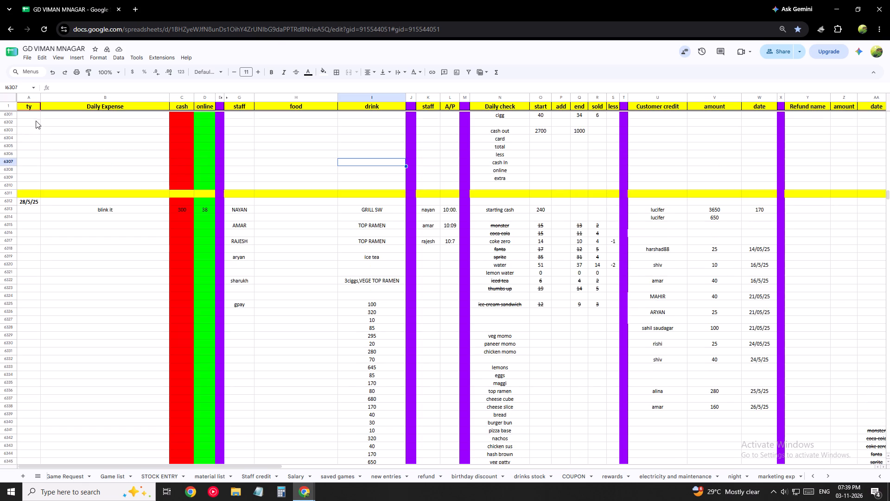
pyautogui.scroll(2, 248, 162)
pyautogui.scroll(5, 309, 206)
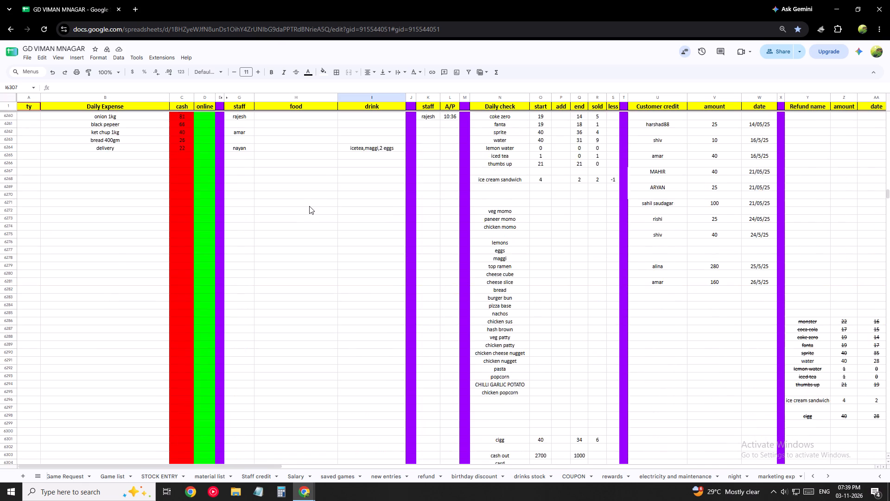
pyautogui.scroll(8, 309, 206)
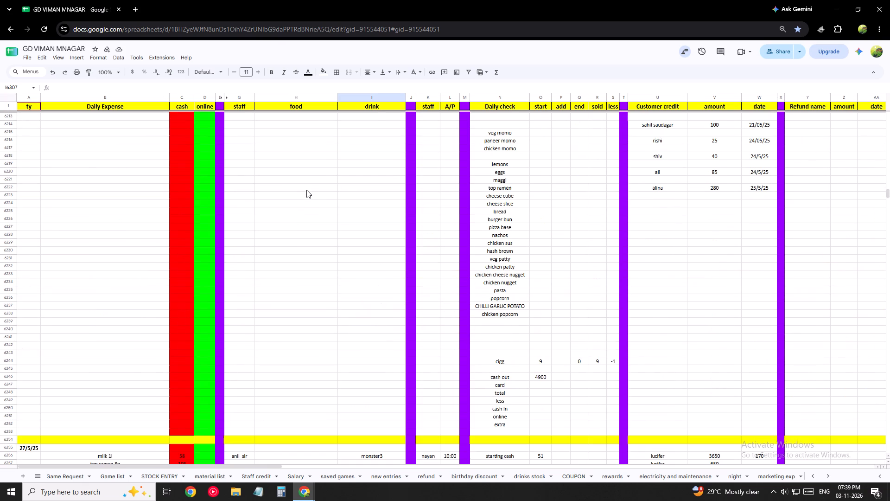
pyautogui.scroll(7, 306, 190)
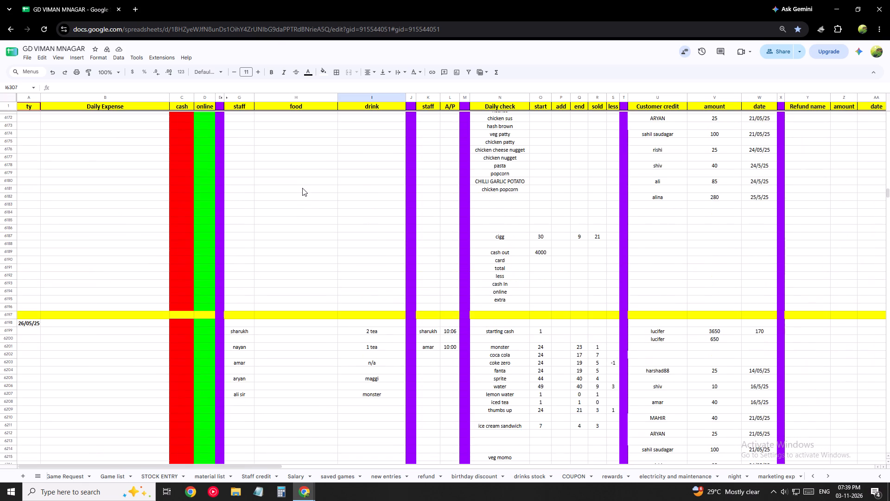
# Go up through the 25/5/25 and 24/05/25 blocks and examine their staff food and drink entries.
pyautogui.scroll(10, 302, 188)
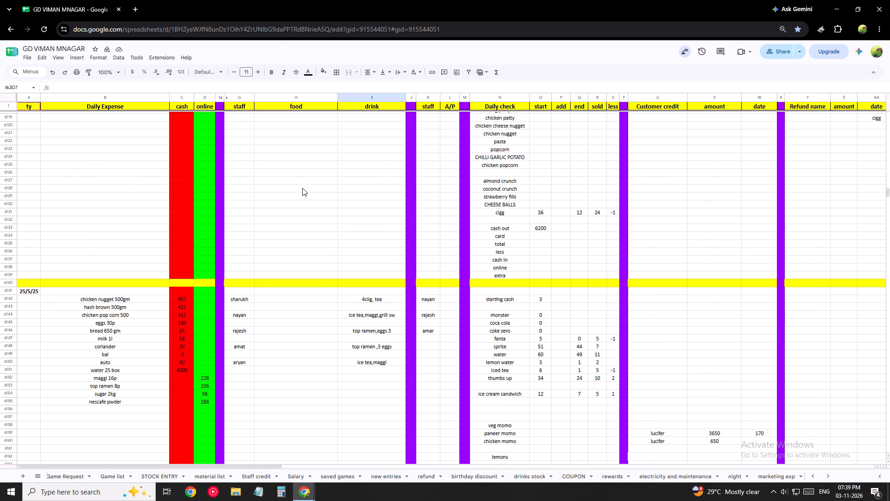
pyautogui.scroll(7, 302, 188)
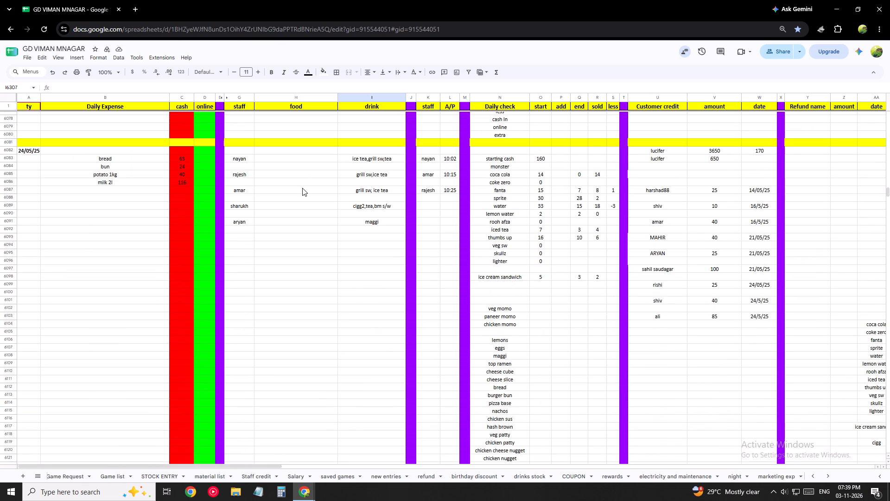
pyautogui.scroll(4, 302, 188)
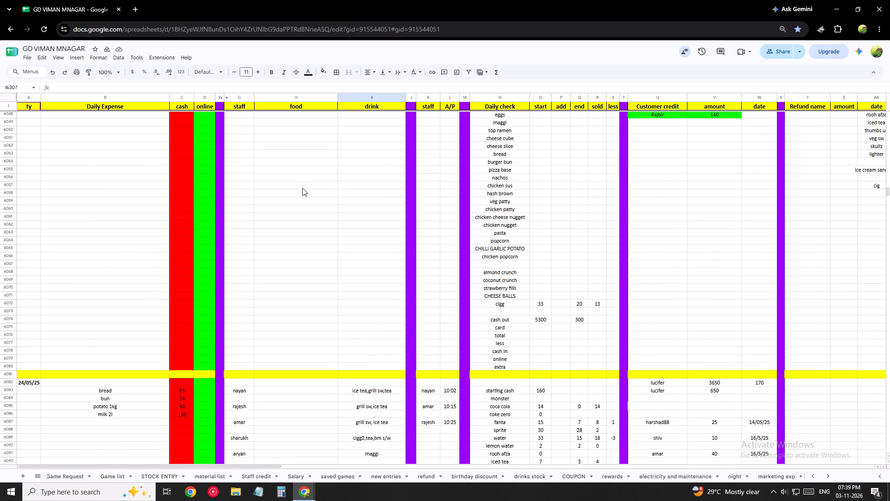
# Go up to the 22/05/25 block and examine its staff food and drink entries and the gpay amounts beneath them.
pyautogui.scroll(16, 400, 190)
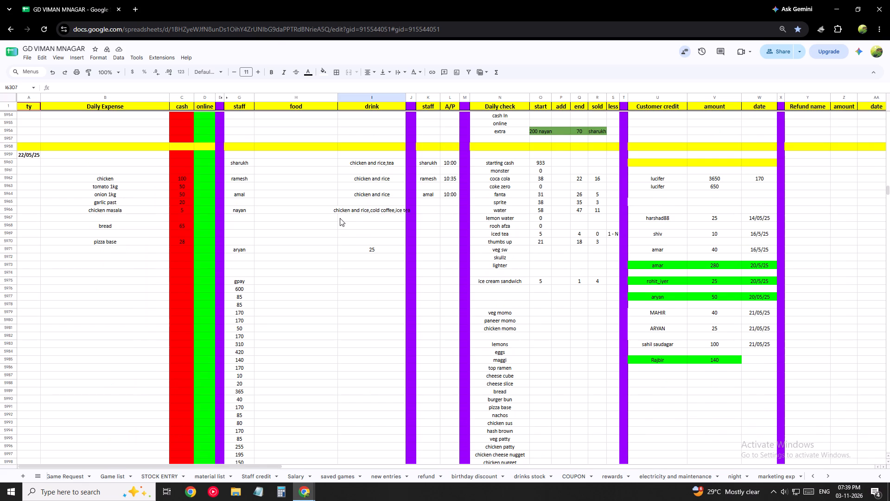
pyautogui.click(383, 210)
pyautogui.click(379, 228)
pyautogui.scroll(-4, 297, 219)
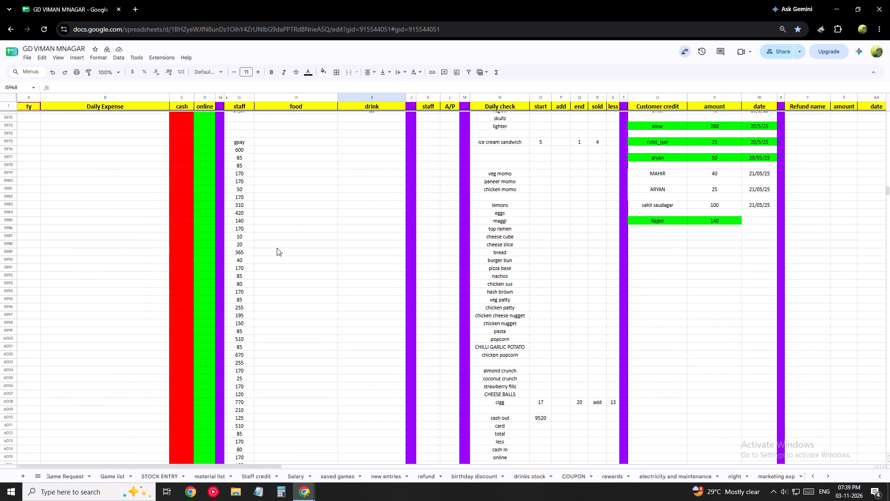
pyautogui.scroll(-8, 277, 248)
pyautogui.scroll(12, 277, 248)
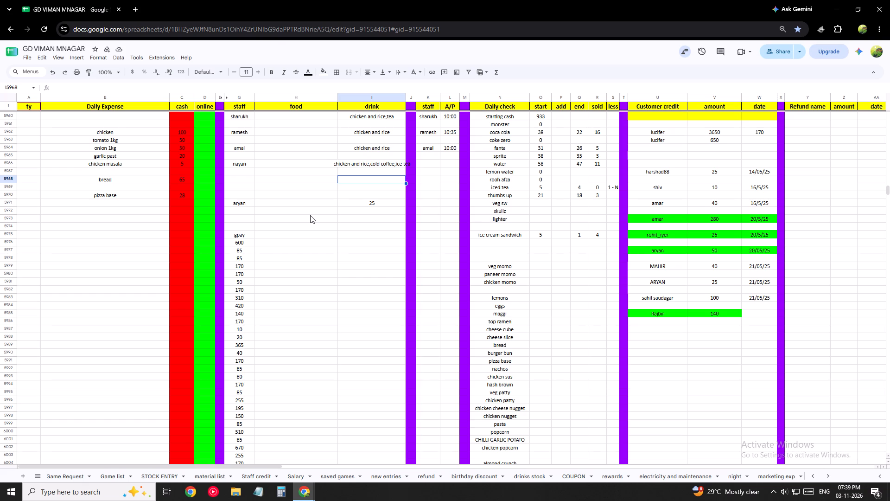
# Examine the 22/05/25 block's gpay amounts and the staff, drink and gpay entries in the daily block above it.
pyautogui.scroll(2, 251, 199)
pyautogui.scroll(3, 372, 321)
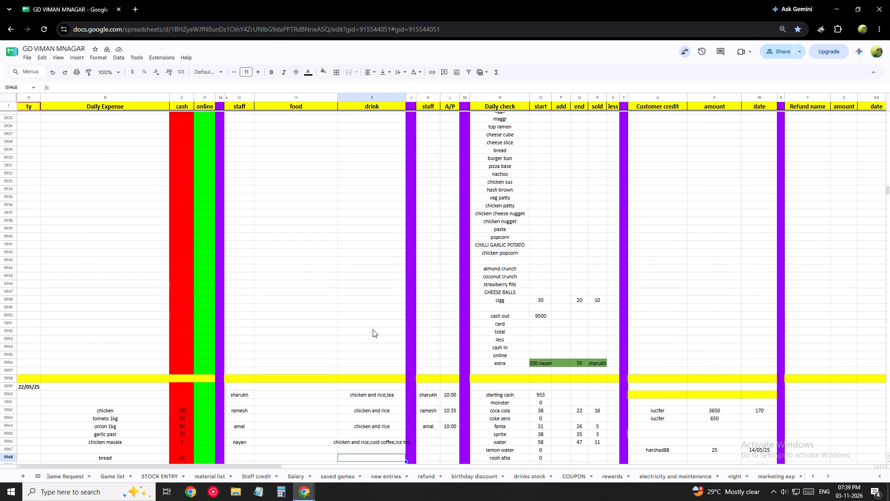
pyautogui.scroll(11, 373, 329)
pyautogui.scroll(-9, 373, 329)
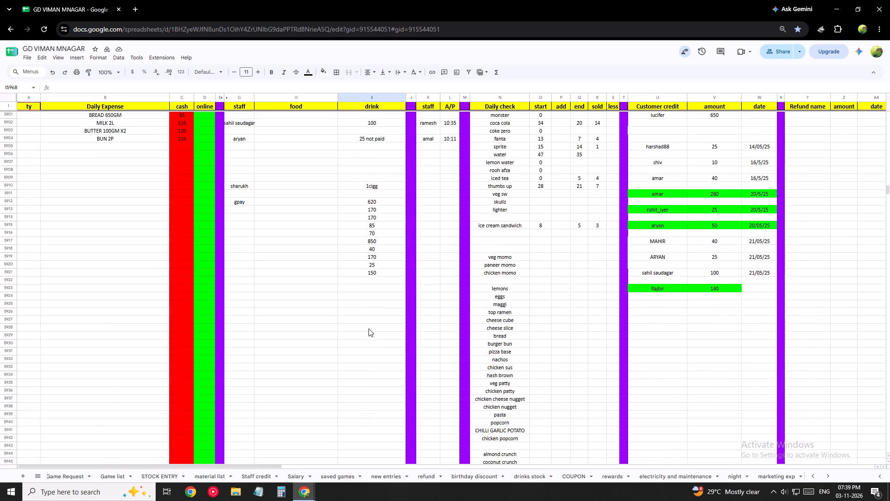
pyautogui.scroll(-5, 369, 328)
pyautogui.scroll(1, 369, 328)
pyautogui.scroll(-8, 369, 328)
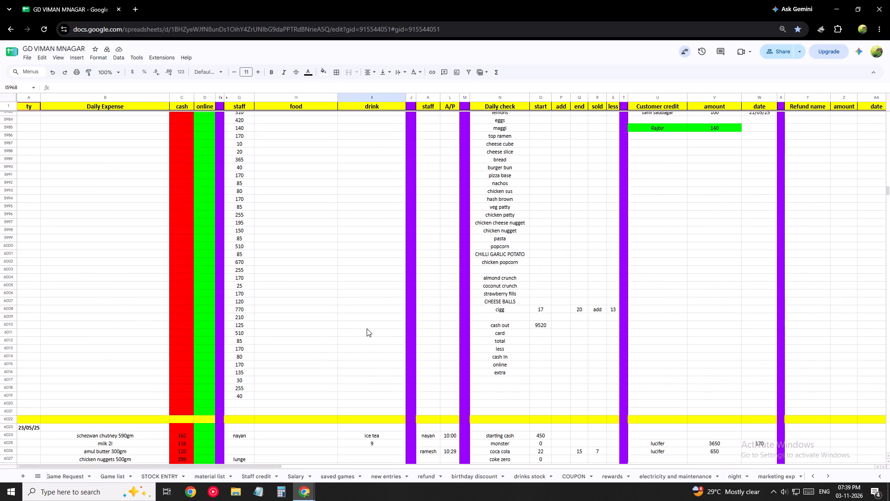
pyautogui.scroll(17, 412, 290)
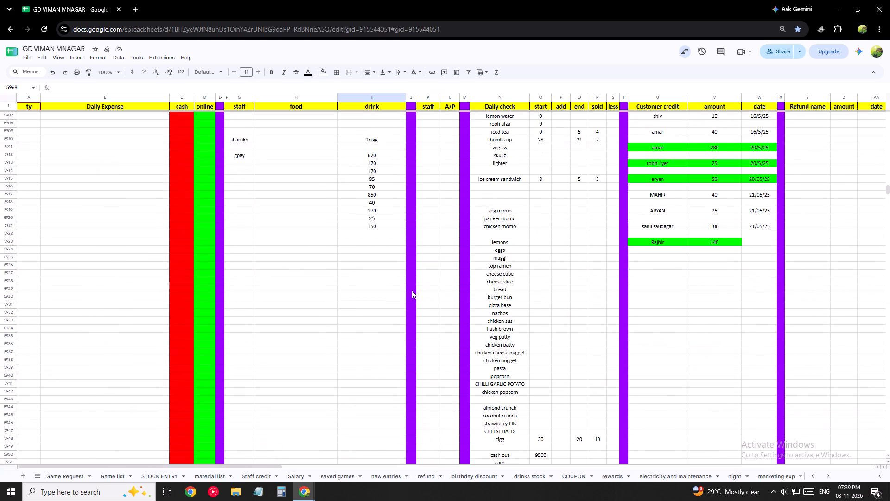
# Go up through the 19/05/25 block to the 17/5/25 block and examine the staff and daily check entries.
pyautogui.scroll(20, 412, 290)
pyautogui.scroll(1, 412, 290)
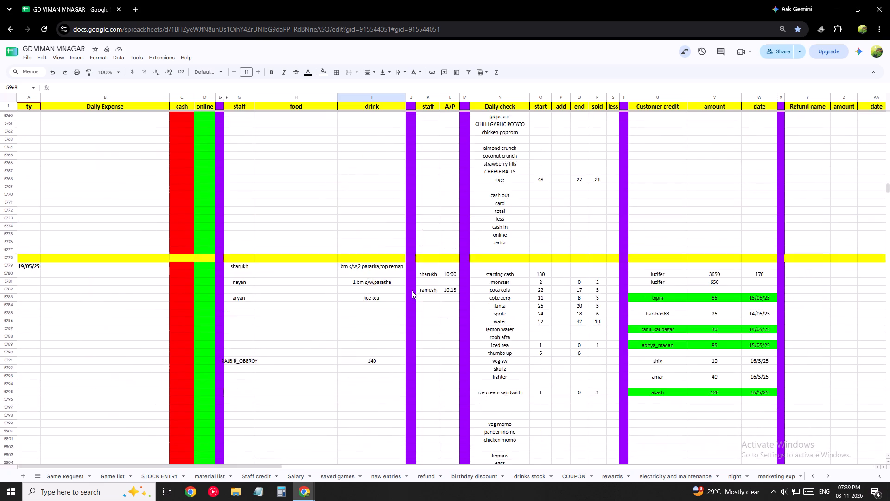
pyautogui.scroll(1, 412, 290)
pyautogui.scroll(-1, 412, 290)
pyautogui.scroll(10, 412, 290)
pyautogui.scroll(12, 412, 290)
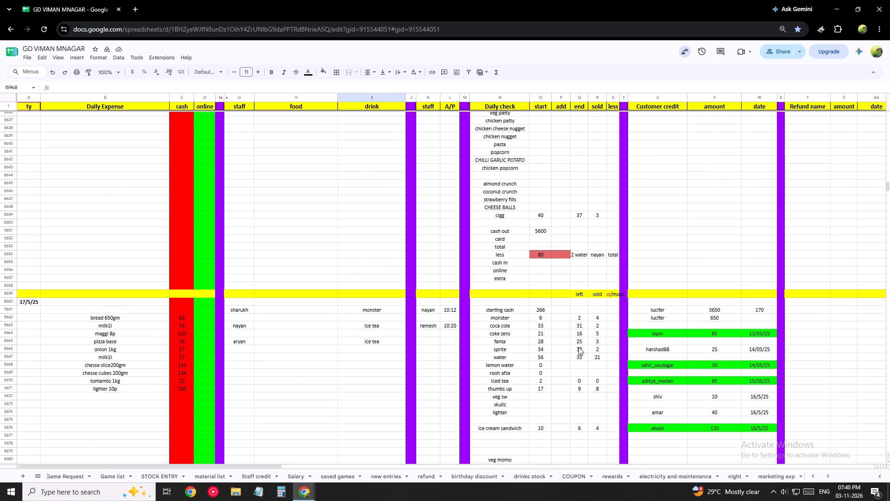
pyautogui.scroll(2, 578, 337)
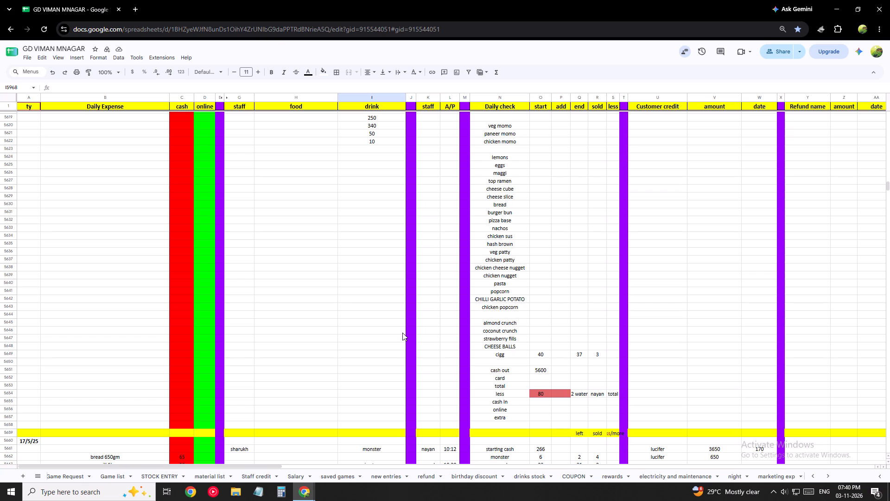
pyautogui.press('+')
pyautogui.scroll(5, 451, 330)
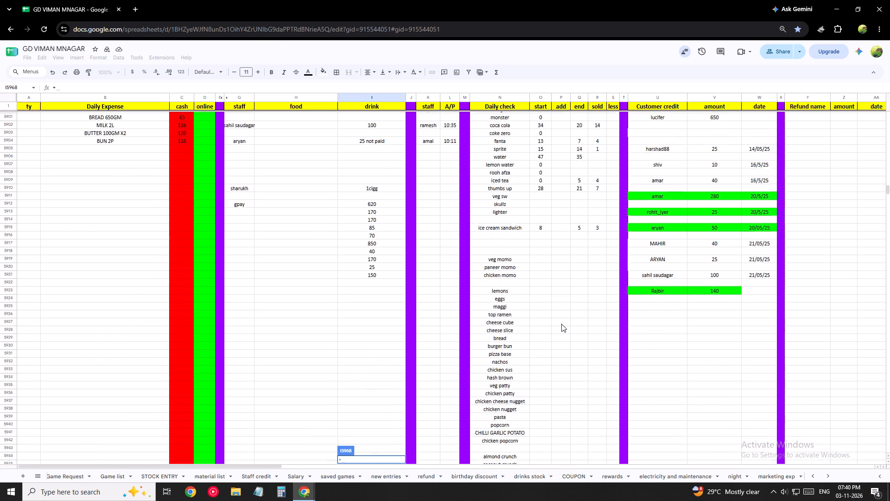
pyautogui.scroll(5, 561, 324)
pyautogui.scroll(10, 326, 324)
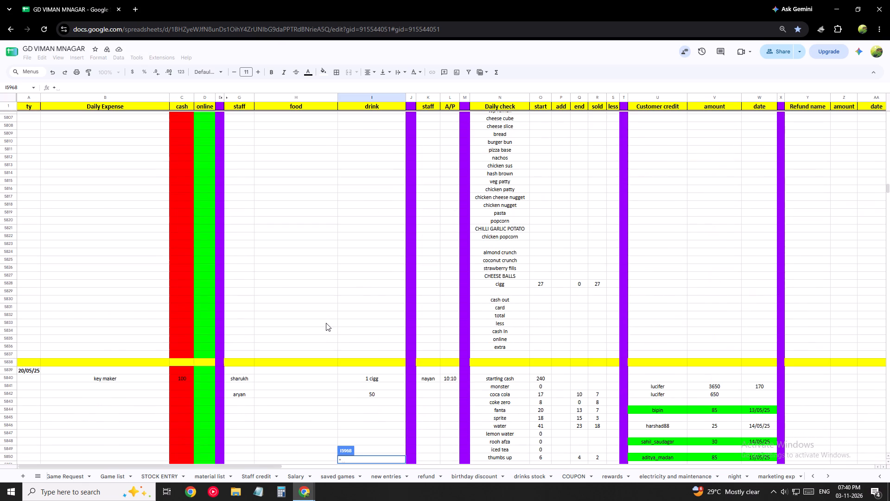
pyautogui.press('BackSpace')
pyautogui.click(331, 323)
# Go up through the 19/05/25, 18/5/25 and 17/5/25 blocks and examine their staff food and drink entries.
pyautogui.scroll(9, 334, 321)
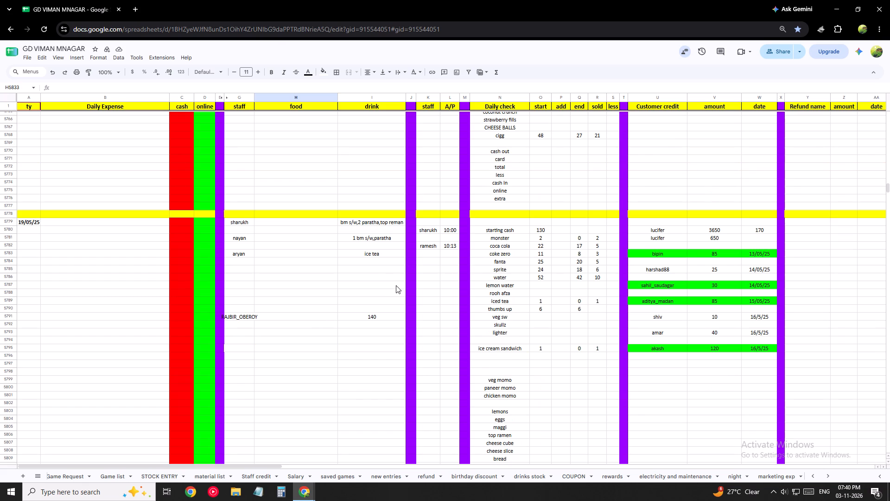
pyautogui.scroll(10, 422, 284)
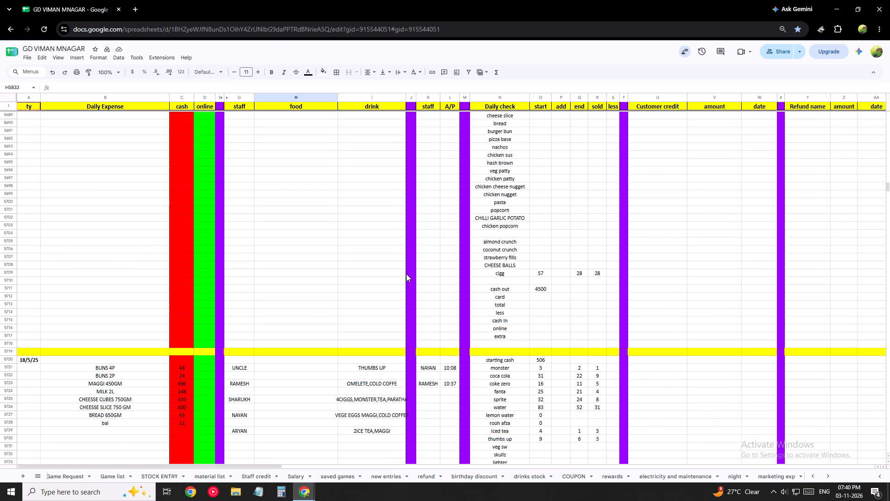
pyautogui.scroll(9, 406, 274)
pyautogui.scroll(-7, 406, 274)
pyautogui.scroll(8, 406, 274)
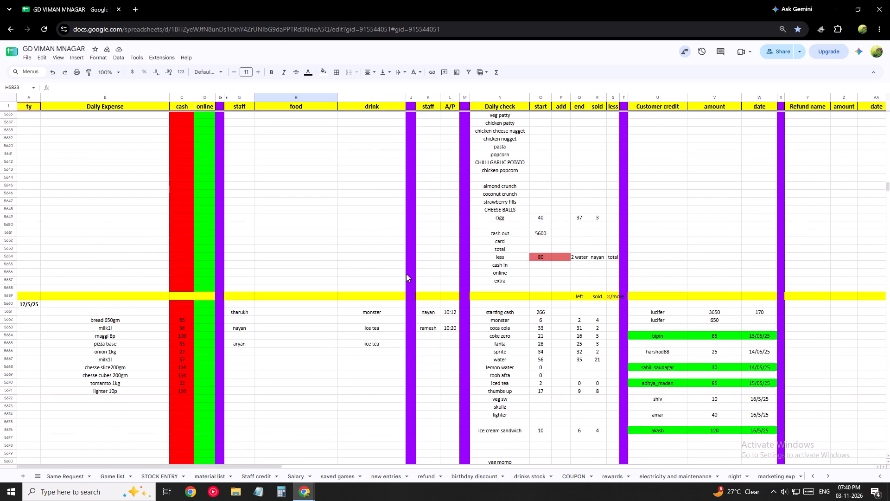
# Go up through the 15/05/25 and 14/05/25 blocks and examine their staff food and drink entries.
pyautogui.scroll(20, 406, 274)
pyautogui.scroll(-1, 406, 274)
pyautogui.scroll(4, 406, 274)
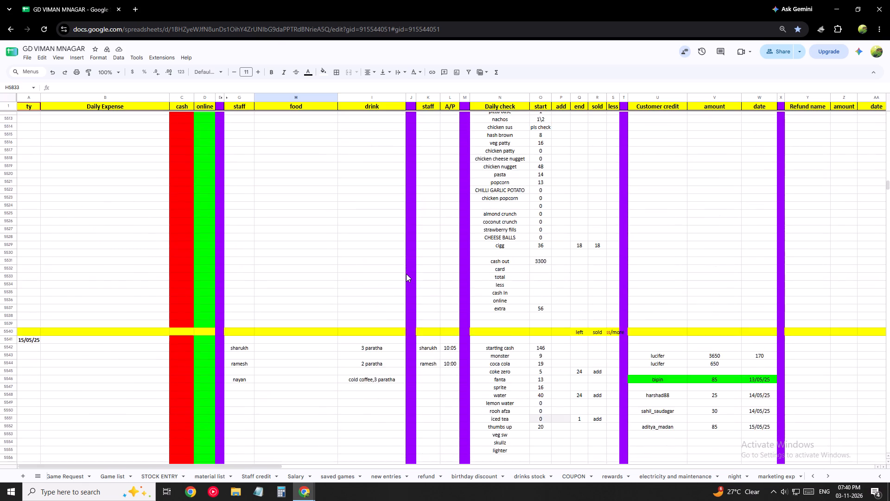
pyautogui.scroll(14, 406, 274)
pyautogui.scroll(-1, 404, 269)
pyautogui.scroll(3, 404, 269)
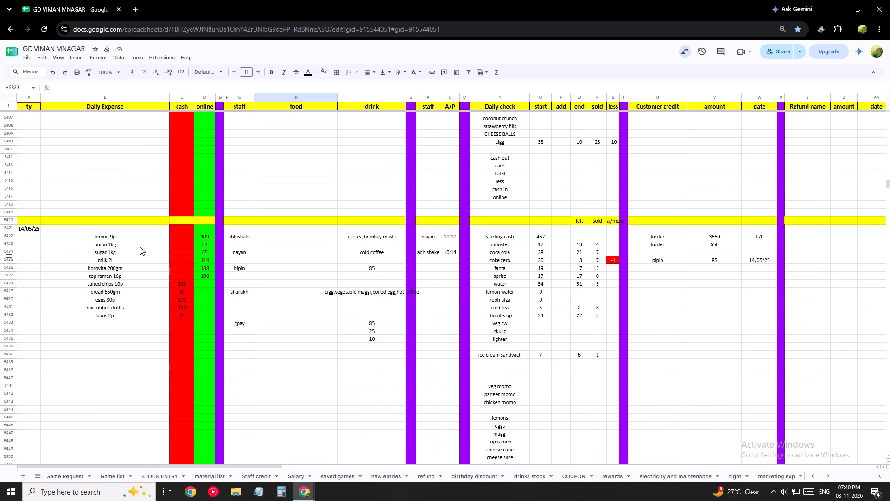
# Starting at the 14/05/25 date cell, jump down the date column through the daily blocks to the August 2026 ones.
pyautogui.click(30, 229)
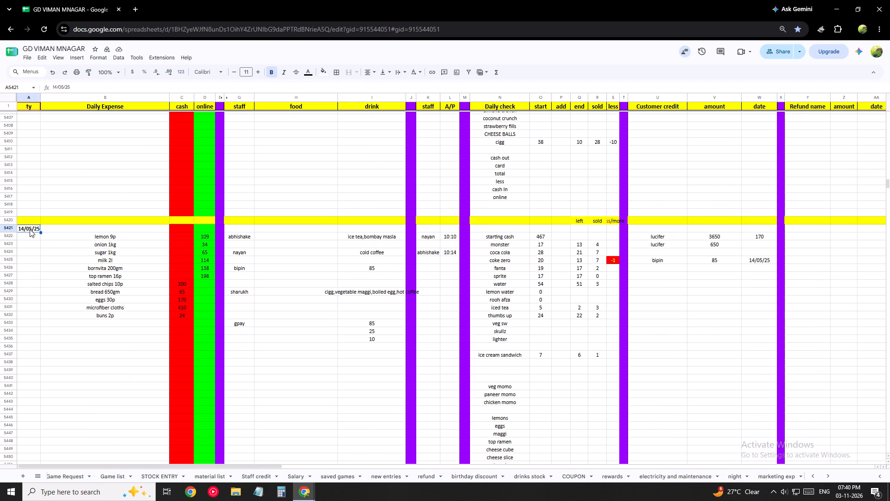
pyautogui.hotkey('ctrl', 'Down')
pyautogui.hotkey('ctrl', 'Down')
pyautogui.hotkey('ctrl', 'Down')
pyautogui.hotkey('ctrl', 'Down')
pyautogui.hotkey('ctrl', 'Down')
pyautogui.hotkey('ctrl', 'Down')
pyautogui.hotkey('ctrl', 'Down')
pyautogui.hotkey('ctrl', 'Down')
pyautogui.hotkey('ctrl', 'Down')
pyautogui.hotkey('ctrl', 'Down')
pyautogui.hotkey('ctrl', 'Down')
pyautogui.hotkey('ctrl', 'Down')
pyautogui.hotkey('ctrl', 'Down')
pyautogui.hotkey('ctrl', 'Down')
pyautogui.hotkey('ctrl', 'Down')
pyautogui.hotkey('ctrl', 'Down')
pyautogui.hotkey('ctrl', 'Down')
pyautogui.hotkey('ctrl', 'Down')
pyautogui.hotkey('ctrl', 'Down')
pyautogui.hotkey('ctrl', 'Down')
pyautogui.hotkey('ctrl', 'Down')
pyautogui.hotkey('ctrl', 'Down')
pyautogui.hotkey('ctrl', 'Down')
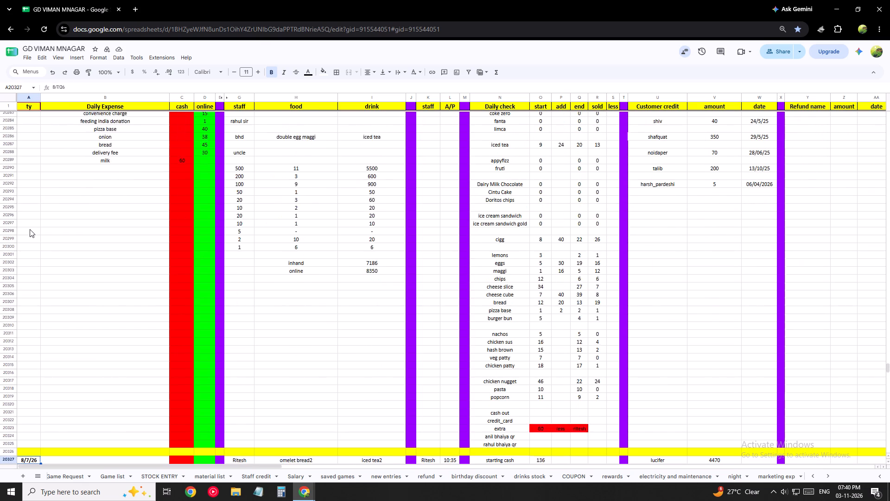
# Go back up the date column from the 18/8/26 block, past 13/8/26, to the July 2026 blocks.
pyautogui.hotkey('ctrl', 'Up')
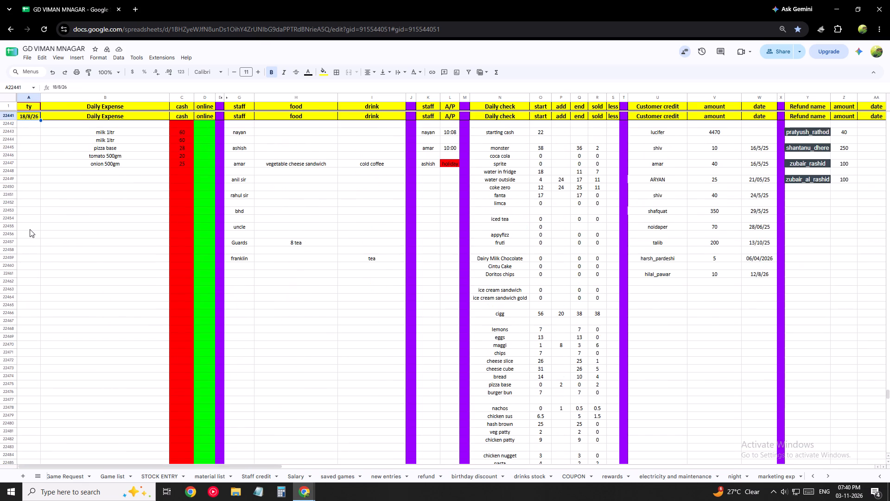
pyautogui.hotkey('ctrl', 'Up')
pyautogui.hotkey('ctrl', 'Up')
pyautogui.hotkey('ctrl', 'Up')
pyautogui.hotkey('ctrl', 'Up')
pyautogui.hotkey('ctrl', 'Up')
pyautogui.hotkey('ctrl', 'Up')
pyautogui.hotkey('ctrl', 'Up')
pyautogui.hotkey('ctrl', 'Up')
pyautogui.hotkey('ctrl', 'Up')
pyautogui.hotkey('ctrl', 'Up')
pyautogui.hotkey('ctrl', 'Up')
pyautogui.hotkey('ctrl', 'Up')
pyautogui.hotkey('ctrl', 'Up')
pyautogui.hotkey('ctrl', 'Up')
pyautogui.hotkey('ctrl', 'Up')
pyautogui.hotkey('ctrl', 'Up')
pyautogui.hotkey('ctrl', 'Up')
pyautogui.hotkey('ctrl', 'Up')
pyautogui.hotkey('ctrl', 'Up')
pyautogui.hotkey('ctrl', 'Up')
pyautogui.hotkey('ctrl', 'Up')
pyautogui.hotkey('ctrl', 'Up')
pyautogui.hotkey('ctrl', 'Up')
pyautogui.hotkey('ctrl', 'Up')
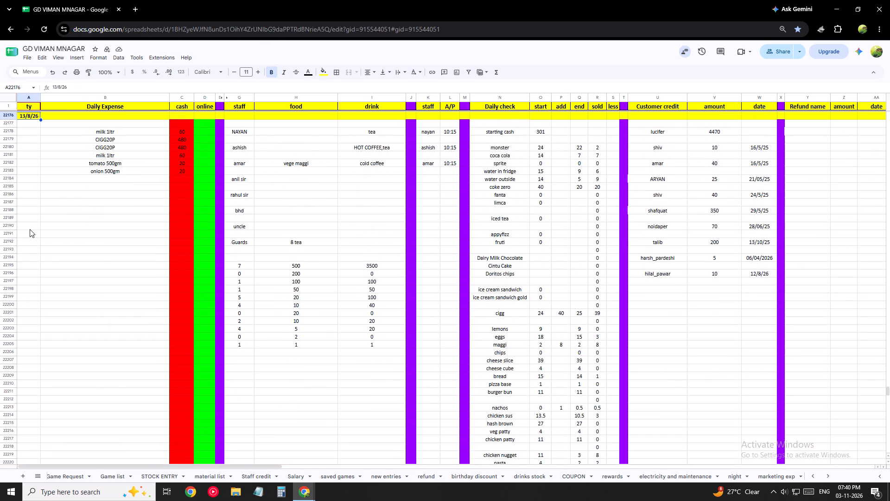
# Step down the date column from 22/7/26 to 3/8/26 and look over each daily block's entries.
pyautogui.hotkey('ctrl', 'Down')
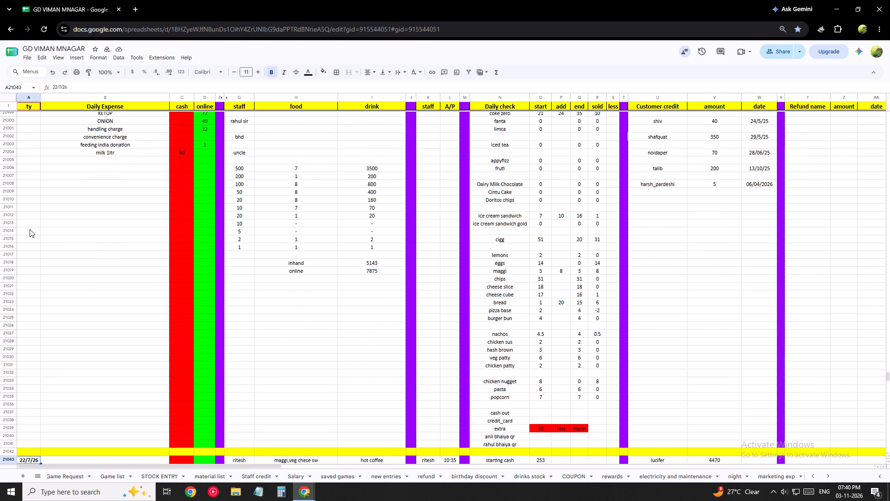
pyautogui.hotkey('ctrl', 'Down')
pyautogui.hotkey('ctrl', 'Down')
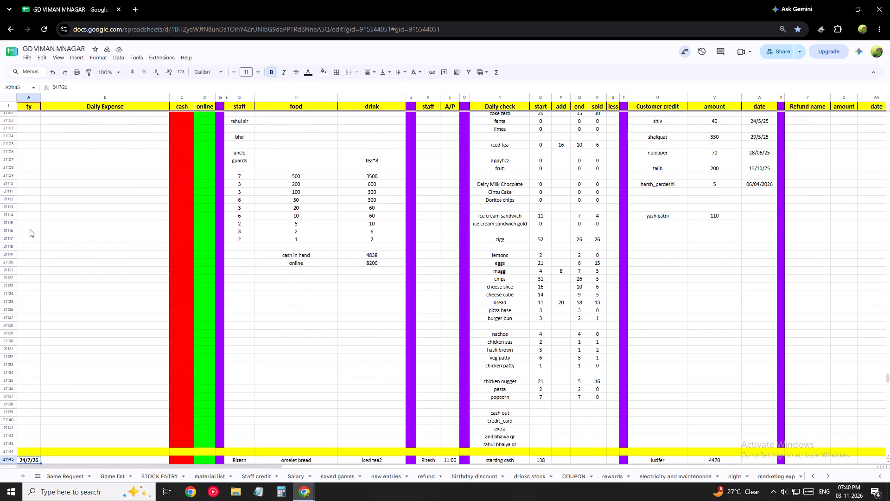
pyautogui.hotkey('ctrl', 'Down')
pyautogui.hotkey('ctrl', 'Down')
pyautogui.hotkey('ctrl', 'Down')
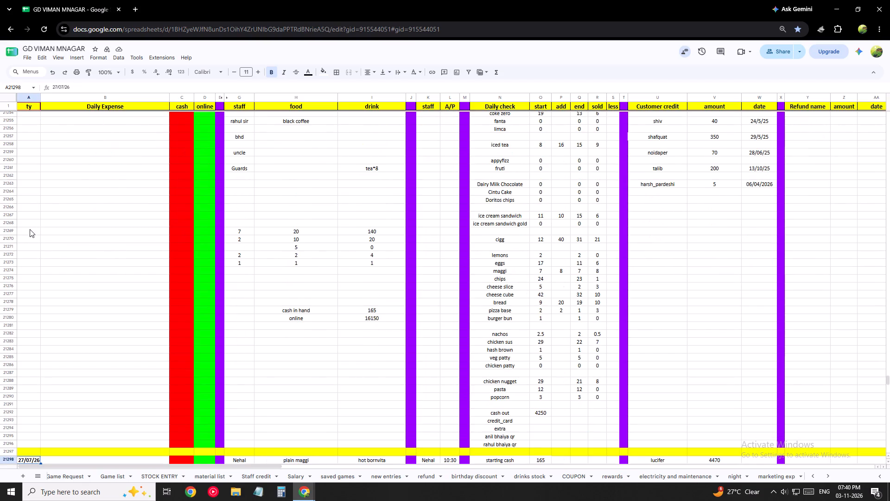
pyautogui.hotkey('ctrl', 'Down')
pyautogui.hotkey('ctrl', 'Down')
pyautogui.hotkey('ctrl', 'Down')
pyautogui.hotkey('ctrl', 'Down')
pyautogui.hotkey('ctrl', 'Down')
pyautogui.hotkey('ctrl', 'Down')
pyautogui.hotkey('ctrl', 'Down')
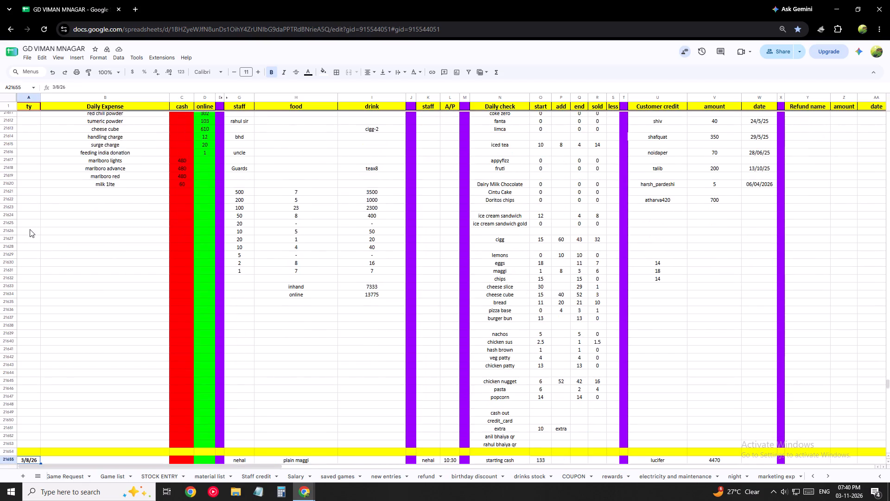
# Look over the daily blocks around 7/8/26 and continue down to the 10/8/26 date.
pyautogui.hotkey('ctrl', 'Down')
pyautogui.hotkey('ctrl', 'Down')
pyautogui.hotkey('ctrl', 'Down')
pyautogui.hotkey('ctrl', 'Down')
pyautogui.hotkey('ctrl', 'Down')
pyautogui.hotkey('ctrl', 'Up')
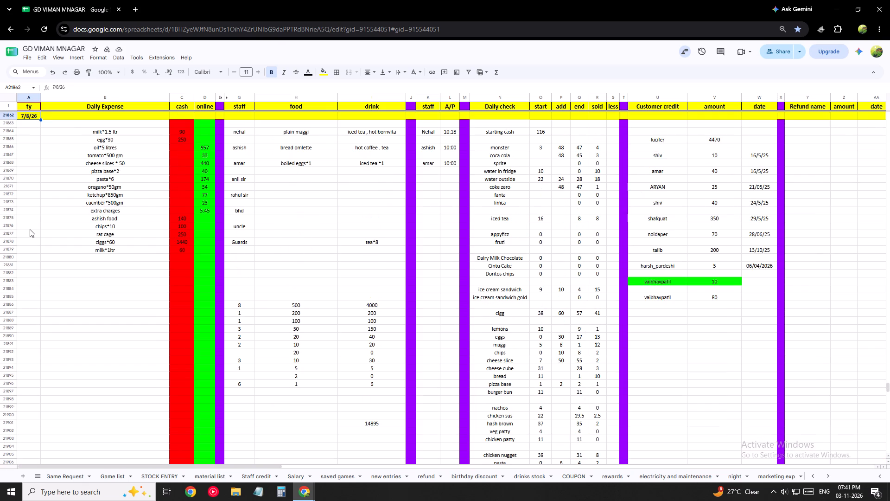
pyautogui.hotkey('ctrl', 'Up')
pyautogui.hotkey('ctrl', 'Up')
pyautogui.hotkey('ctrl', 'Down')
pyautogui.hotkey('ctrl', 'Down')
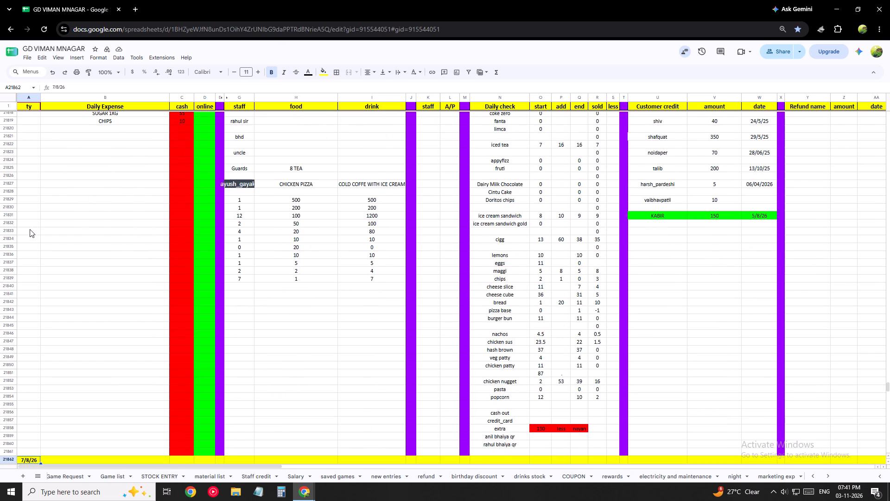
pyautogui.hotkey('ctrl', 'Down')
pyautogui.hotkey('ctrl', 'Down')
pyautogui.hotkey('ctrl', 'Down')
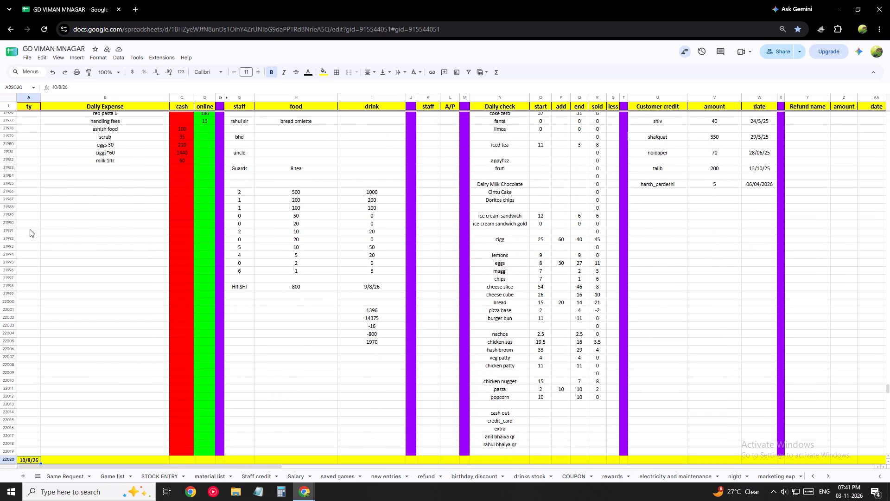
# Step down the date column from 11/8/26 to 22/8/26 and look over the staff, cash count and customer credit entries.
pyautogui.hotkey('ctrl', 'Down')
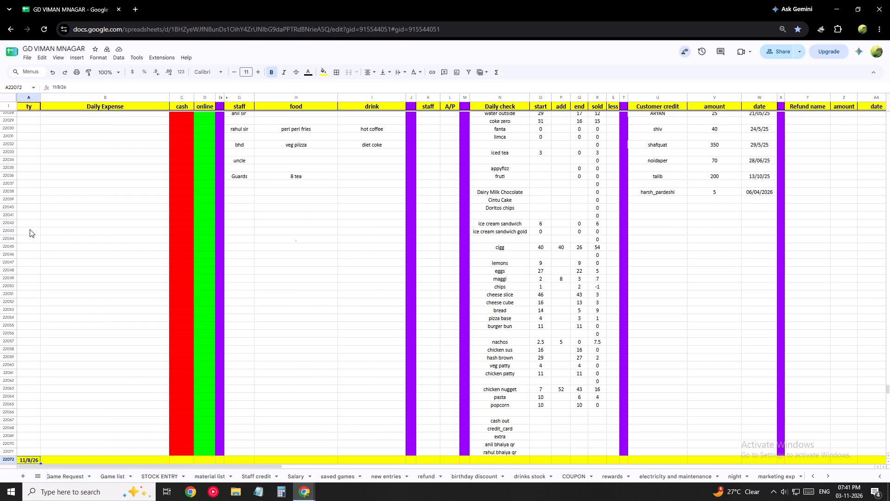
pyautogui.hotkey('ctrl', 'Down')
pyautogui.hotkey('ctrl', 'Down')
pyautogui.hotkey('ctrl', 'Down')
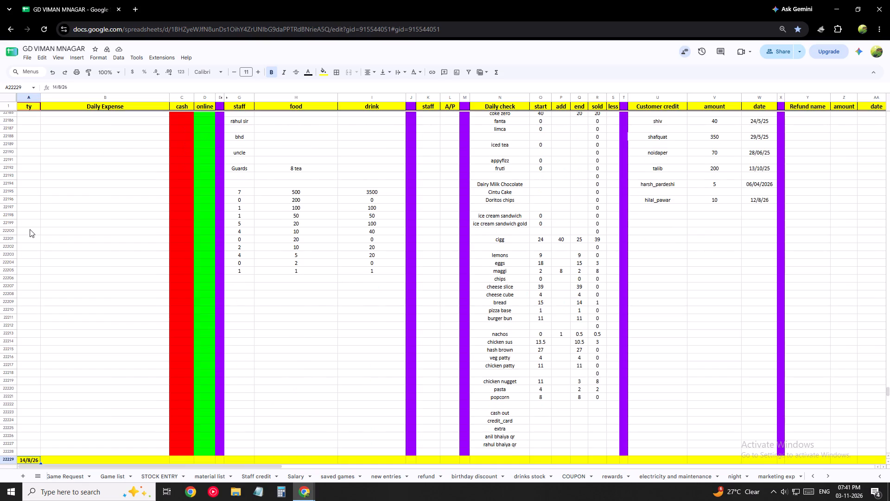
pyautogui.hotkey('ctrl', 'Down')
pyautogui.hotkey('ctrl', 'Down')
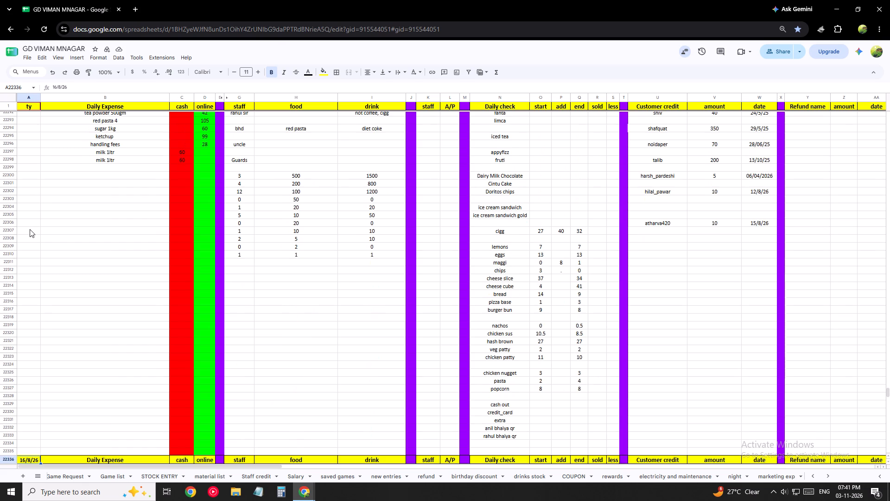
pyautogui.hotkey('ctrl', 'Down')
pyautogui.hotkey('ctrl', 'Down')
pyautogui.hotkey('ctrl', 'Down')
pyautogui.hotkey('ctrl', 'Down')
pyautogui.hotkey('ctrl', 'Down')
pyautogui.hotkey('ctrl', 'Down')
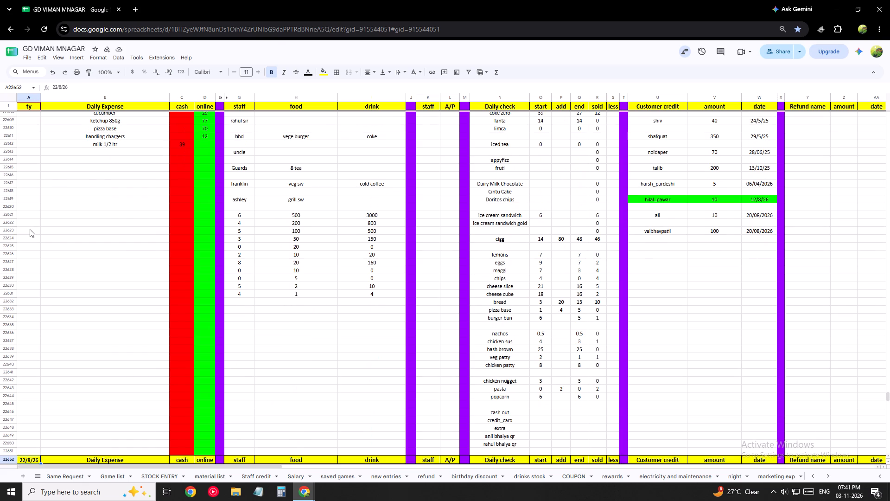
# Examine the 22/8/26 and 23/8/26 blocks, including staff food, cash count, customer credit and refund entries.
pyautogui.hotkey('ctrl', 'Down')
pyautogui.hotkey('ctrl', 'Down')
pyautogui.hotkey('ctrl', 'Up')
pyautogui.hotkey('ctrl', 'Up')
pyautogui.hotkey('ctrl', 'Down')
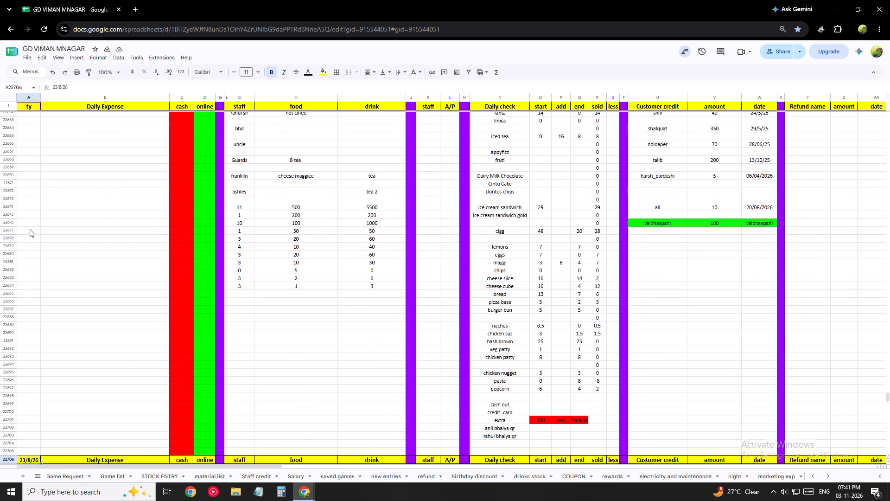
pyautogui.hotkey('ctrl', 'Down')
pyautogui.hotkey('ctrl', 'Up')
pyautogui.hotkey('ctrl', 'Down')
pyautogui.hotkey('ctrl', 'Up')
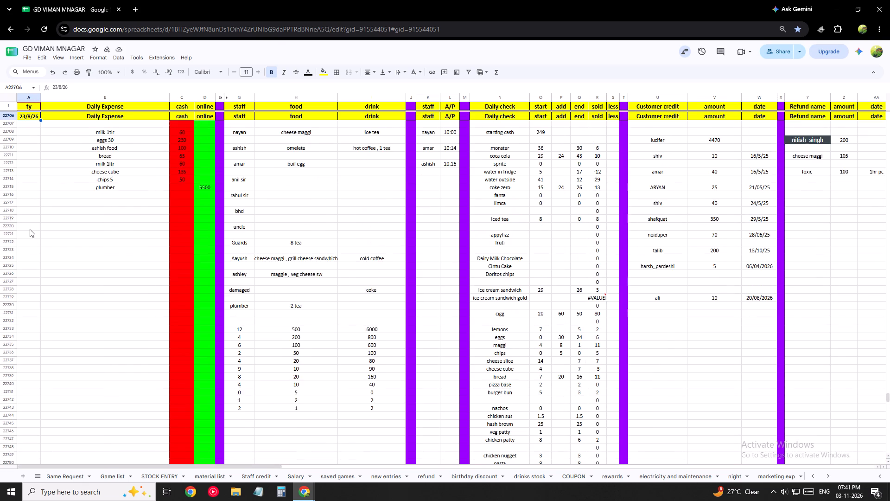
# Go back up to the 21/8/26 and 20/8/26 blocks and examine their staff food, customer credit and refund entries.
pyautogui.hotkey('ctrl', 'Up')
pyautogui.hotkey('ctrl', 'Up')
pyautogui.hotkey('ctrl', 'Down')
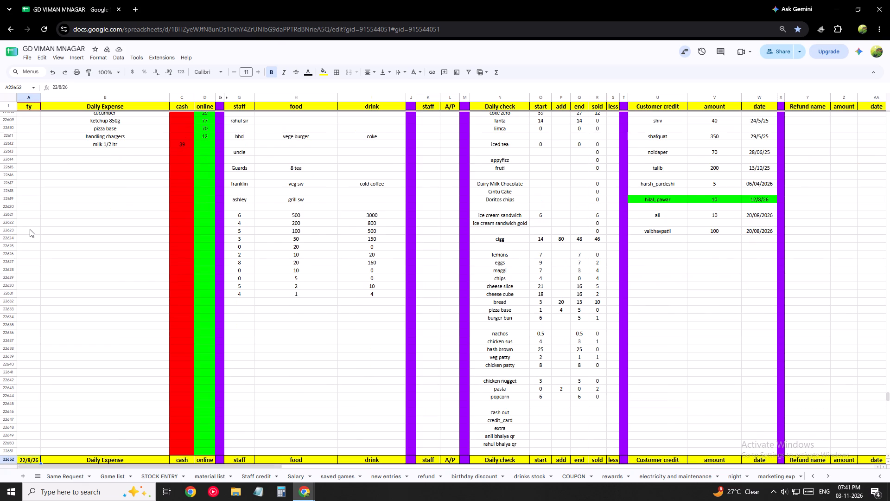
pyautogui.hotkey('ctrl', 'Up')
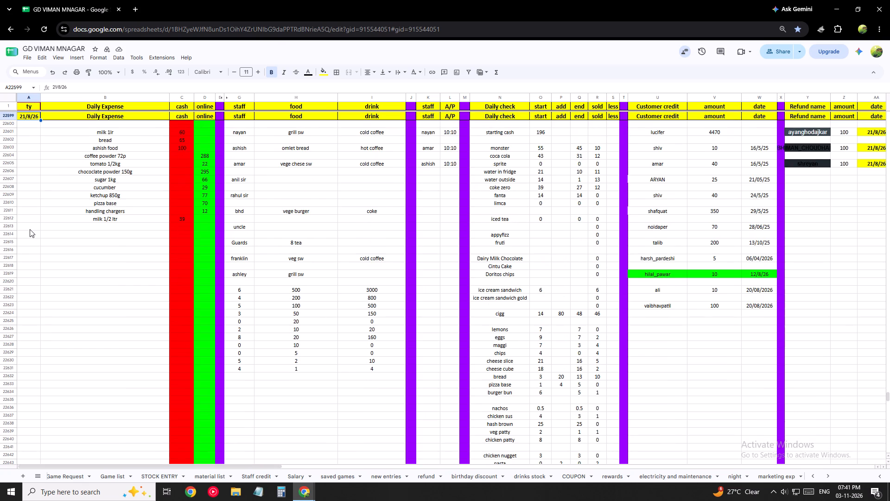
pyautogui.hotkey('ctrl', 'Up')
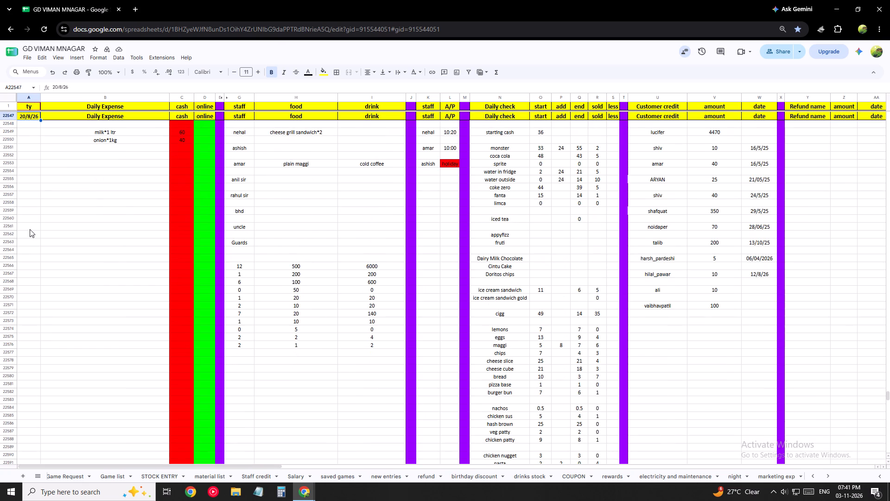
pyautogui.hotkey('ctrl', 'Down')
pyautogui.hotkey('ctrl', 'Up')
pyautogui.hotkey('ctrl', 'Down')
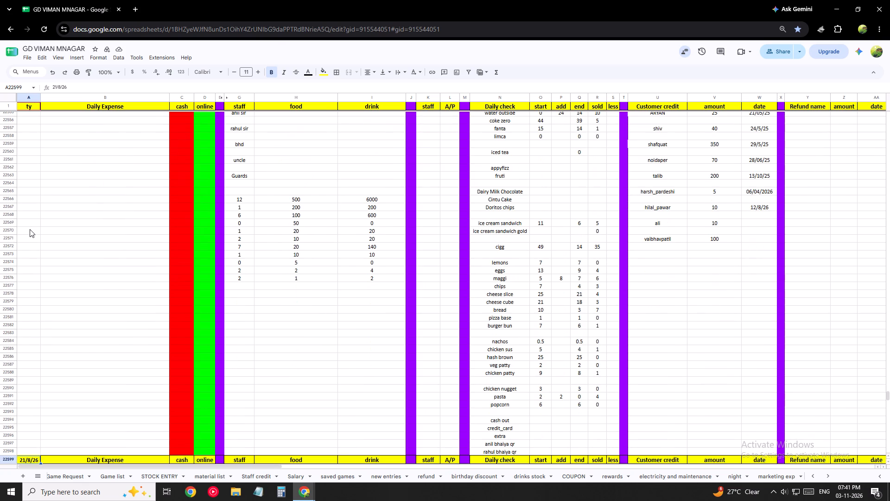
# Step down the date column from 22/8/26 past 31/8/26, looking over the staff food, cash count, daily check and customer credit entries.
pyautogui.hotkey('ctrl', 'Down')
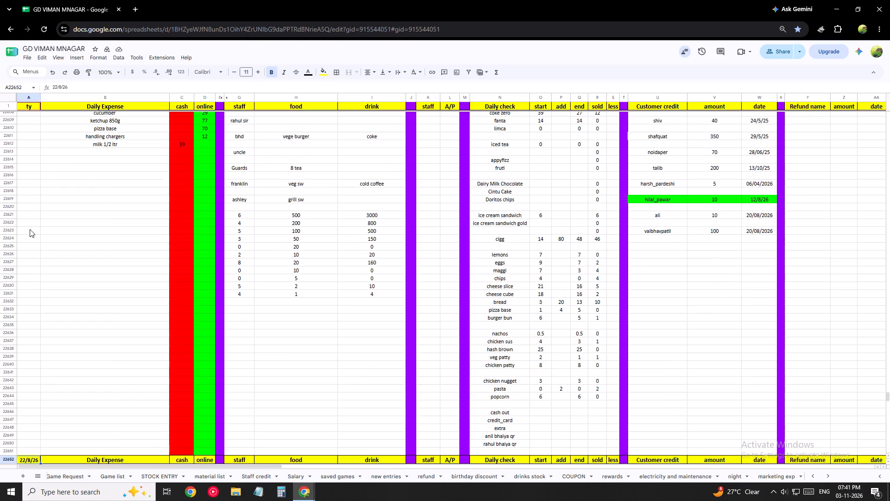
pyautogui.hotkey('ctrl', 'Down')
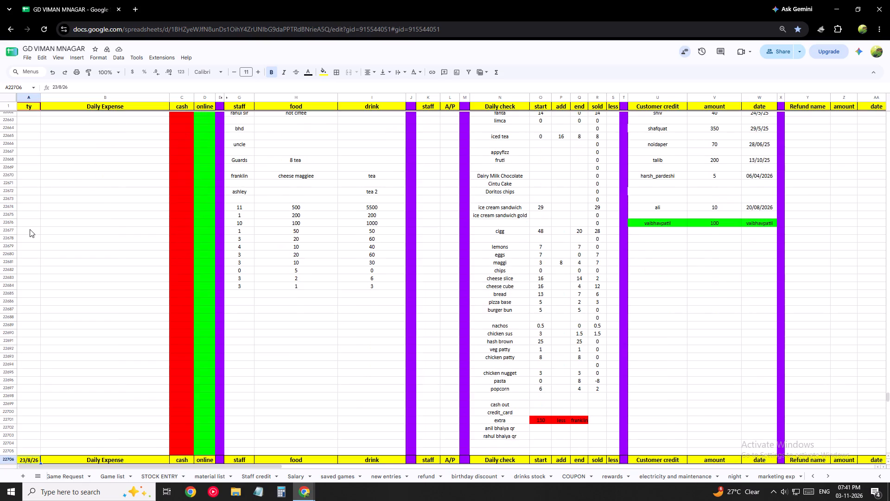
pyautogui.hotkey('ctrl', 'Down')
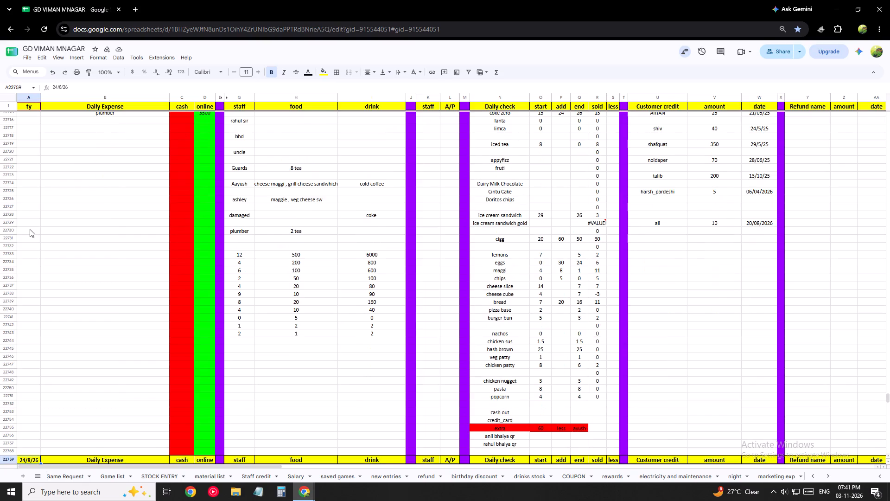
pyautogui.hotkey('ctrl', 'Down')
pyautogui.hotkey('ctrl', 'Down')
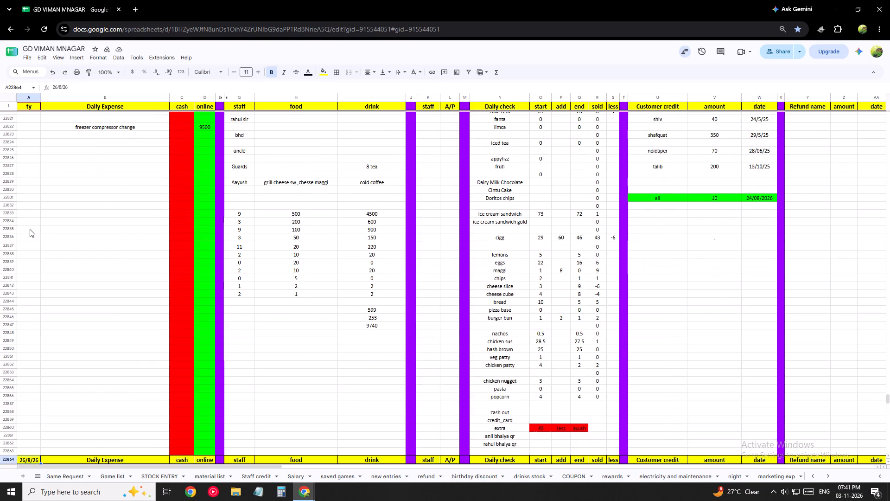
pyautogui.hotkey('ctrl', 'Down')
pyautogui.hotkey('ctrl', 'Down')
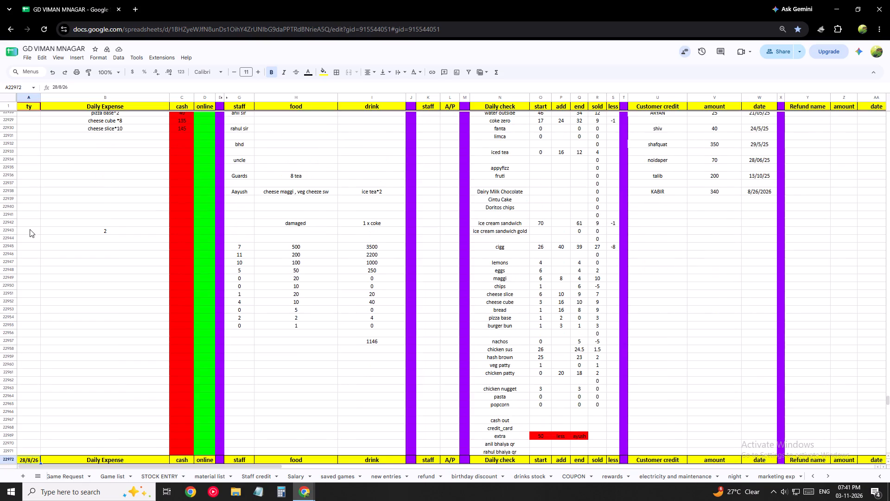
pyautogui.hotkey('ctrl', 'Down')
pyautogui.hotkey('ctrl', 'Down')
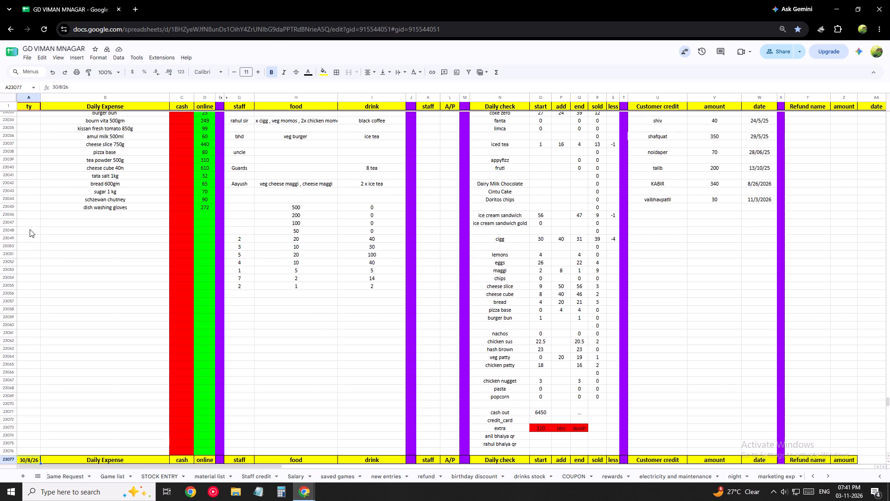
pyautogui.hotkey('ctrl', 'Down')
pyautogui.hotkey('ctrl', 'Down')
pyautogui.hotkey('ctrl', 'Down')
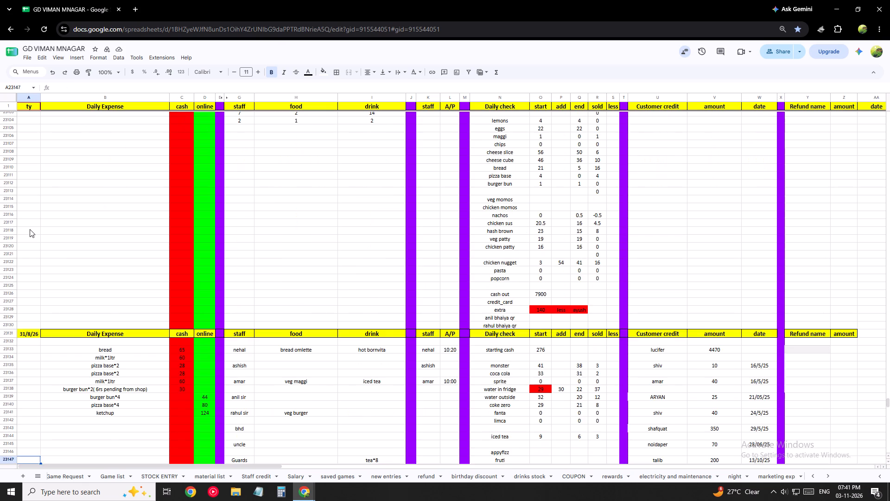
# Continue through the early September 2026 blocks to 09/06/26 and examine the 09/05/26 block's expense, staff food, stock and refund entries.
pyautogui.hotkey('ctrl', 'Down')
pyautogui.hotkey('ctrl', 'Down')
pyautogui.hotkey('ctrl', 'Down')
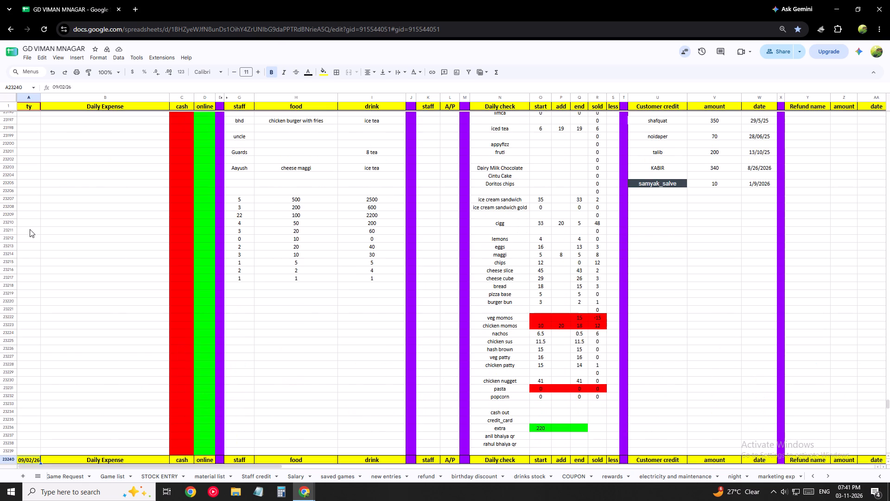
pyautogui.hotkey('ctrl', 'Down')
pyautogui.hotkey('ctrl', 'Down')
pyautogui.hotkey('ctrl', 'Down')
pyautogui.hotkey('ctrl', 'Down')
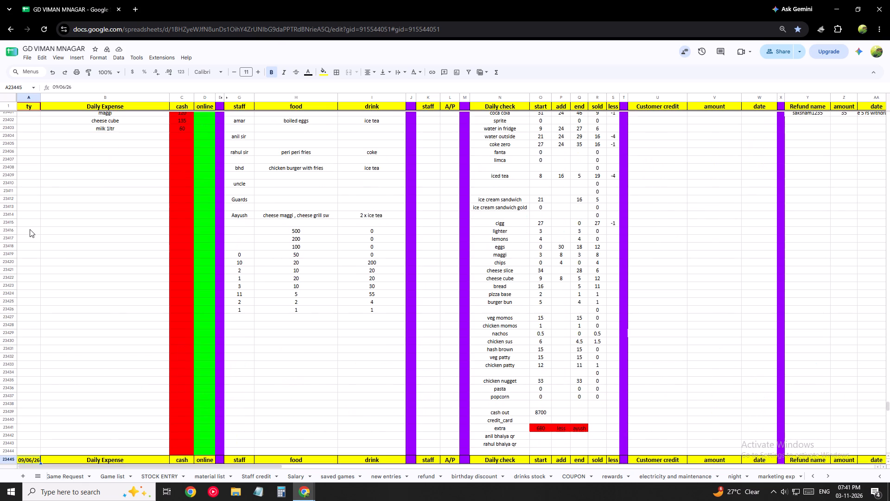
pyautogui.hotkey('ctrl', 'Down')
pyautogui.hotkey('ctrl', 'Up')
pyautogui.hotkey('ctrl', 'Up')
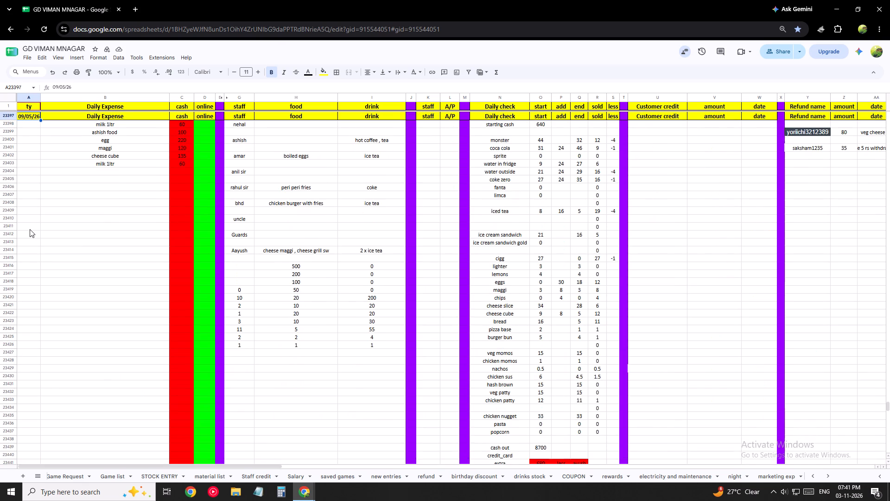
pyautogui.hotkey('ctrl', 'Down')
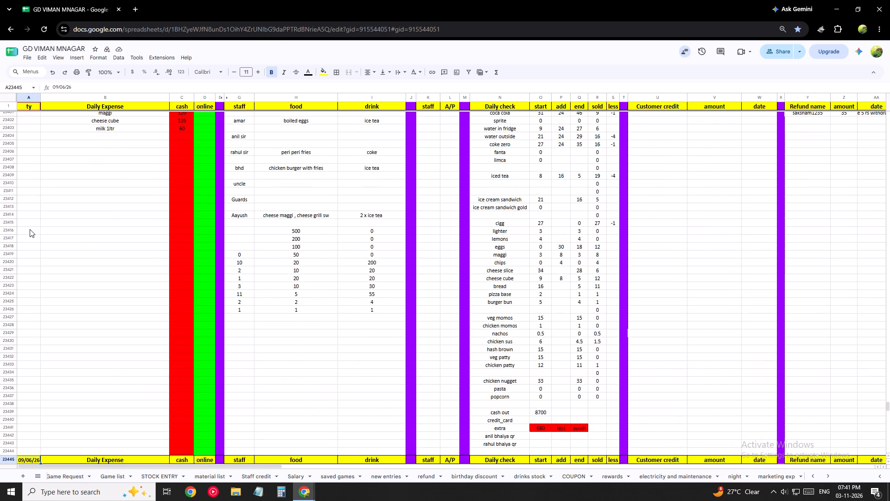
pyautogui.press('Up')
pyautogui.press('Down')
# Move on down the date column through the 09/08/26 block to the 09/19/26 date.
pyautogui.hotkey('ctrl', 'Down')
pyautogui.hotkey('ctrl', 'Left')
pyautogui.hotkey('ctrl', 'Down')
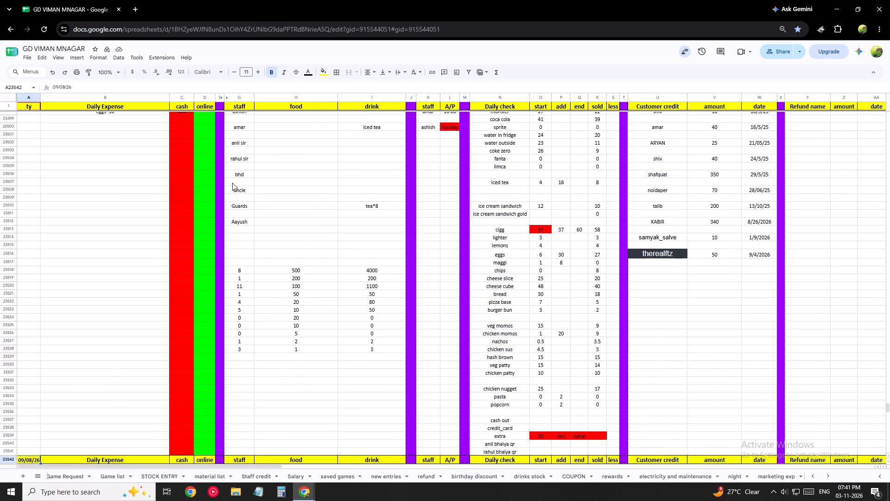
pyautogui.hotkey('ctrl', 'Down')
pyautogui.hotkey('ctrl', 'Down')
pyautogui.hotkey('ctrl', 'Down')
pyautogui.hotkey('ctrl', 'Down')
pyautogui.hotkey('ctrl', 'Down')
pyautogui.hotkey('ctrl', 'Down')
pyautogui.hotkey('ctrl', 'Down')
pyautogui.hotkey('ctrl', 'Down')
pyautogui.hotkey('ctrl', 'Down')
pyautogui.hotkey('ctrl', 'Down')
pyautogui.hotkey('ctrl', 'Down')
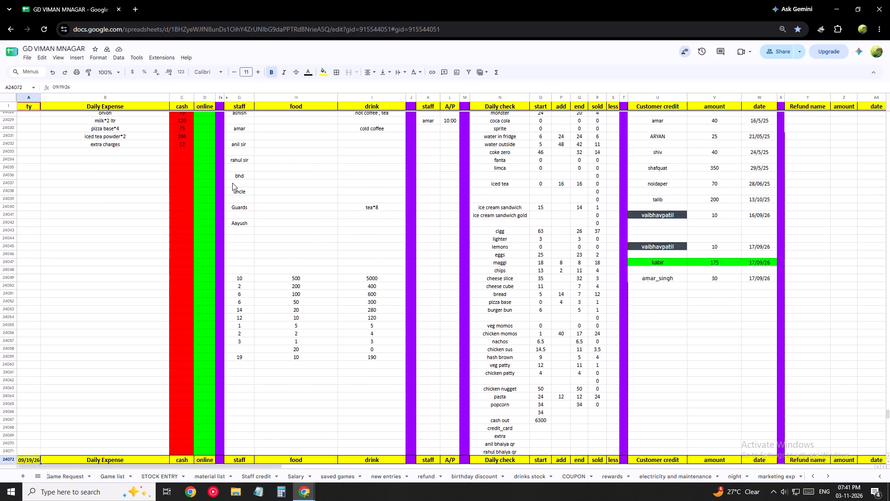
# Continue down the date column to the end of the sheet and return up to the last dated block.
pyautogui.hotkey('ctrl', 'Down')
pyautogui.hotkey('ctrl', 'Down')
pyautogui.hotkey('ctrl', 'Down')
pyautogui.hotkey('ctrl', 'Down')
pyautogui.hotkey('ctrl', 'Down')
pyautogui.hotkey('ctrl', 'Down')
pyautogui.hotkey('ctrl', 'Down')
pyautogui.hotkey('ctrl', 'Down')
pyautogui.hotkey('ctrl', 'Down')
pyautogui.hotkey('ctrl', 'Down')
pyautogui.hotkey('ctrl', 'Down')
pyautogui.hotkey('ctrl', 'Down')
pyautogui.hotkey('ctrl', 'Down')
pyautogui.hotkey('ctrl', 'Down')
pyautogui.hotkey('ctrl', 'Down')
pyautogui.hotkey('ctrl', 'Down')
pyautogui.hotkey('ctrl', 'Down')
pyautogui.hotkey('ctrl', 'Down')
pyautogui.hotkey('ctrl', 'Down')
pyautogui.hotkey('ctrl', 'Down')
pyautogui.hotkey('ctrl', 'Down')
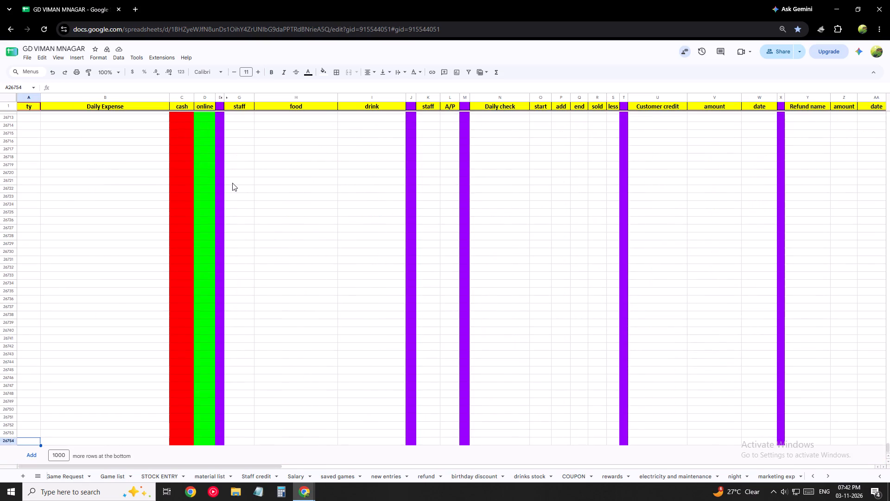
pyautogui.hotkey('ctrl', 'Up')
# Switch to the Game Dome PC list and clear the selection of PCs B2 and B4.
pyautogui.hotkey('alt', 'Tab')
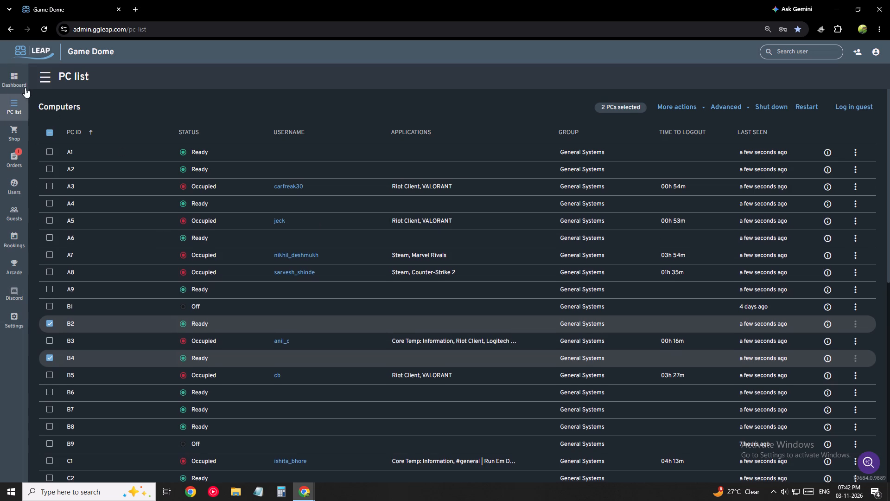
pyautogui.click(49, 132)
pyautogui.click(49, 132)
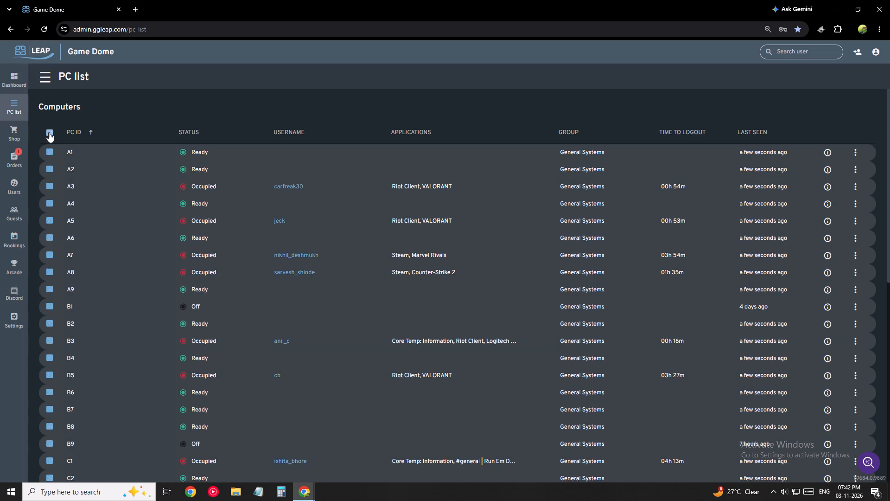
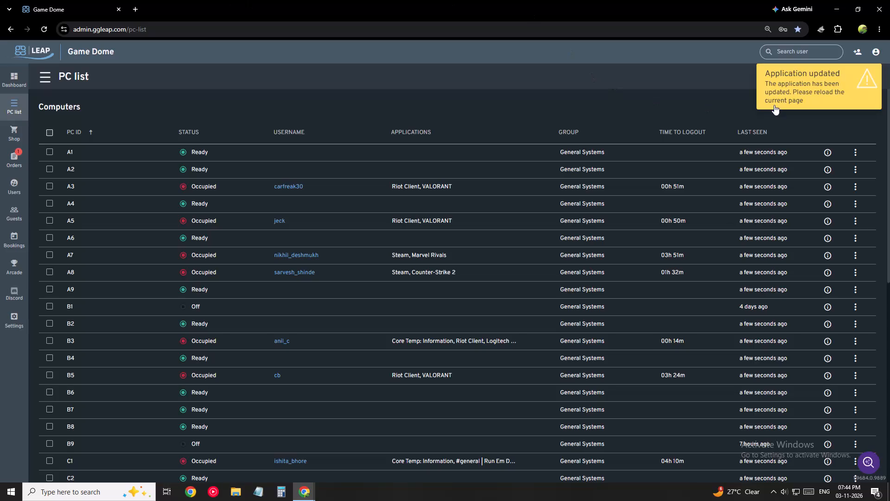
# Dismiss the application update notice and reload the PC list page.
pyautogui.click(778, 97)
pyautogui.click(42, 26)
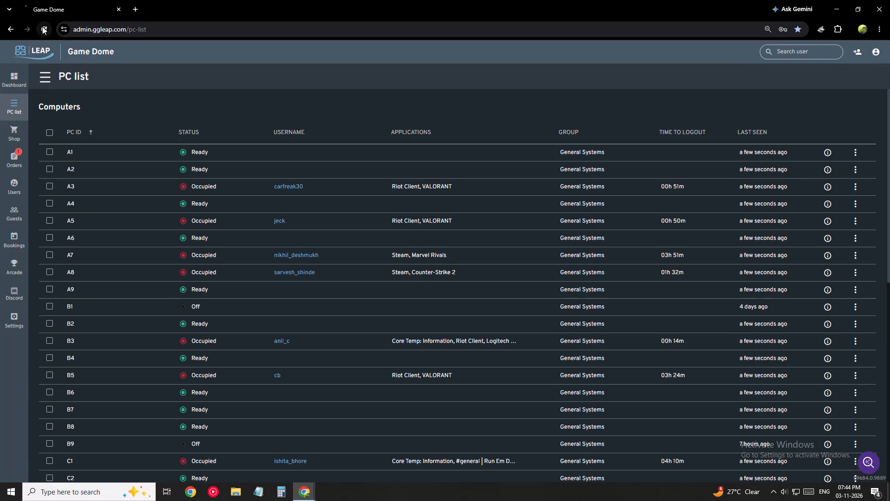
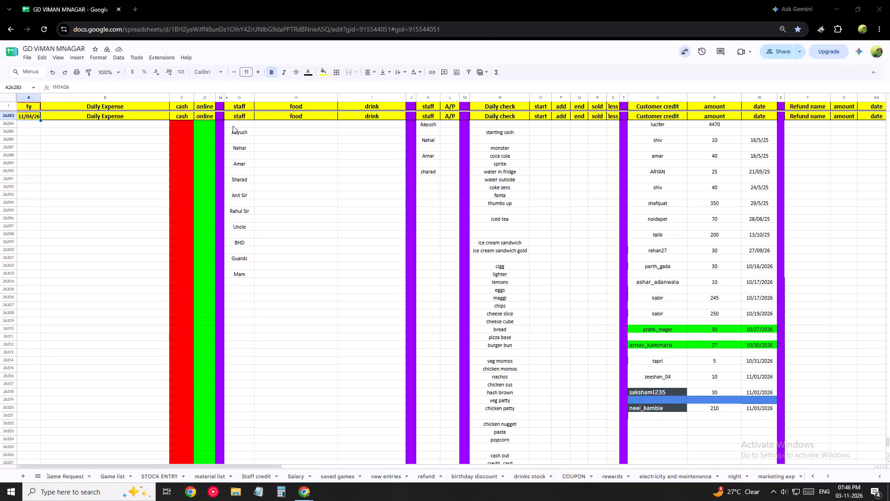
# Add cold coffee after ice tea in Aayush's staff drink entry in the 11/03/26 daily block.
pyautogui.scroll(12, 261, 119)
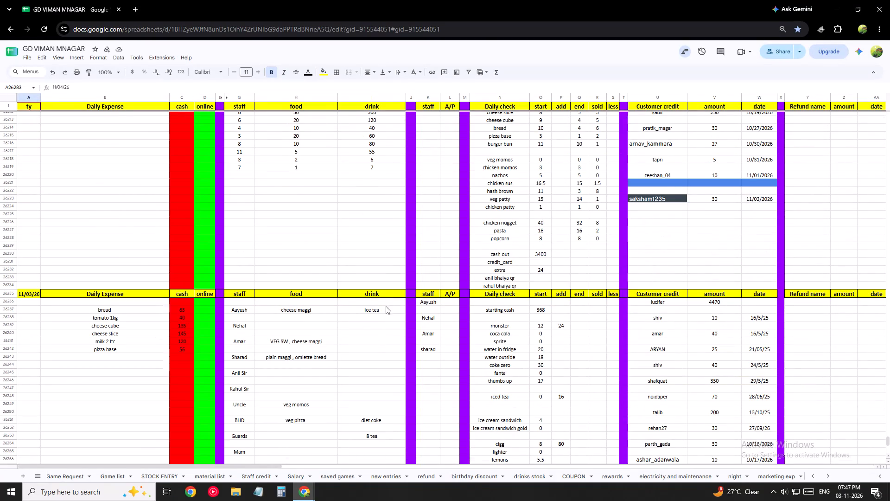
pyautogui.tripleClick(391, 308)
pyautogui.click(398, 309)
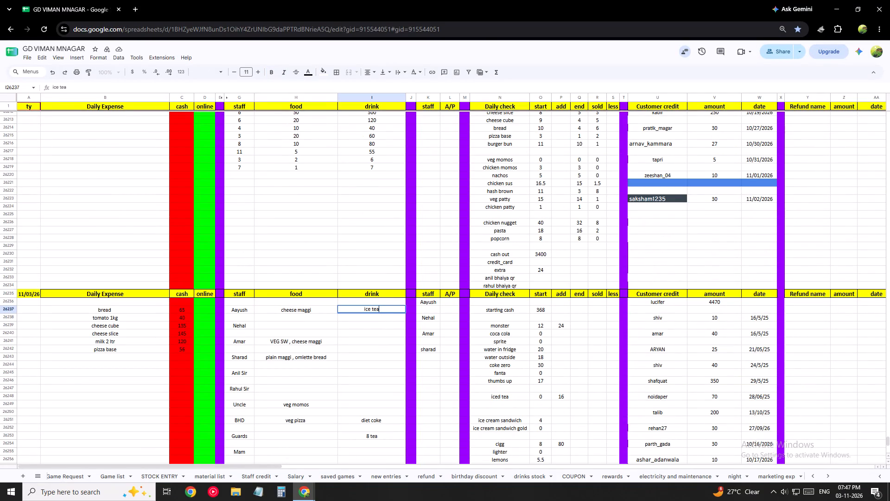
pyautogui.write(',')
pyautogui.press('space')
pyautogui.write('cold coffee')
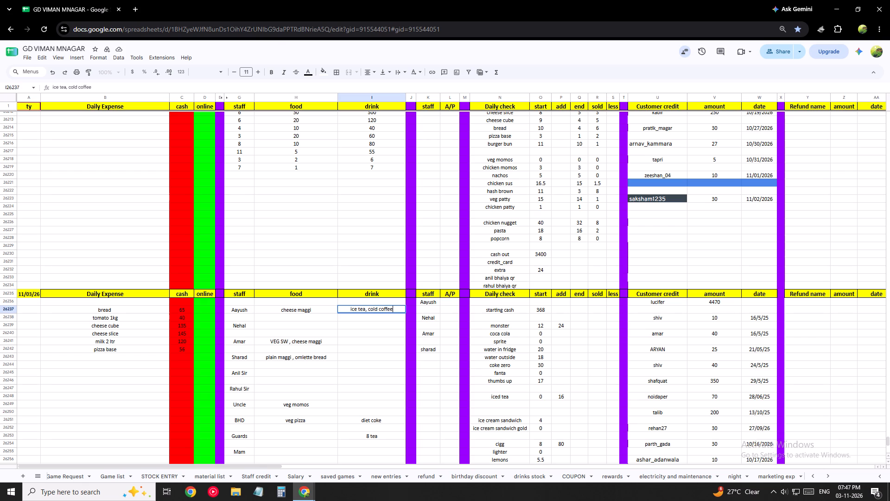
pyautogui.press('Return')
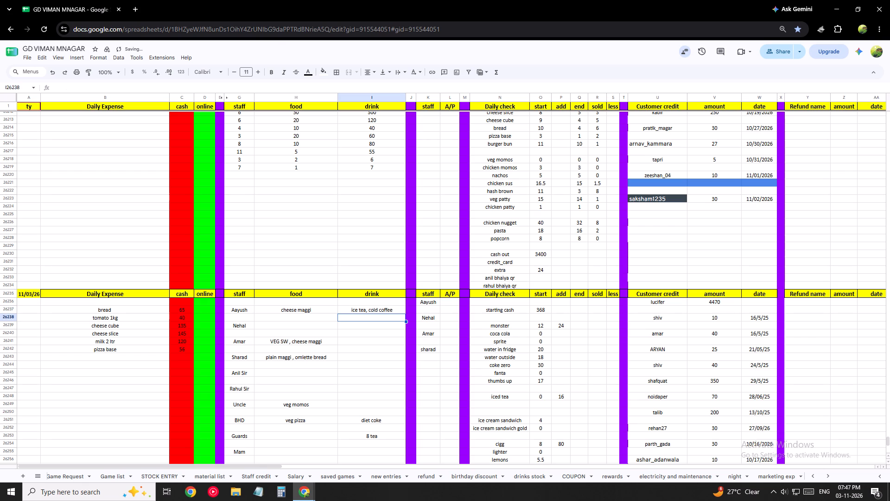
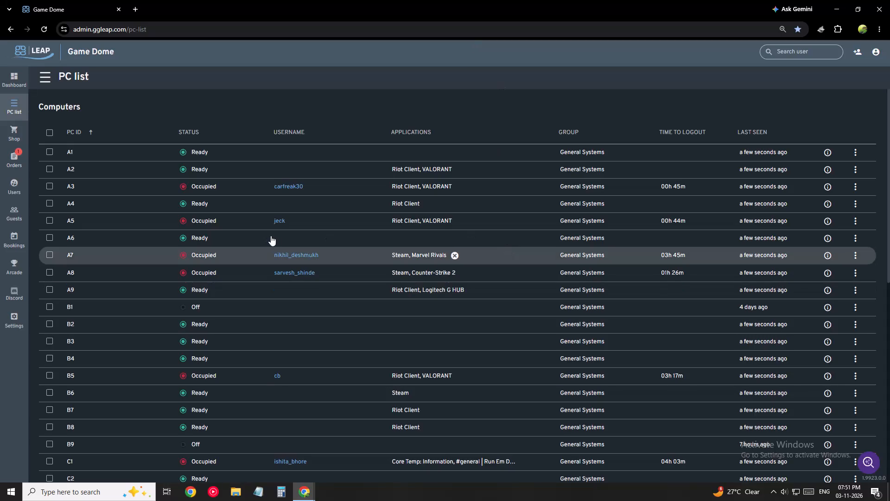
# Find the user shuklaji and ring up a quick sale of one WATER-500ml, with the ₹10 paid by credit card.
pyautogui.scroll(-3, 301, 235)
pyautogui.scroll(-3, 280, 326)
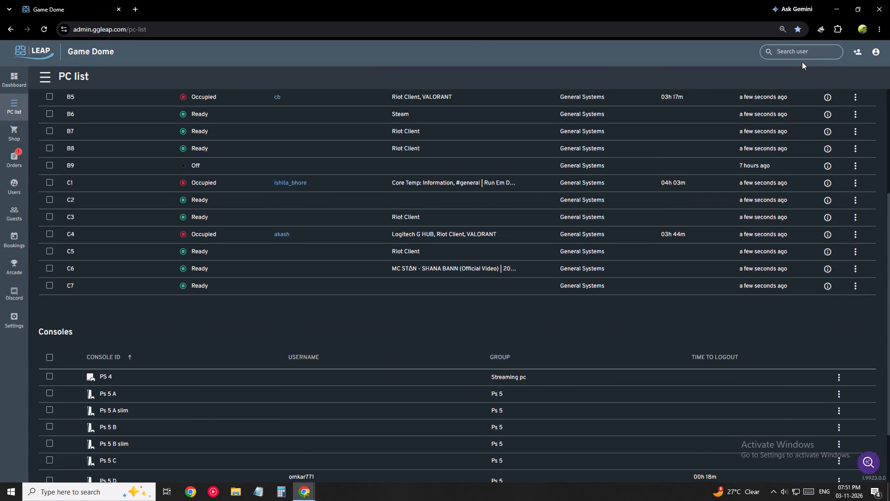
pyautogui.click(802, 57)
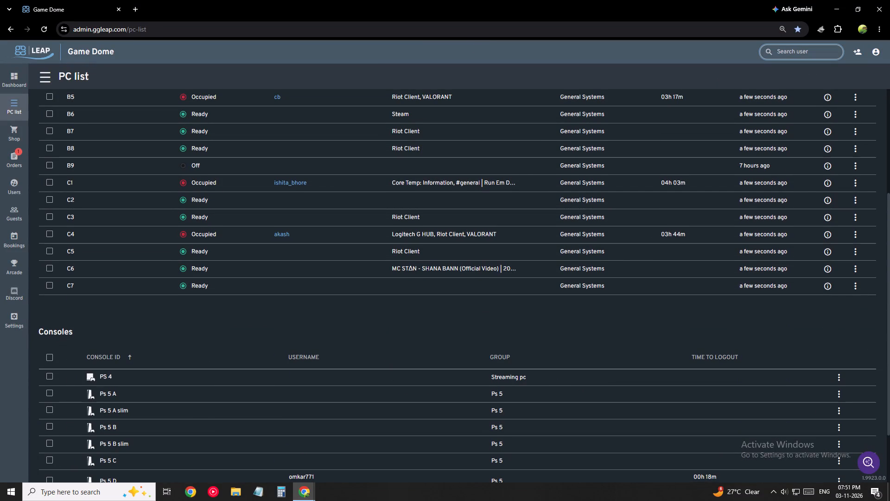
pyautogui.write('shu')
pyautogui.press('j')
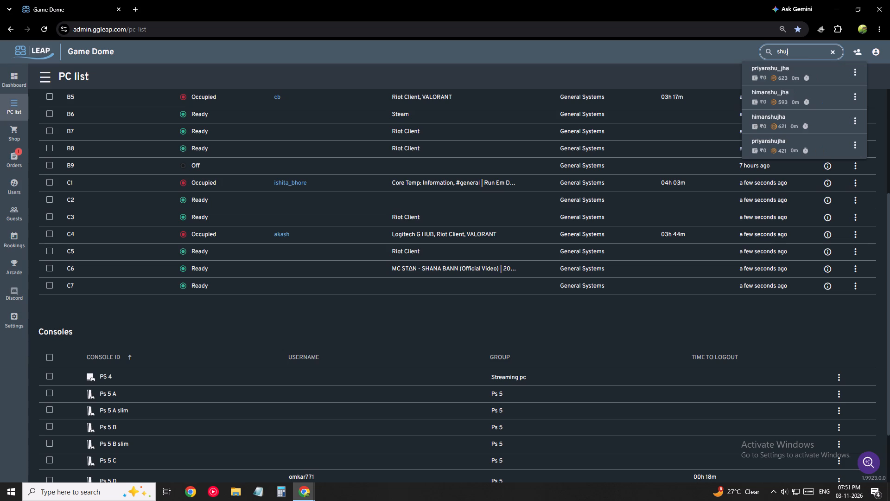
pyautogui.press('BackSpace')
pyautogui.write('kl')
pyautogui.press('a')
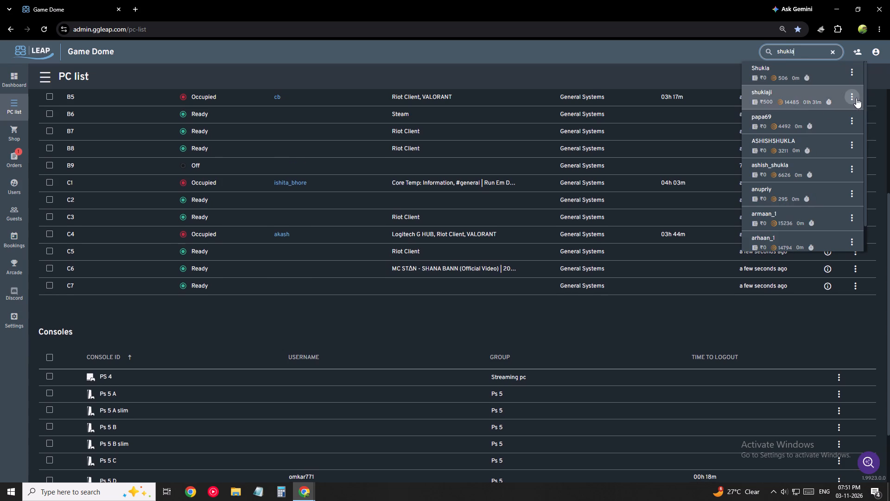
pyautogui.click(856, 98)
pyautogui.click(865, 104)
pyautogui.moveTo(218, 193); pyautogui.dragTo(128, 324)
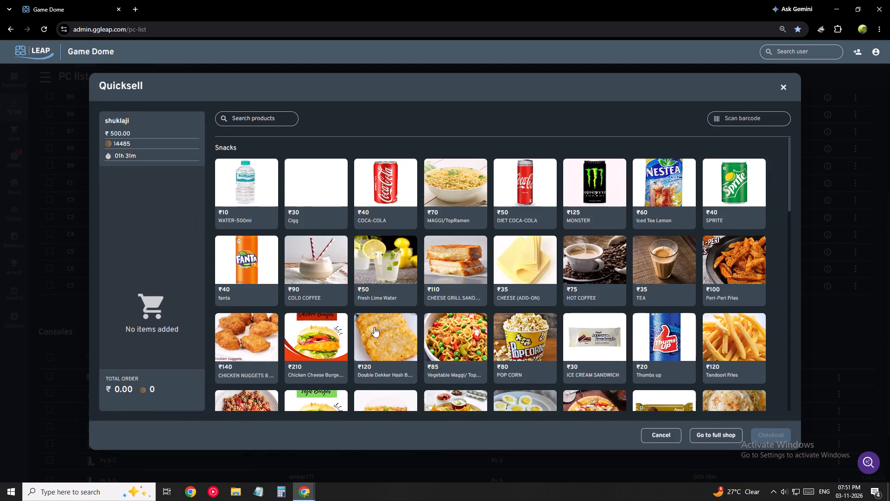
pyautogui.click(773, 431)
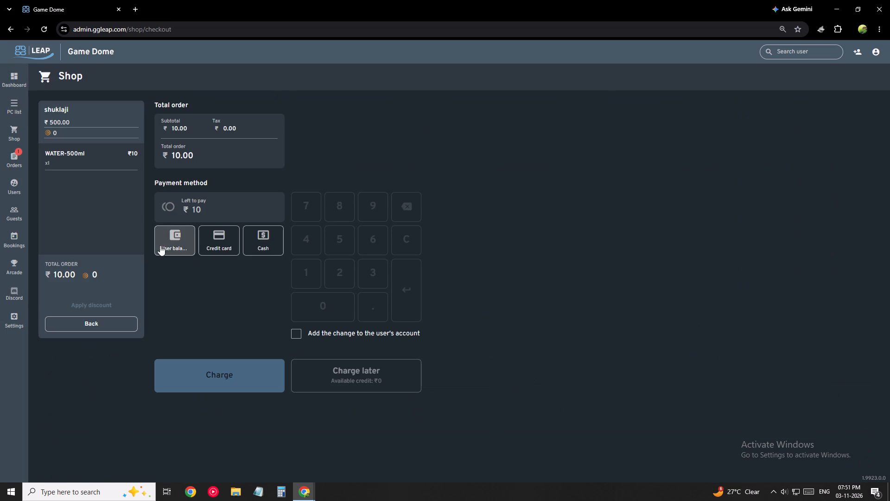
pyautogui.click(221, 242)
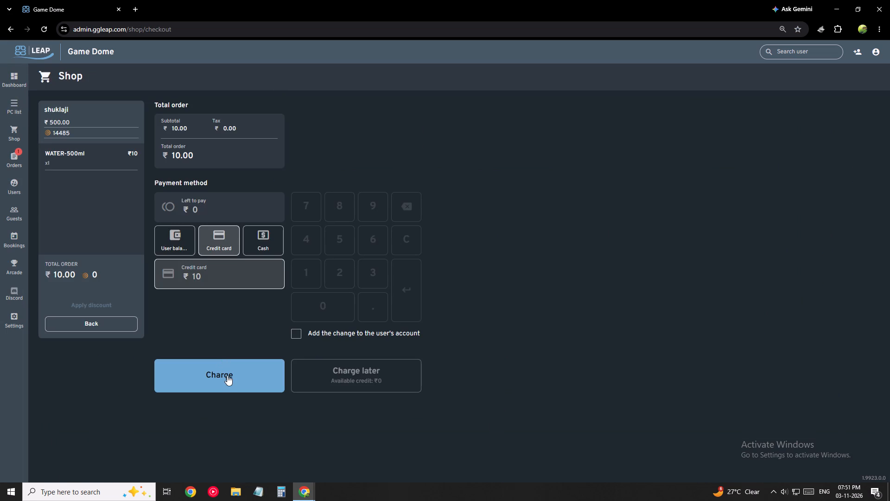
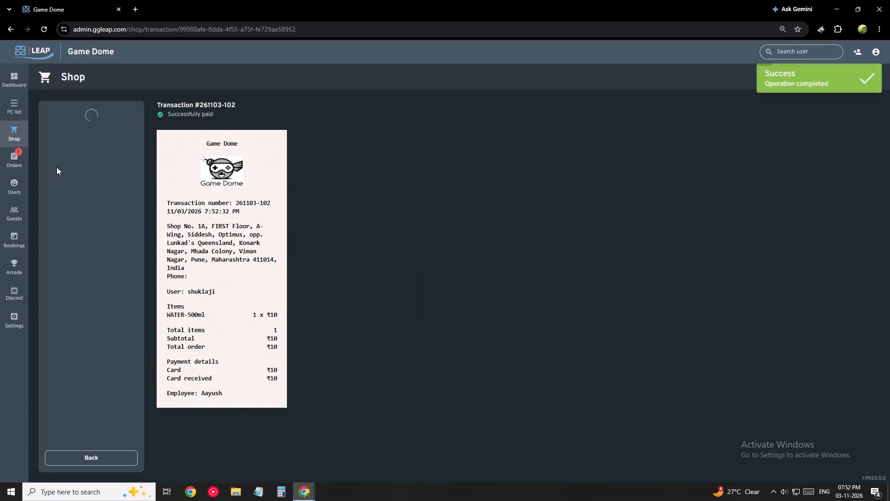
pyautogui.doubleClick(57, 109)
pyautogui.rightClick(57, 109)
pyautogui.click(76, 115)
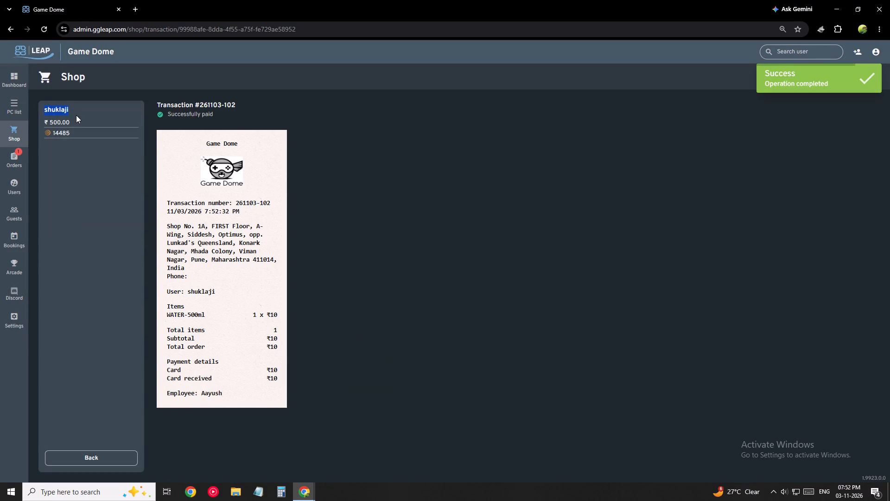
# Open the PC list and review the status, users and remaining time of the computers and consoles.
pyautogui.click(0, 107)
pyautogui.scroll(-3, 302, 336)
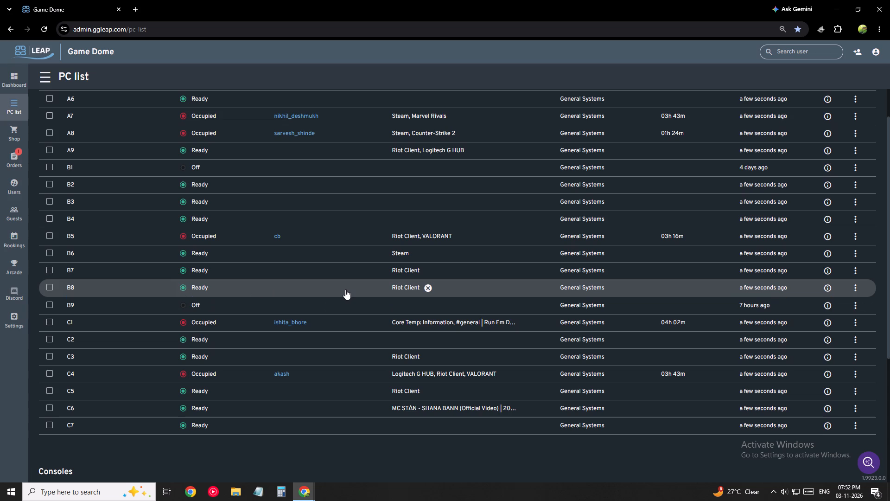
pyautogui.scroll(3, 352, 320)
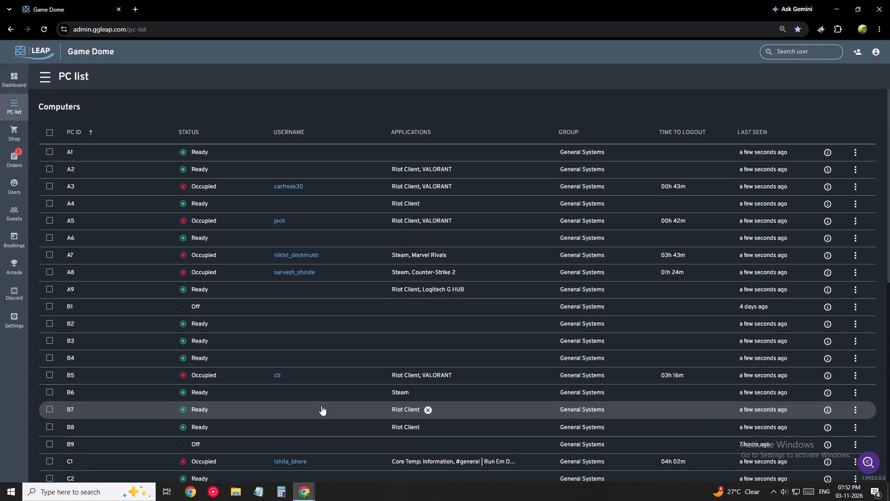
pyautogui.scroll(-6, 347, 368)
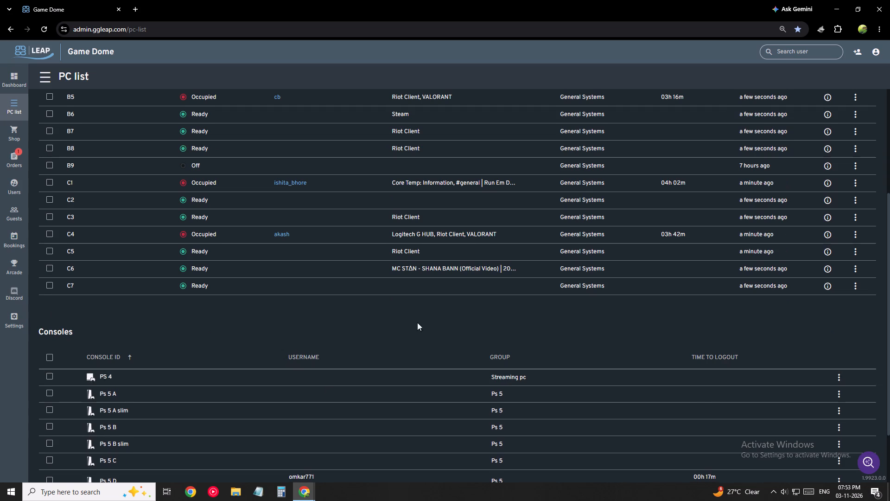
pyautogui.scroll(1, 375, 323)
pyautogui.scroll(1, 434, 364)
pyautogui.scroll(-2, 229, 291)
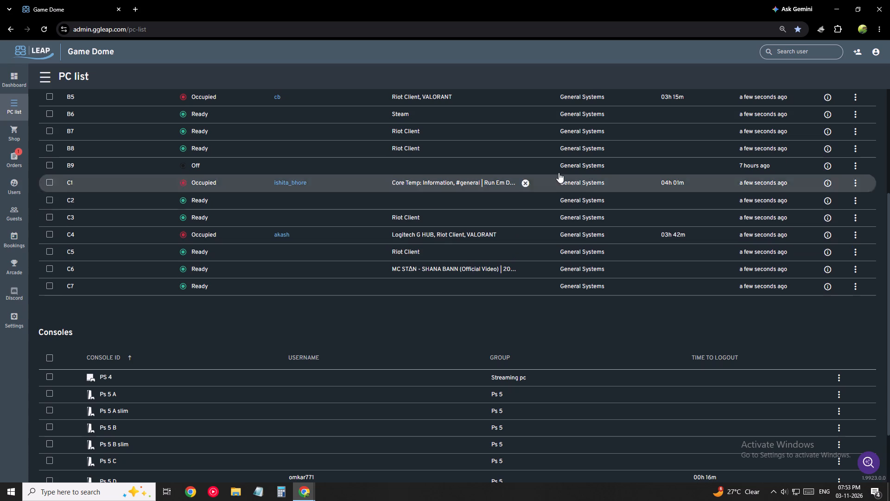
# Search for the user teddy, open that user's details and copy the username.
pyautogui.click(803, 49)
pyautogui.write('teddy')
pyautogui.scroll(-3, 696, 231)
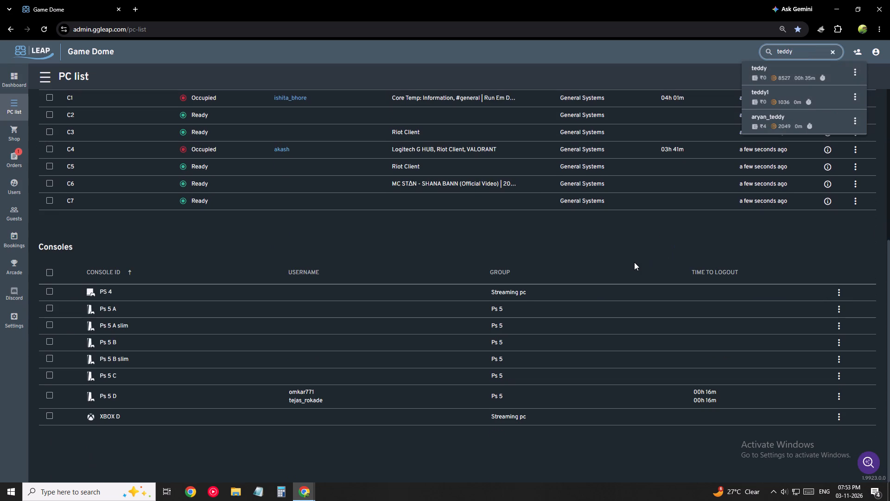
pyautogui.click(857, 73)
pyautogui.click(851, 144)
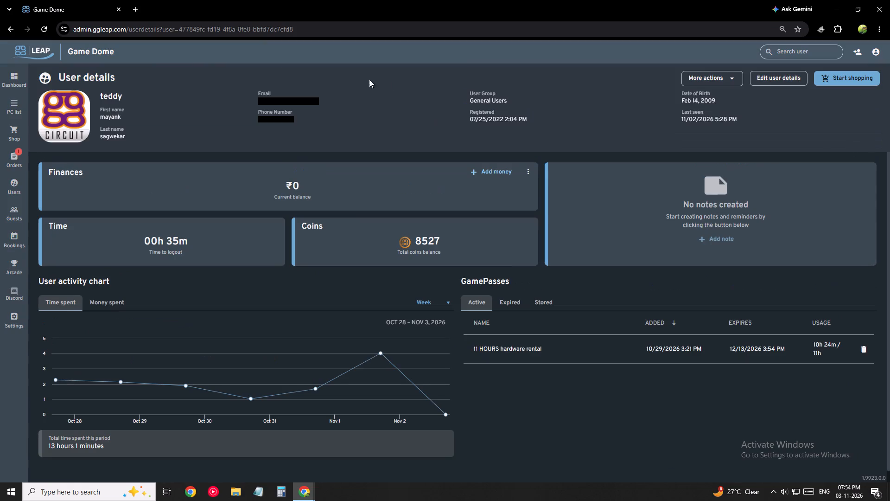
pyautogui.doubleClick(113, 91)
pyautogui.rightClick(113, 91)
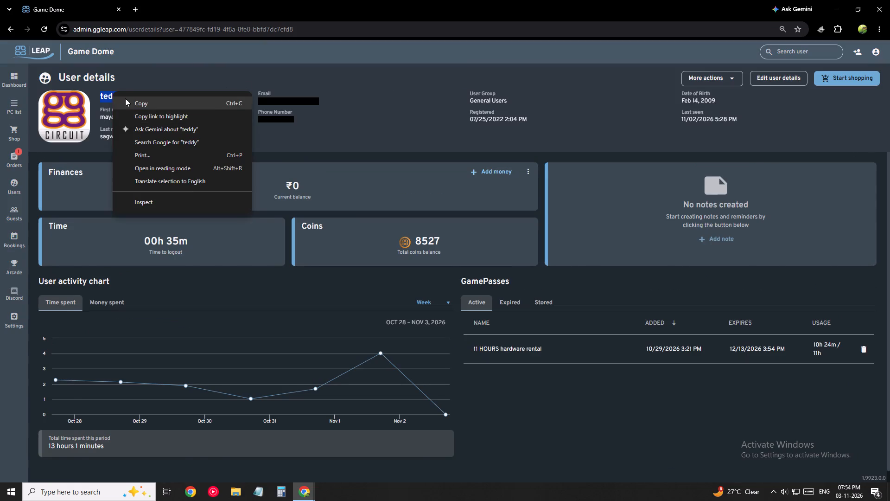
pyautogui.click(128, 101)
# Return to the PC list and examine the C-row computers and the consoles.
pyautogui.click(24, 112)
pyautogui.scroll(-7, 253, 176)
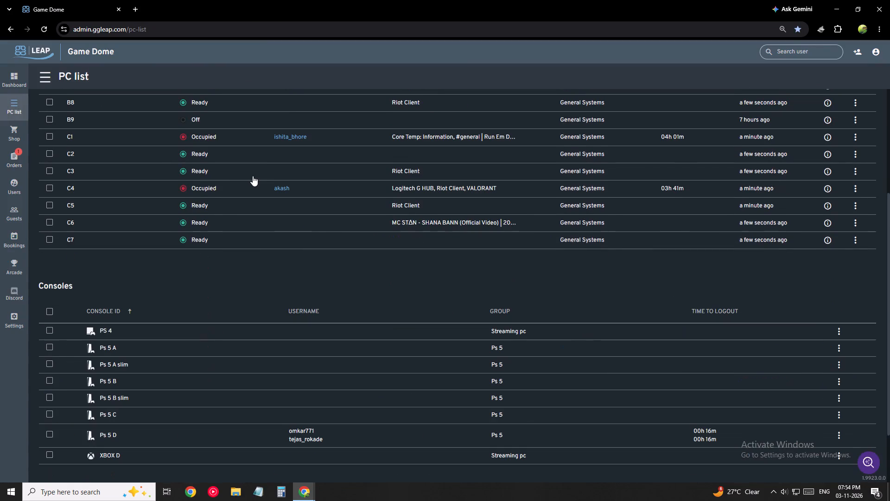
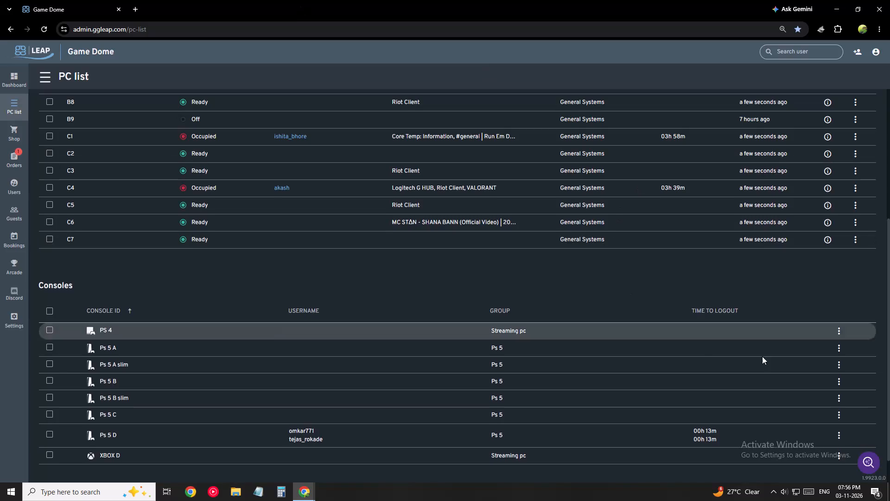
# Log the user teddy in to the Ps 5 A slim console.
pyautogui.click(845, 362)
pyautogui.click(830, 362)
pyautogui.click(431, 263)
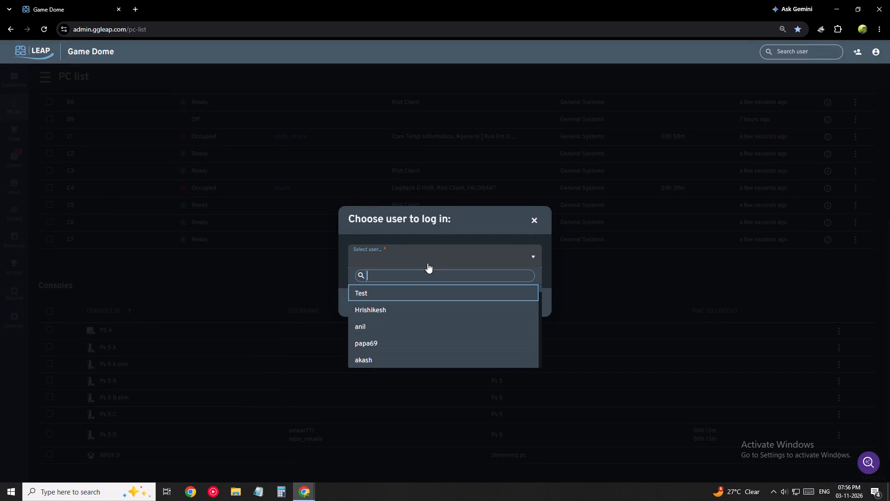
pyautogui.press('y')
pyautogui.press('BackSpace')
pyautogui.press('BackSpace')
pyautogui.write('teddy')
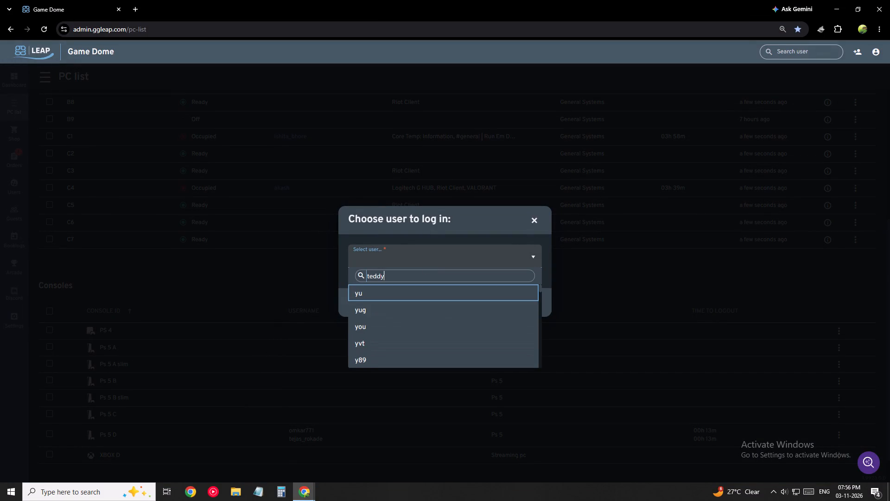
pyautogui.click(432, 299)
pyautogui.click(534, 304)
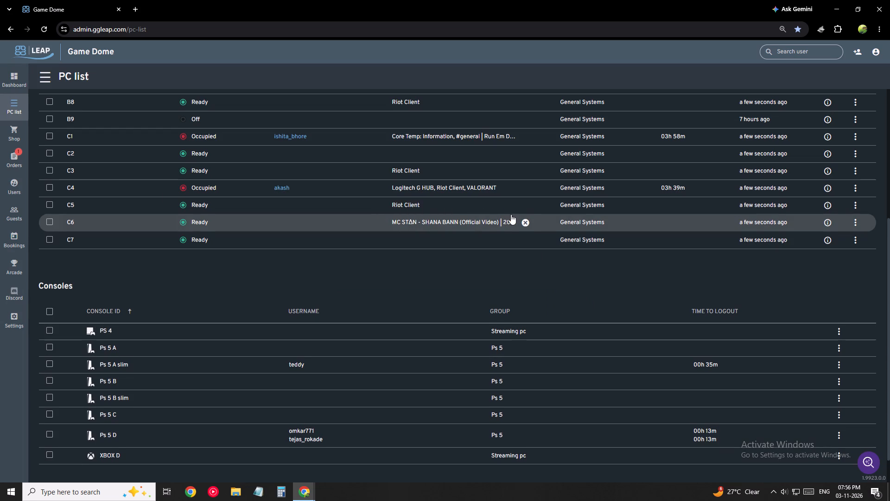
# Stop the Google Chrome window playing the MC STAN YouTube video on computer C6.
pyautogui.click(523, 226)
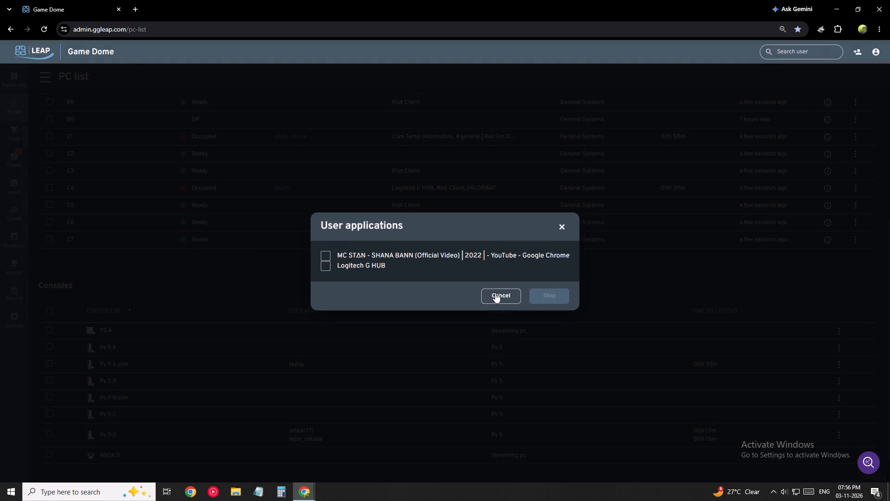
pyautogui.click(497, 293)
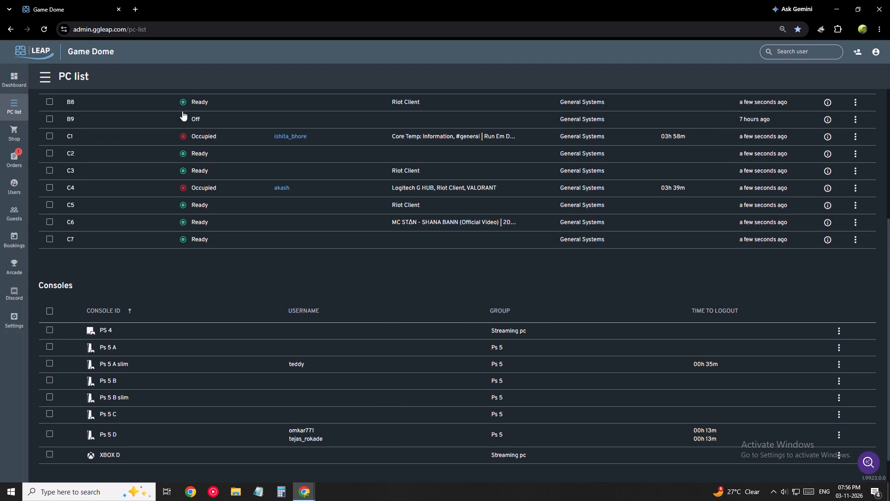
pyautogui.click(525, 218)
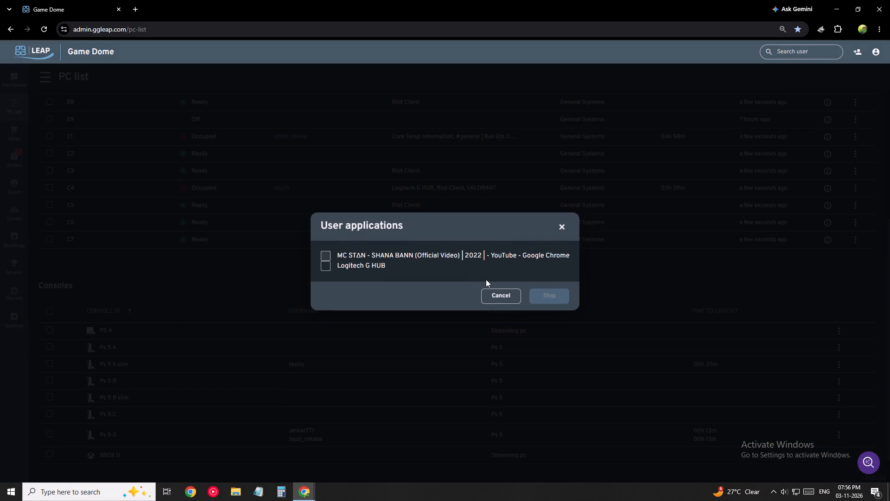
pyautogui.click(448, 254)
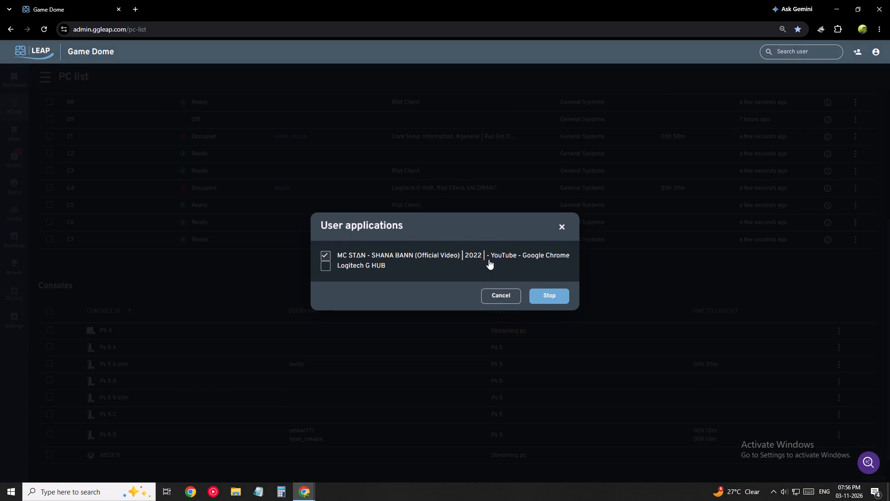
pyautogui.click(550, 294)
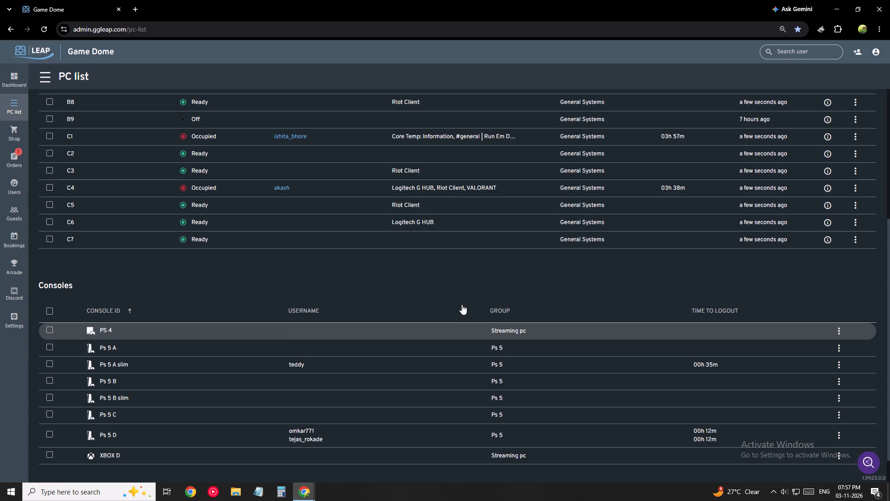
# Search the users for a name starting with sh.
pyautogui.scroll(5, 398, 276)
pyautogui.scroll(3, 495, 321)
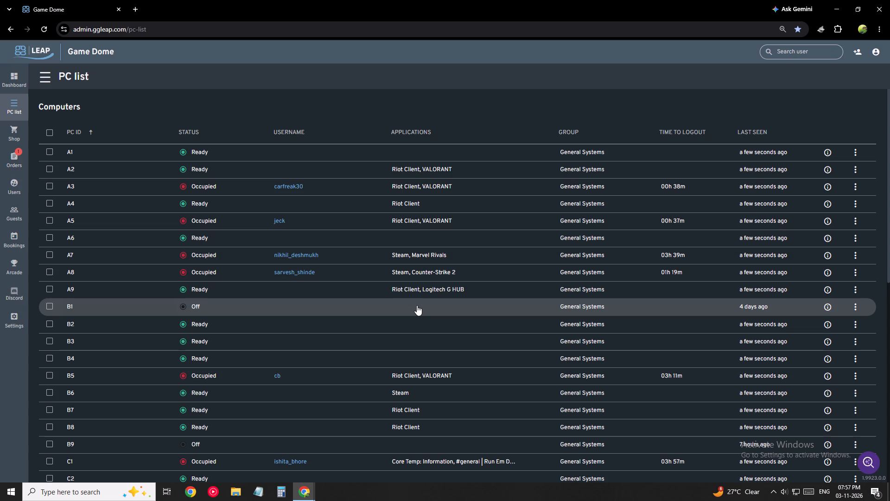
pyautogui.click(813, 57)
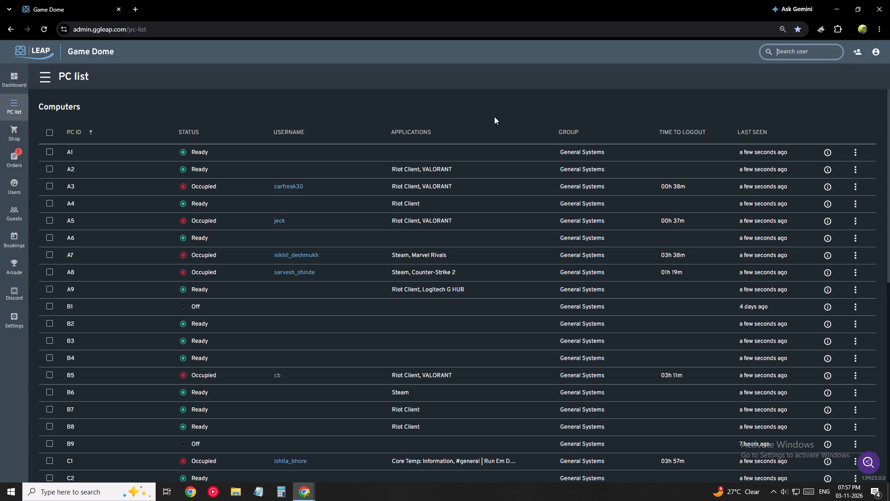
pyautogui.press('s')
pyautogui.press('h')
pyautogui.click(575, 98)
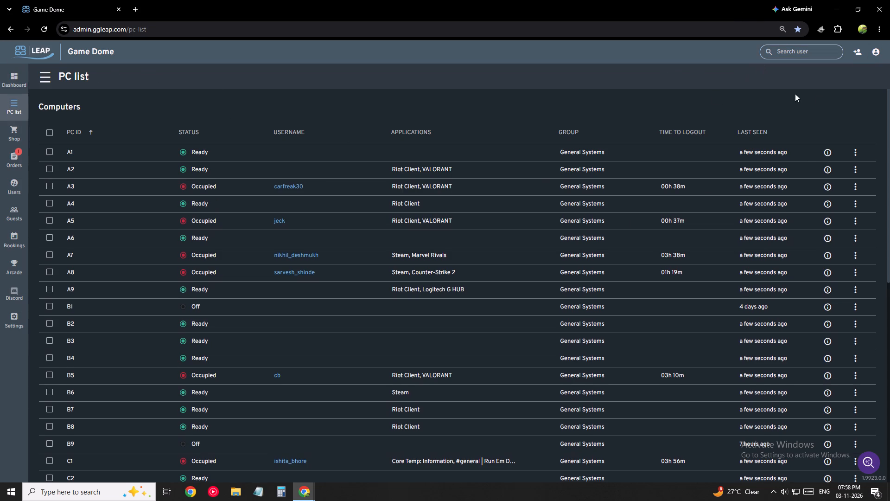
pyautogui.click(788, 53)
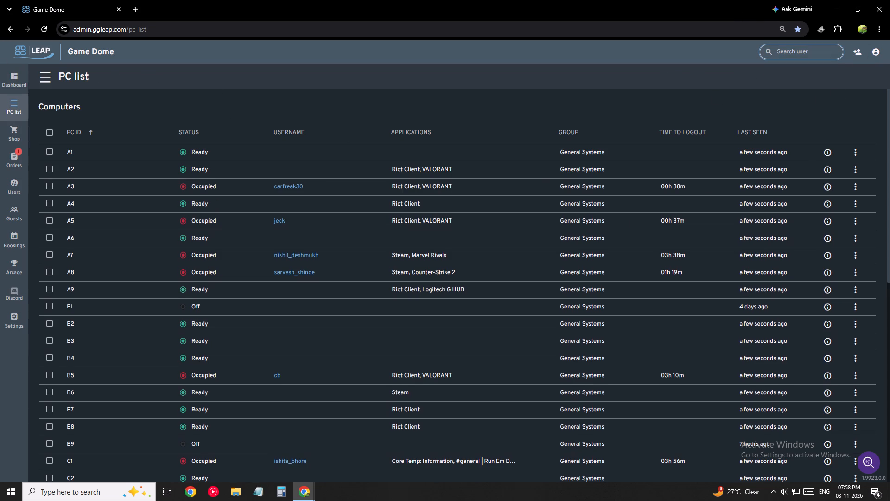
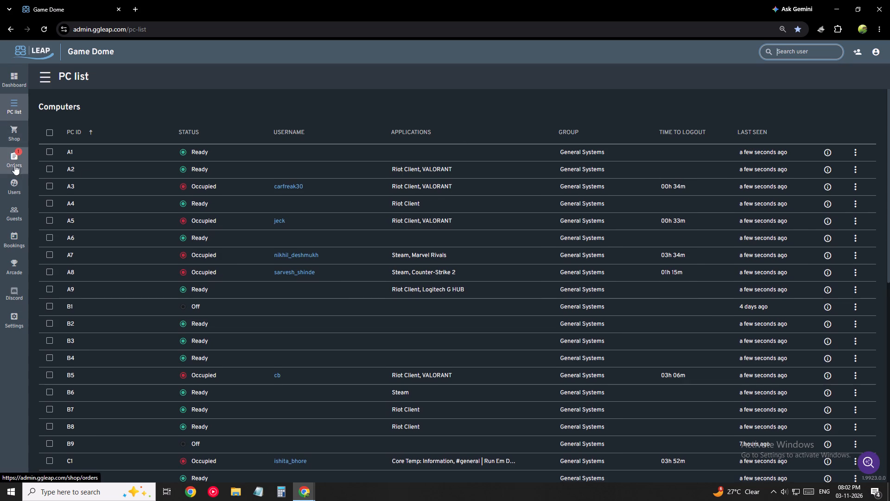
# Review the dashboard and the list of computers and consoles for their status, logged-in users and time to logout.
pyautogui.click(15, 76)
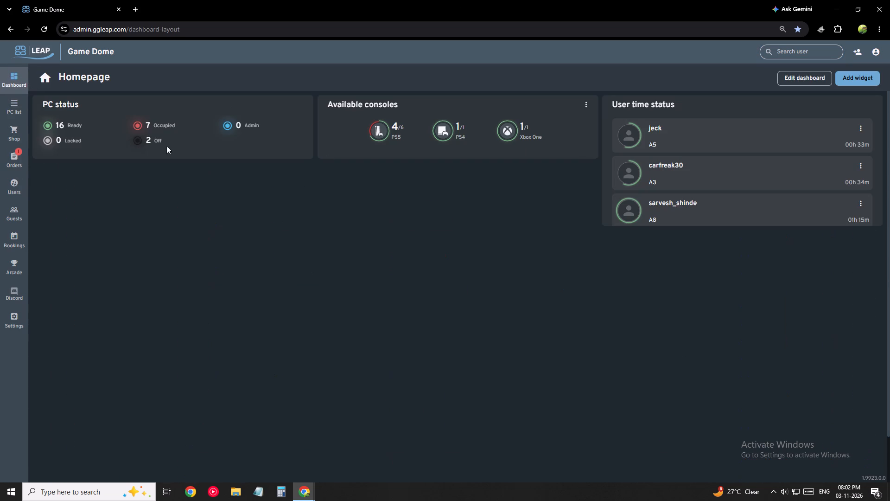
pyautogui.click(11, 106)
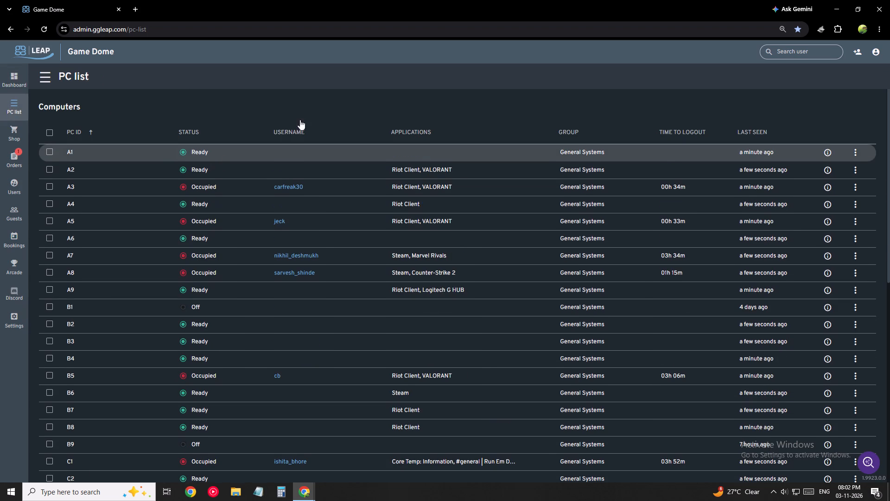
pyautogui.scroll(-1, 289, 233)
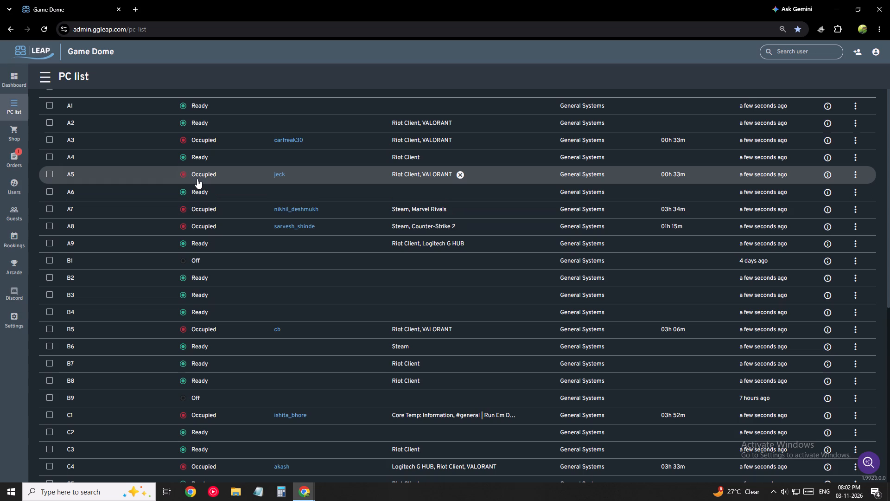
pyautogui.press('Down')
pyautogui.scroll(1, 197, 178)
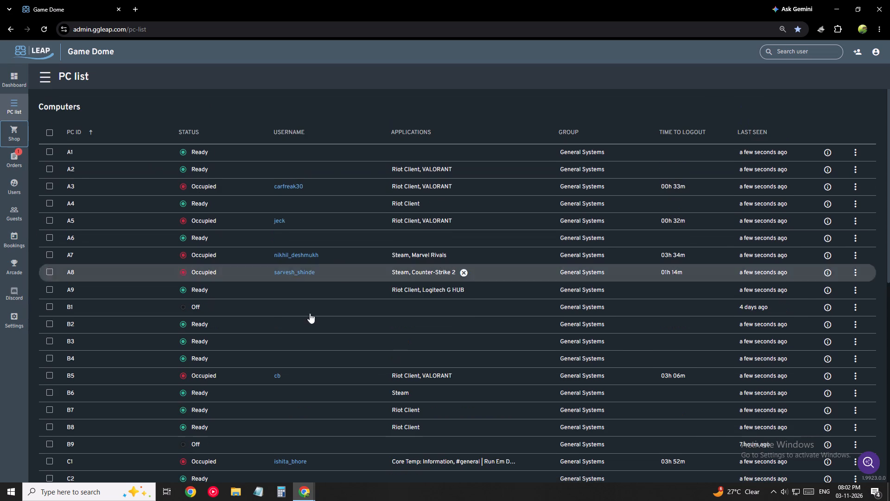
pyautogui.scroll(1, 316, 316)
pyautogui.scroll(-1, 304, 371)
pyautogui.scroll(-6, 319, 302)
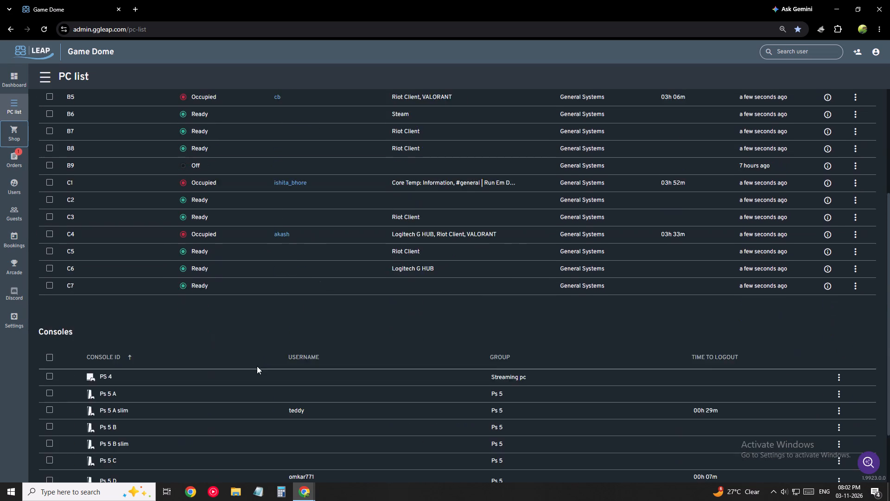
pyautogui.scroll(-2, 257, 366)
pyautogui.scroll(3, 281, 230)
pyautogui.scroll(3, 295, 305)
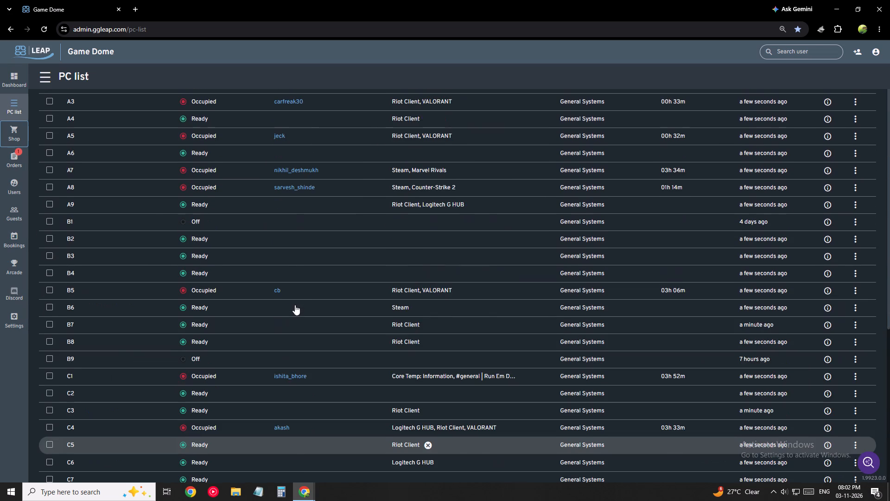
pyautogui.scroll(5, 295, 305)
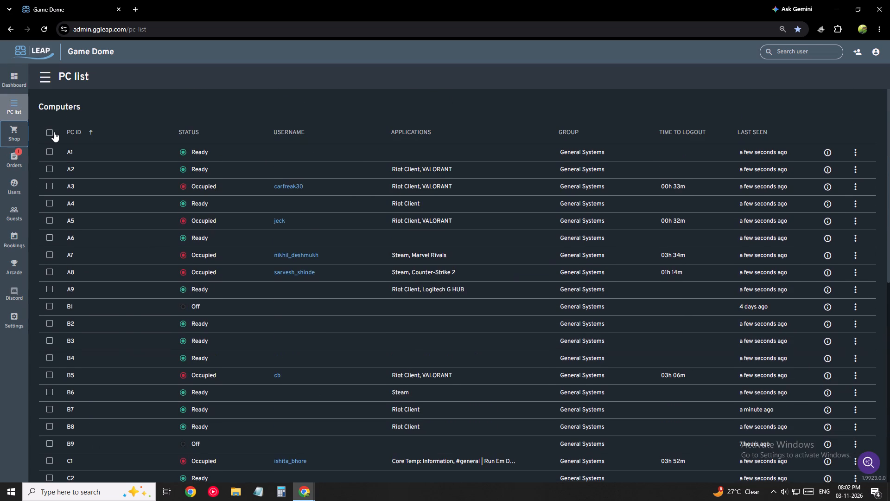
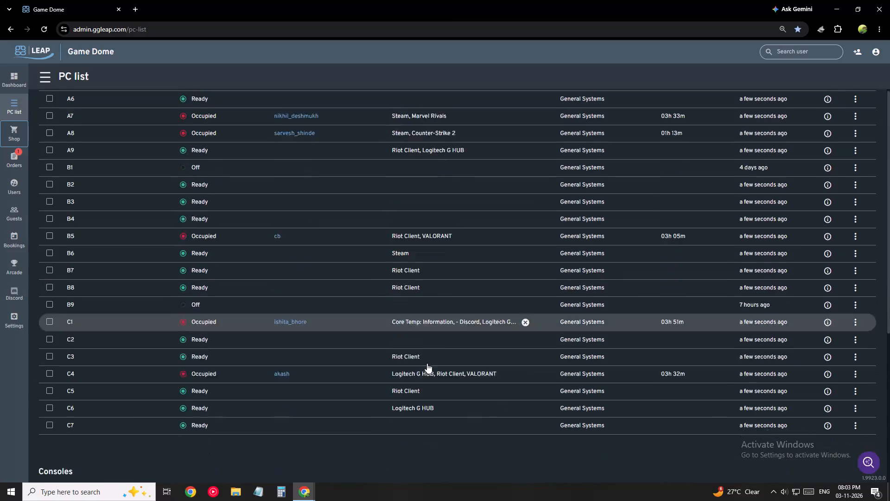
# Log out all users from the Ps 5 D console.
pyautogui.click(834, 391)
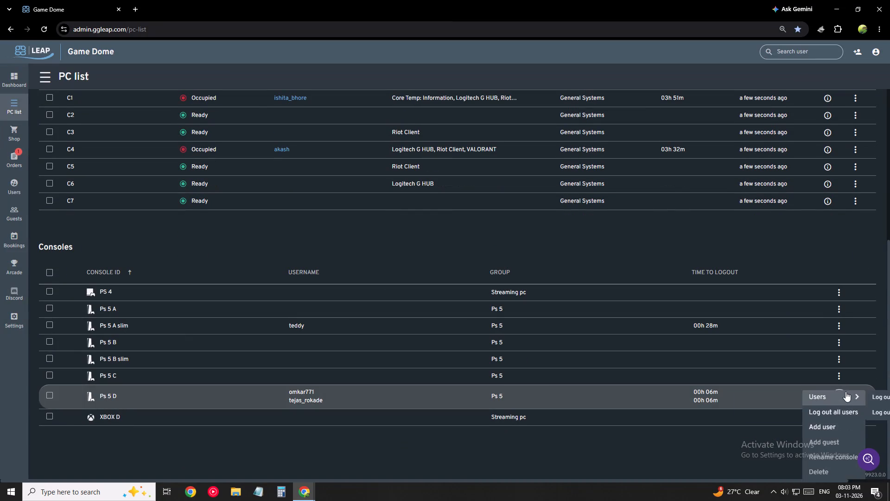
pyautogui.click(848, 417)
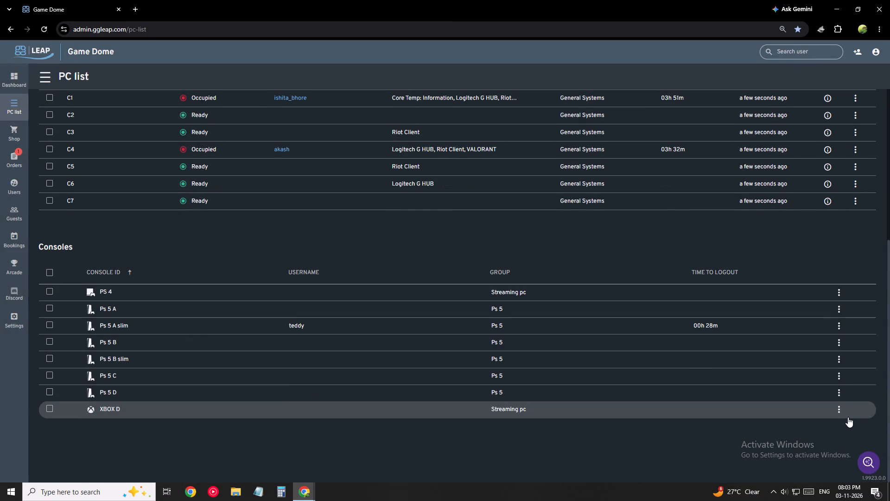
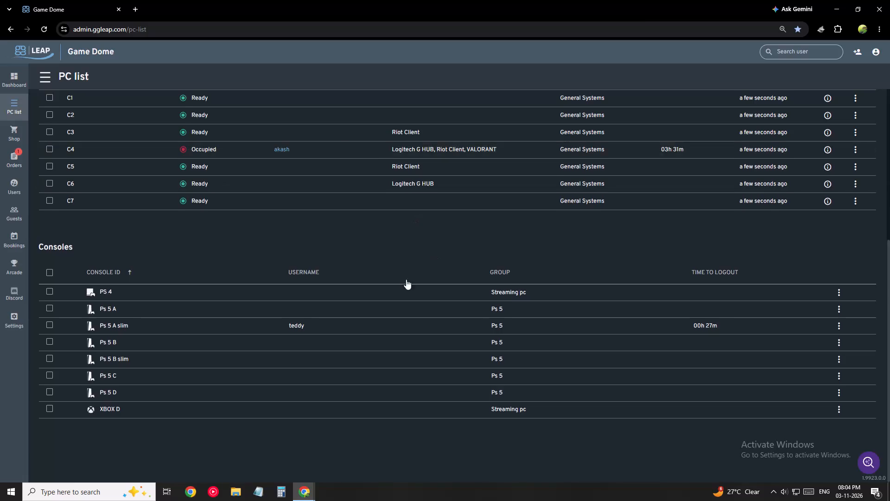
# Review the computers and consoles in the PC list for occupancy, users, running applications and time to logout.
pyautogui.scroll(4, 403, 282)
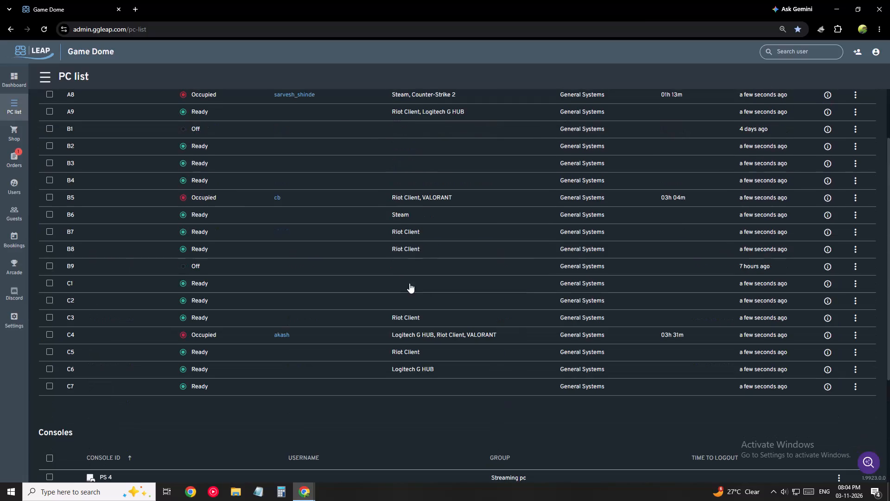
pyautogui.scroll(3, 427, 322)
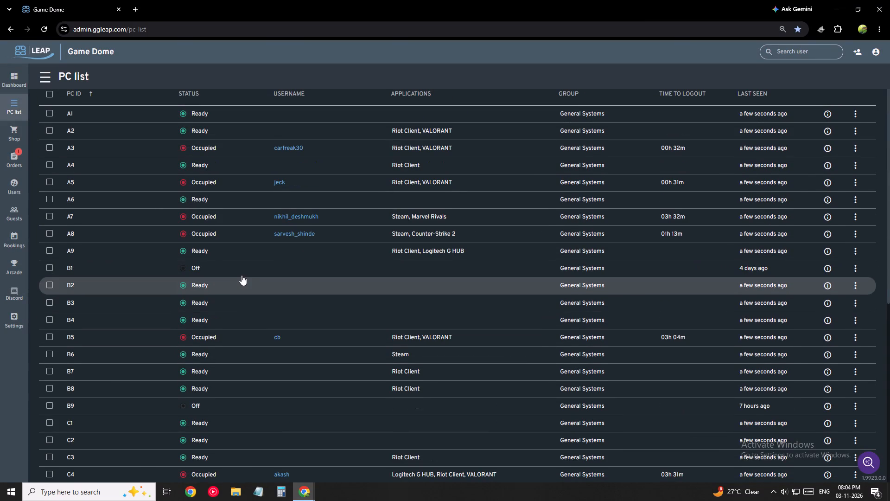
pyautogui.scroll(-6, 276, 291)
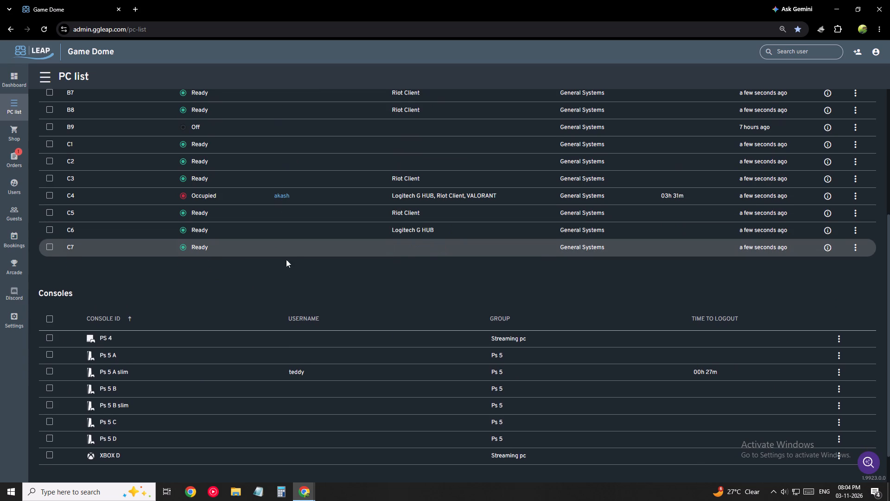
pyautogui.scroll(1, 300, 252)
pyautogui.scroll(-3, 399, 257)
pyautogui.scroll(3, 359, 274)
pyautogui.scroll(4, 277, 299)
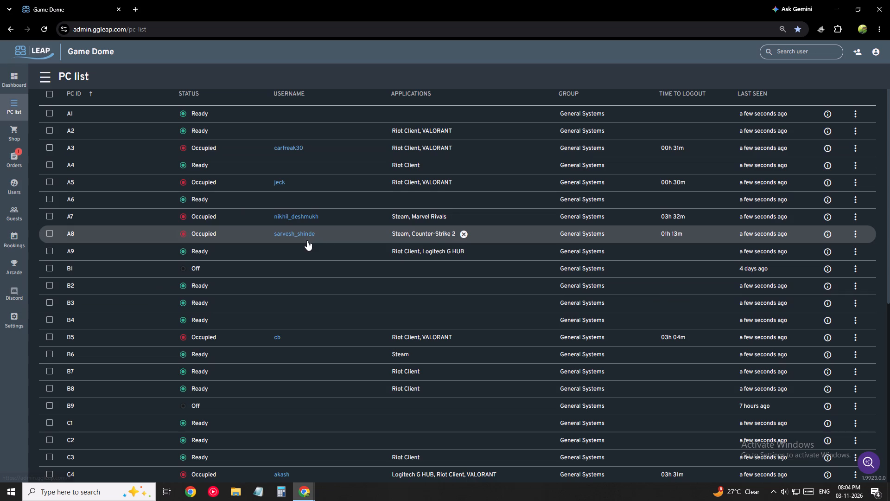
pyautogui.click(464, 233)
pyautogui.click(475, 293)
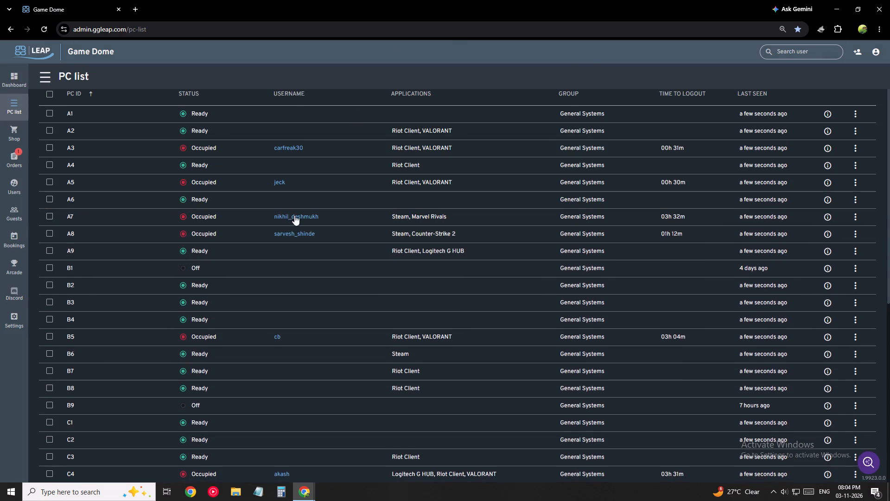
# Check the Pay After Logout orders and the Order History.
pyautogui.click(0, 156)
pyautogui.click(142, 108)
pyautogui.click(192, 103)
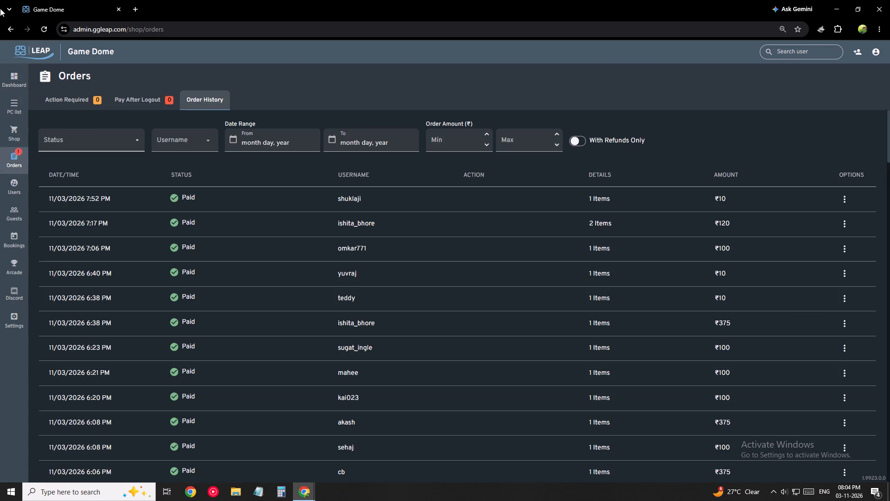
# Check the dashboard overview and review the status and remaining time of the computers and consoles in the PC list.
pyautogui.click(15, 81)
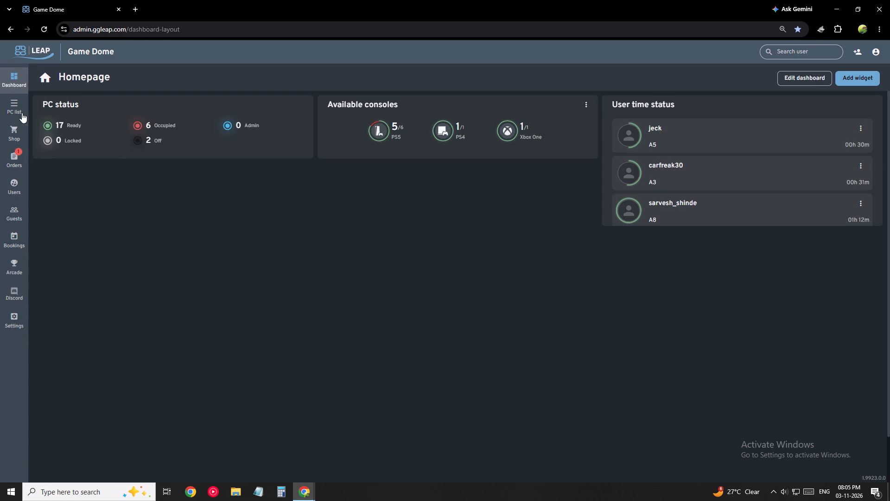
pyautogui.moveTo(62, 125); pyautogui.dragTo(121, 125)
pyautogui.click(9, 114)
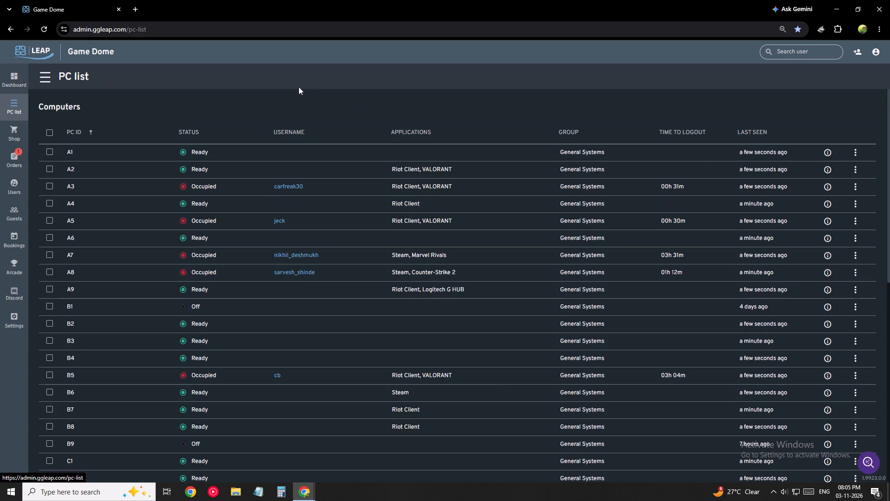
pyautogui.scroll(-3, 290, 84)
pyautogui.scroll(1, 288, 85)
pyautogui.scroll(-1, 287, 86)
pyautogui.scroll(-4, 251, 230)
pyautogui.scroll(-2, 356, 356)
pyautogui.scroll(3, 272, 341)
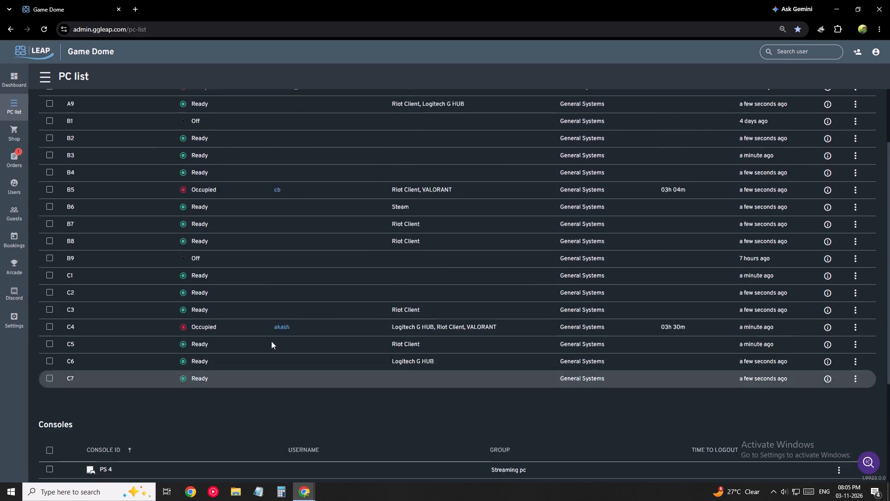
pyautogui.scroll(4, 271, 341)
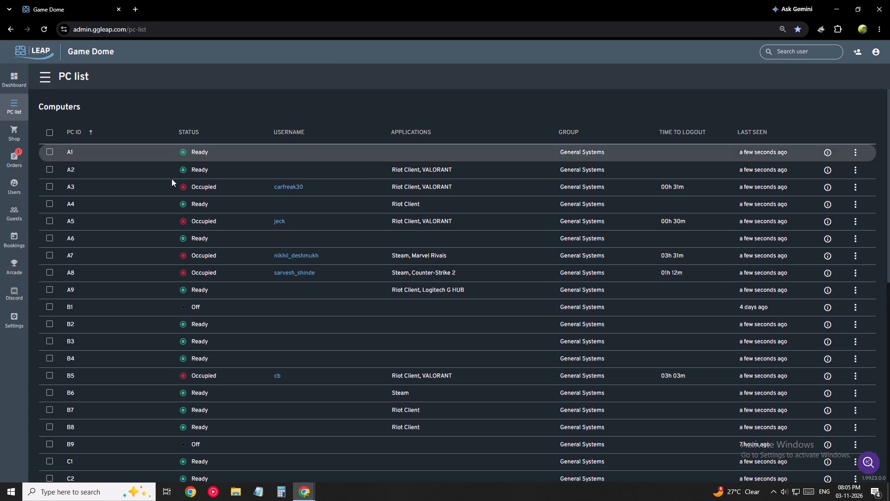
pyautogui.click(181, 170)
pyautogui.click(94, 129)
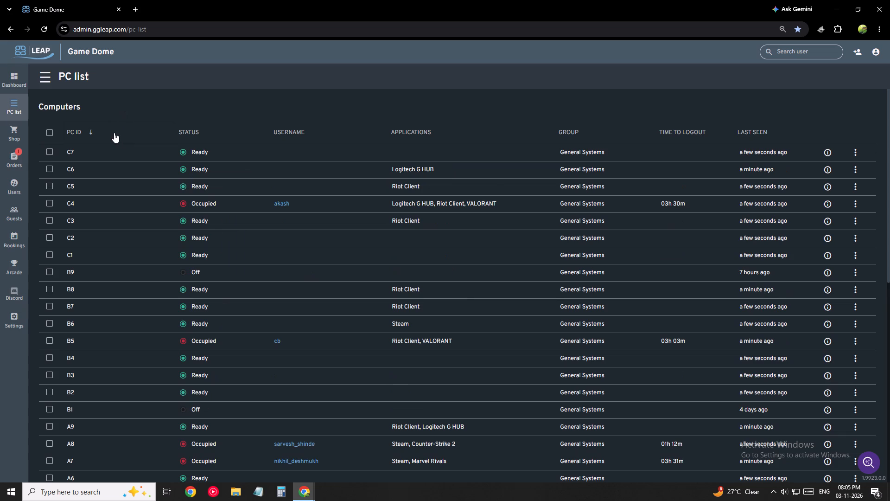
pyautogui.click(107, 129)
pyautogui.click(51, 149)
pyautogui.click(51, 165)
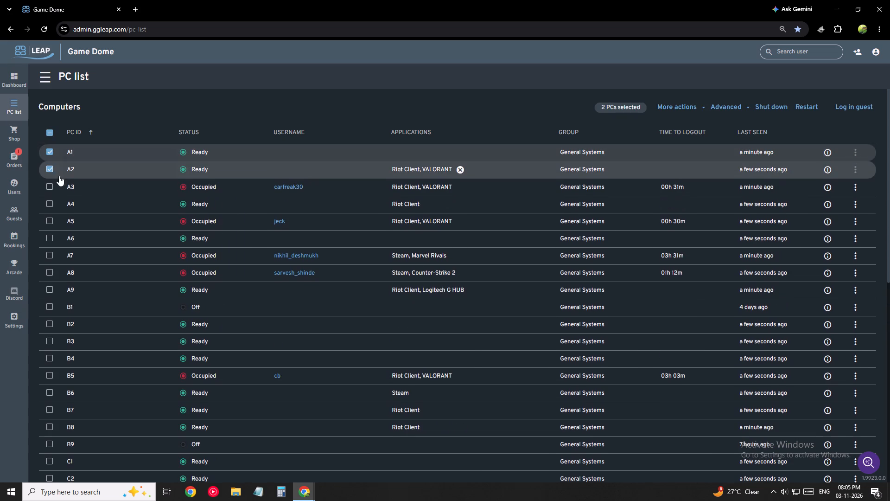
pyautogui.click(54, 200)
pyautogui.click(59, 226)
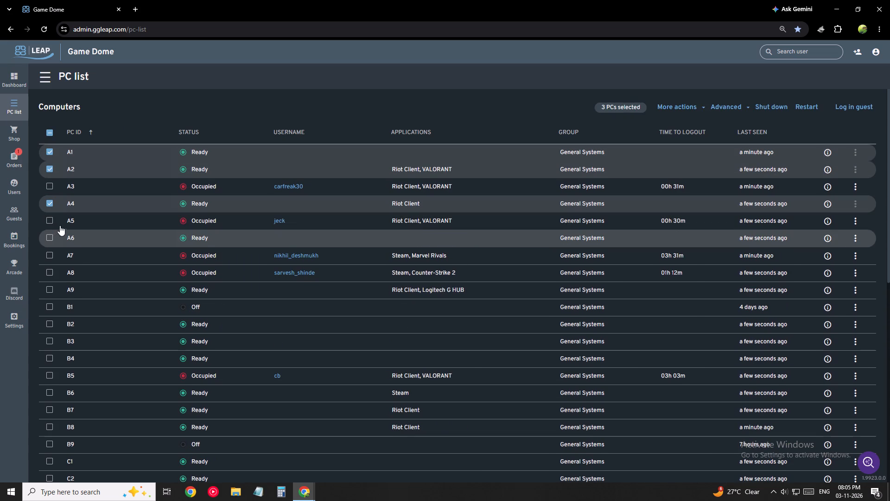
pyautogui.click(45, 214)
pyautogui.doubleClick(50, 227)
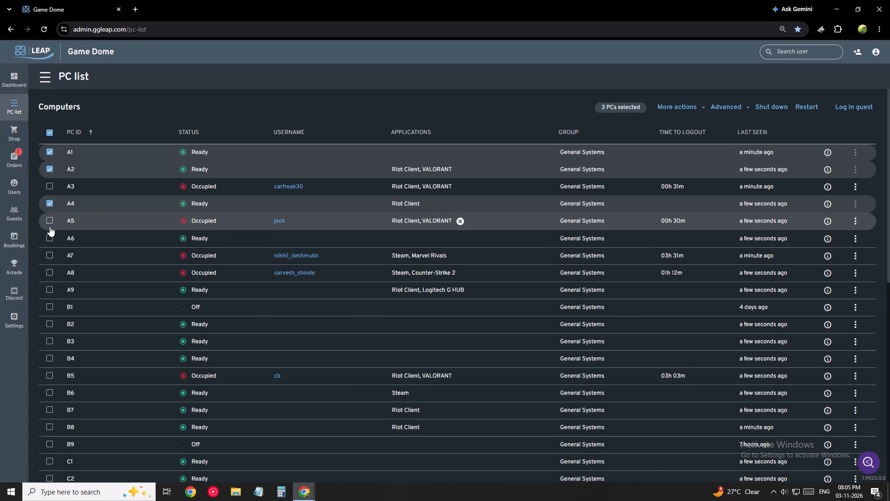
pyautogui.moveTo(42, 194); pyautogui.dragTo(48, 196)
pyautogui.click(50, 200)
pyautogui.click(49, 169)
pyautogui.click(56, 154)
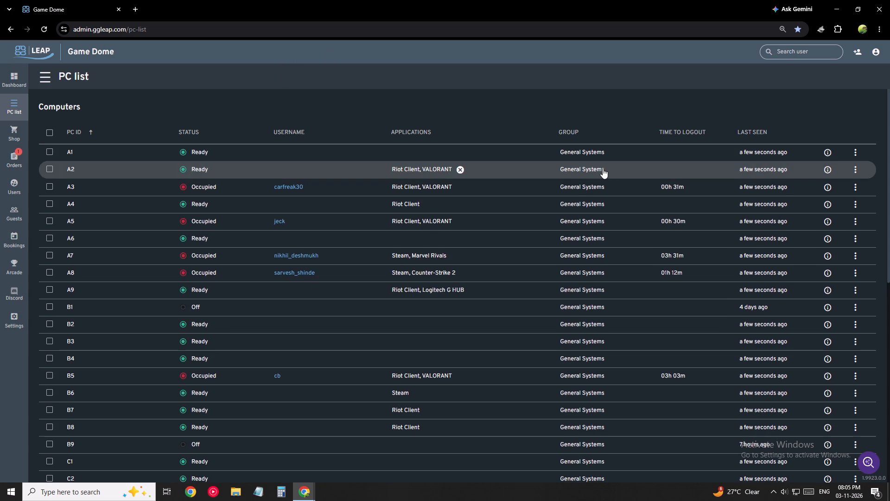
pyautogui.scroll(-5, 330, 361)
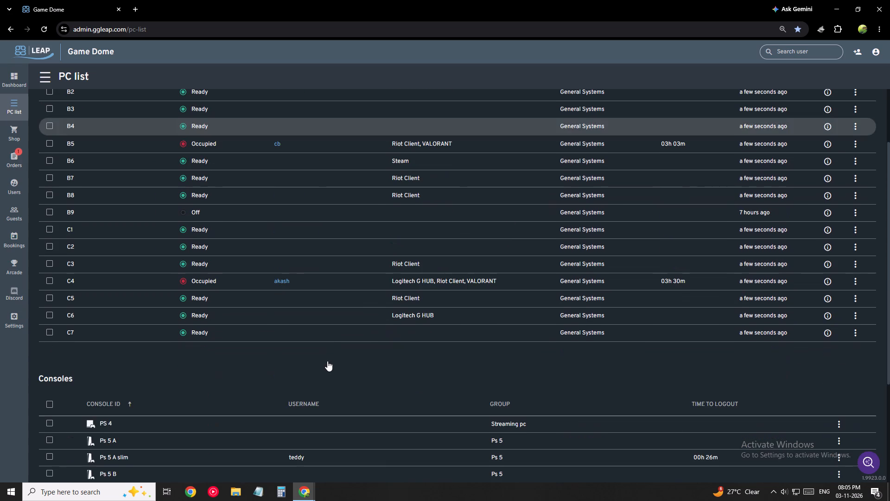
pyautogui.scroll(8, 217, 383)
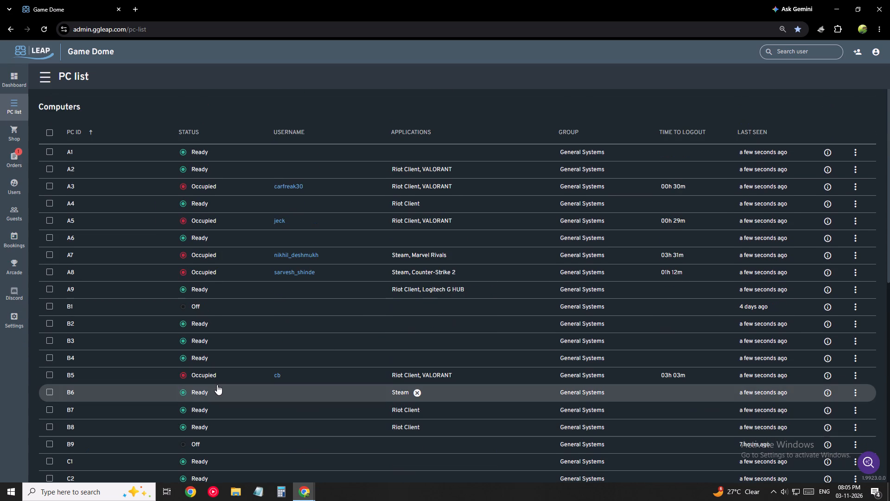
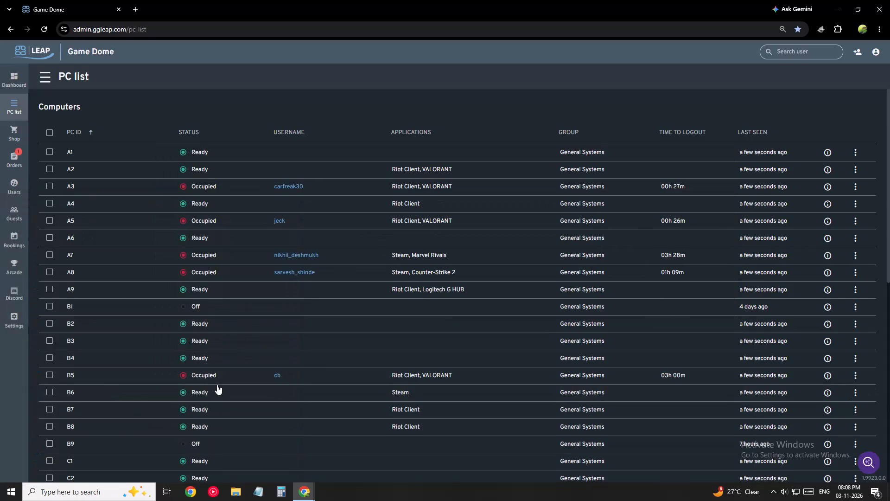
# Switch to the GD VIMAN MNAGAR spreadsheet and delete riptide's Customer credit entry, including its amount and date.
pyautogui.hotkey('alt', 'Tab')
pyautogui.scroll(-3, 675, 500)
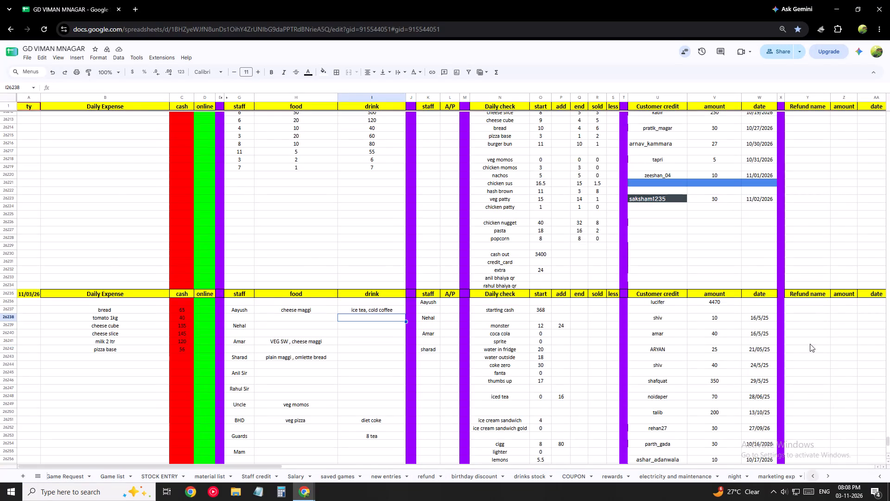
pyautogui.scroll(-5, 810, 344)
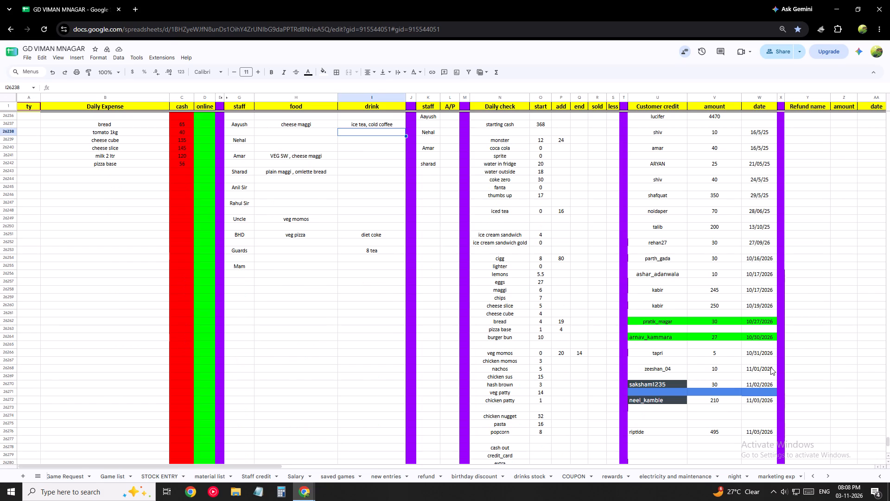
pyautogui.moveTo(646, 391); pyautogui.dragTo(744, 387)
pyautogui.press('Delete')
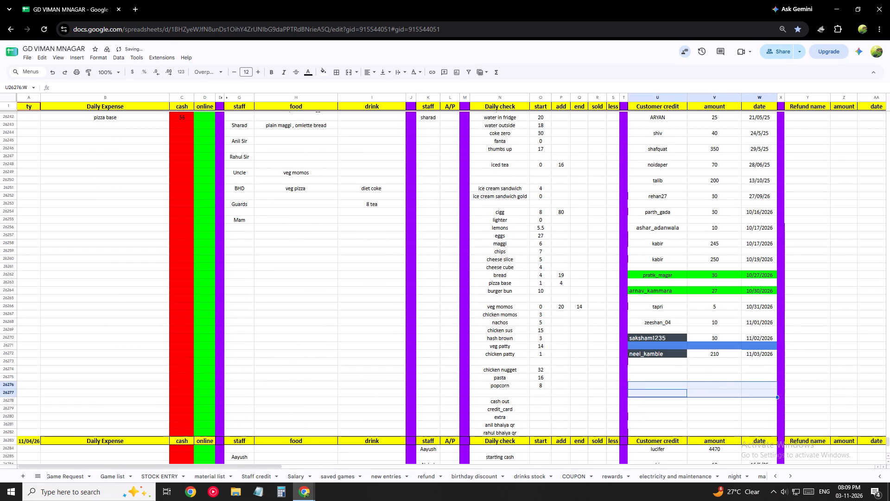
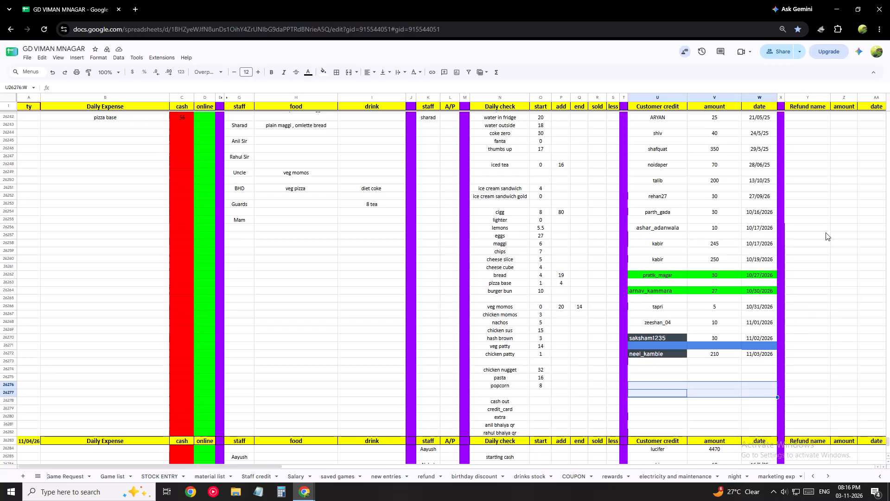
# Switch to the ggLeap admin page and check the occupancy and remaining time of the computers and consoles in the PC list.
pyautogui.hotkey('alt', 'Tab')
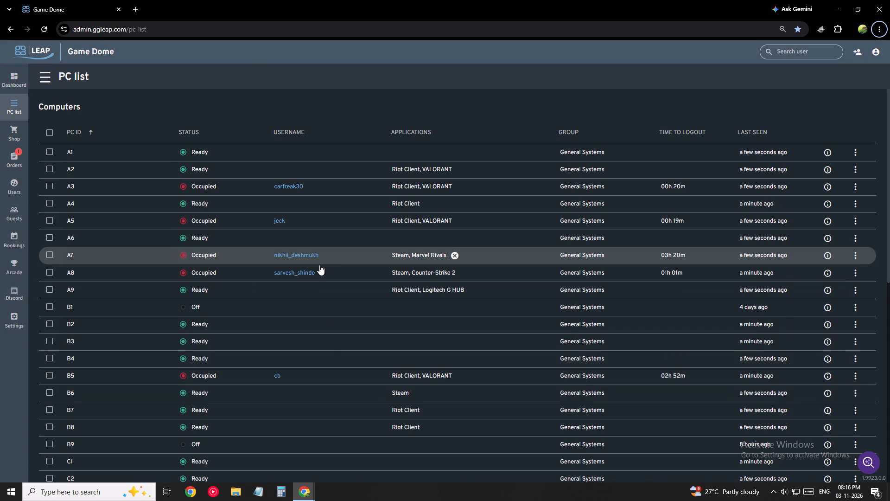
pyautogui.scroll(-6, 298, 371)
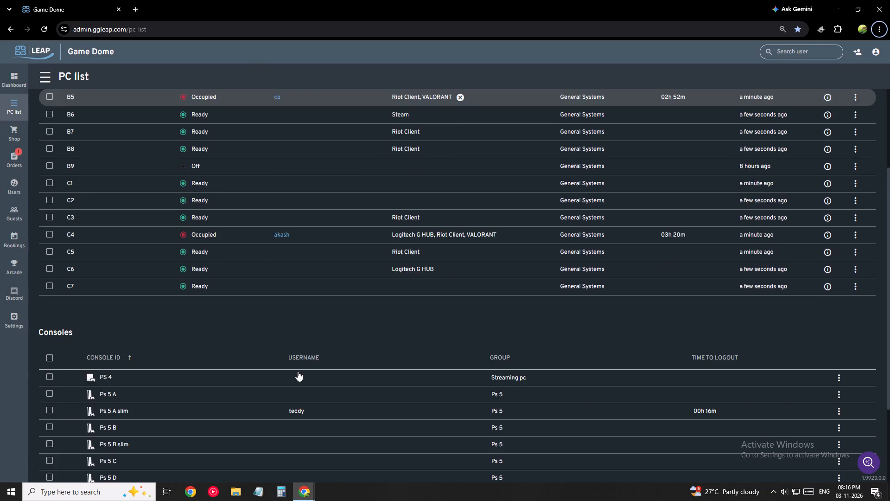
pyautogui.scroll(-5, 298, 371)
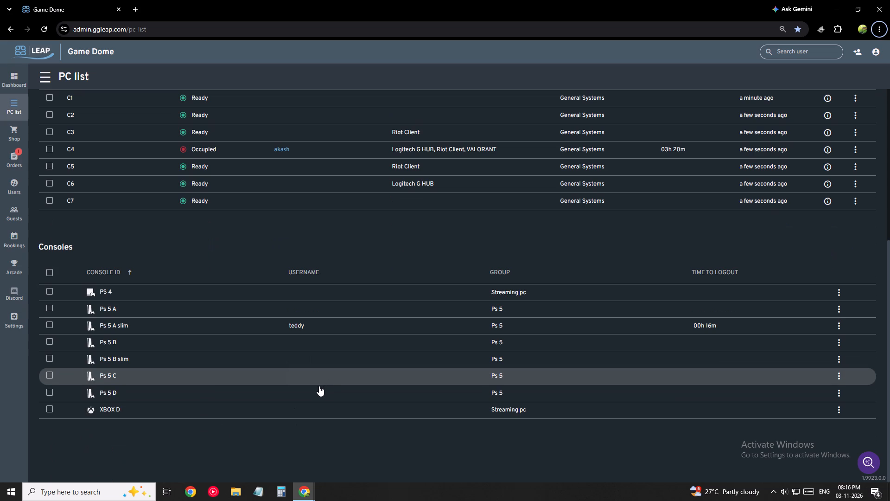
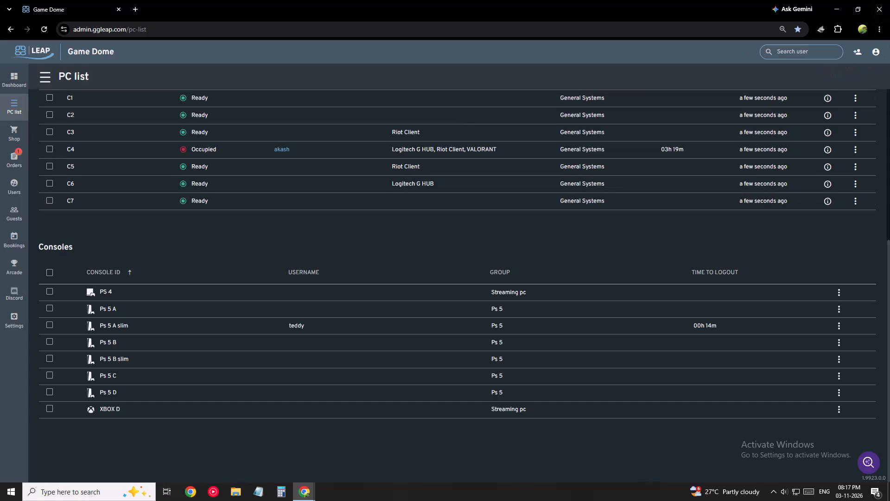
pyautogui.click(825, 57)
pyautogui.write('ko')
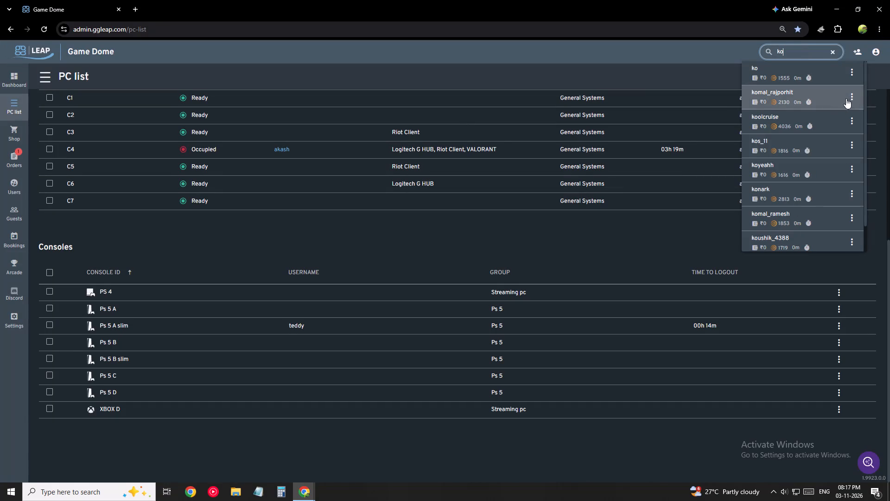
pyautogui.click(850, 120)
pyautogui.click(864, 128)
pyautogui.click(795, 64)
pyautogui.click(799, 54)
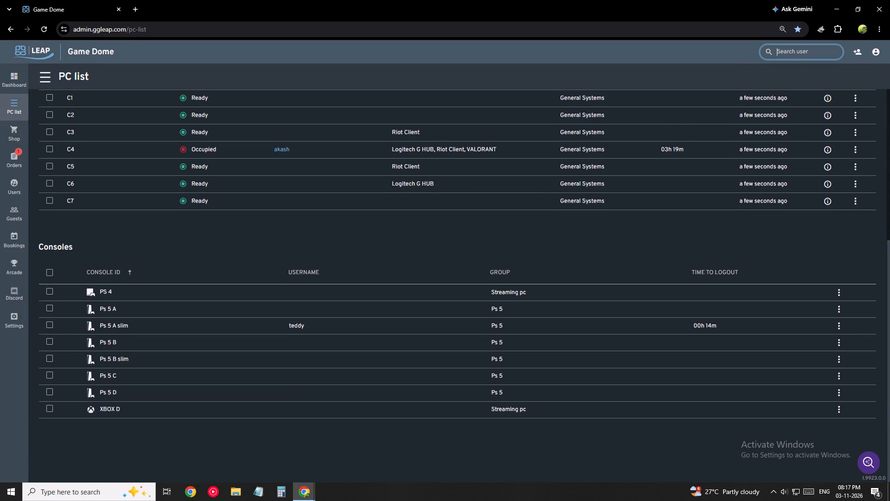
pyautogui.write('jkoo')
pyautogui.press('BackSpace')
pyautogui.press('BackSpace')
pyautogui.press('BackSpace')
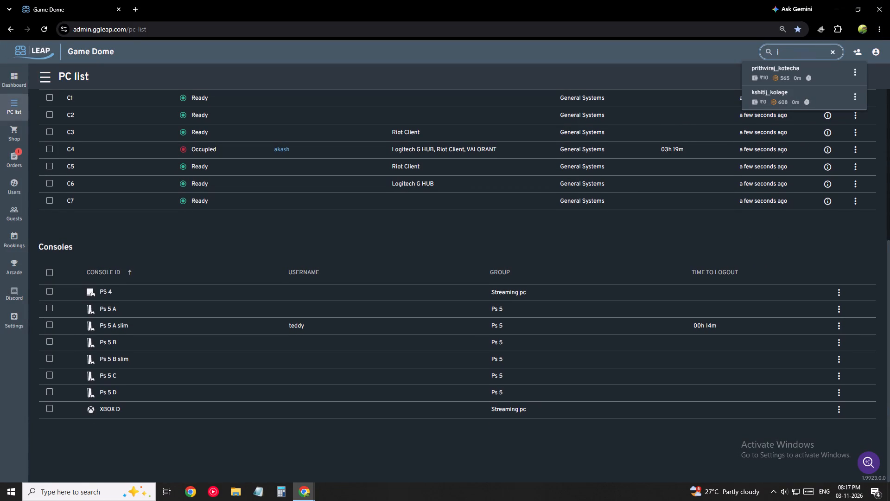
pyautogui.write('kol')
pyautogui.press('BackSpace')
pyautogui.press('o')
pyautogui.press('BackSpace')
pyautogui.press('BackSpace')
pyautogui.press('BackSpace')
pyautogui.press('BackSpace')
pyautogui.press('BackSpace')
pyautogui.press('BackSpace')
pyautogui.press('BackSpace')
pyautogui.press('BackSpace')
pyautogui.press('BackSpace')
pyautogui.press('BackSpace')
pyautogui.press('BackSpace')
pyautogui.press('BackSpace')
pyautogui.write('kool')
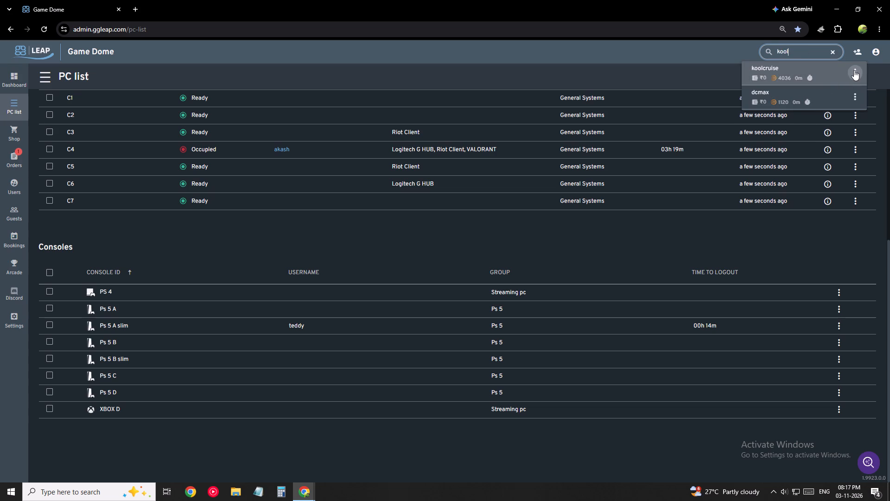
pyautogui.click(854, 70)
pyautogui.click(868, 77)
pyautogui.click(731, 433)
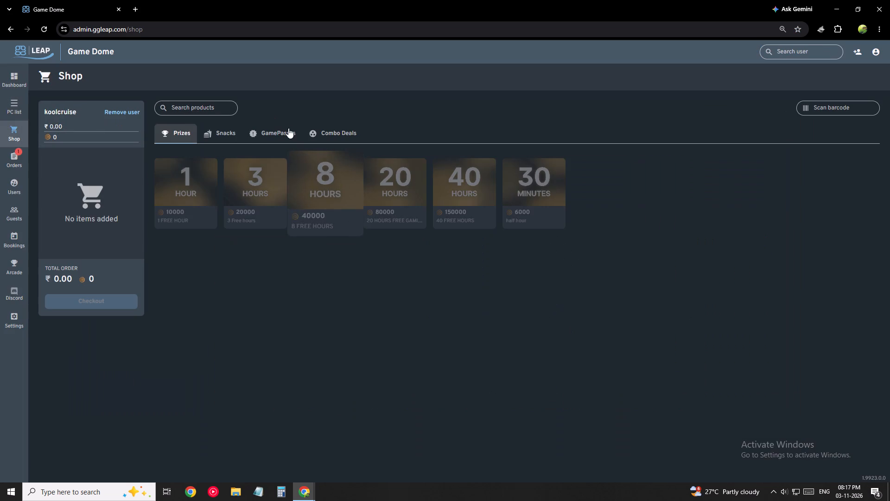
# Sell koolcruise one 1 hr Ps5 Console rental pass for ₹100, charged to credit card.
pyautogui.click(287, 127)
pyautogui.click(275, 150)
pyautogui.moveTo(191, 216); pyautogui.dragTo(70, 227)
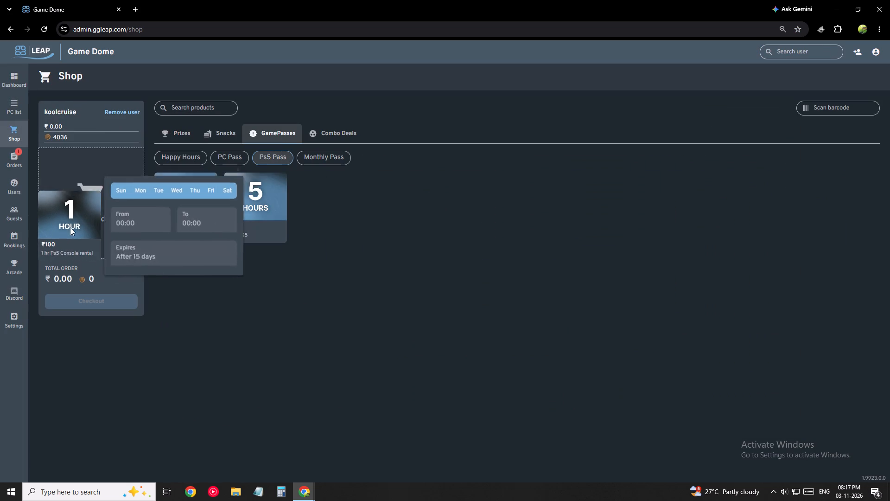
pyautogui.moveTo(70, 227); pyautogui.dragTo(70, 225)
pyautogui.click(106, 301)
pyautogui.click(210, 234)
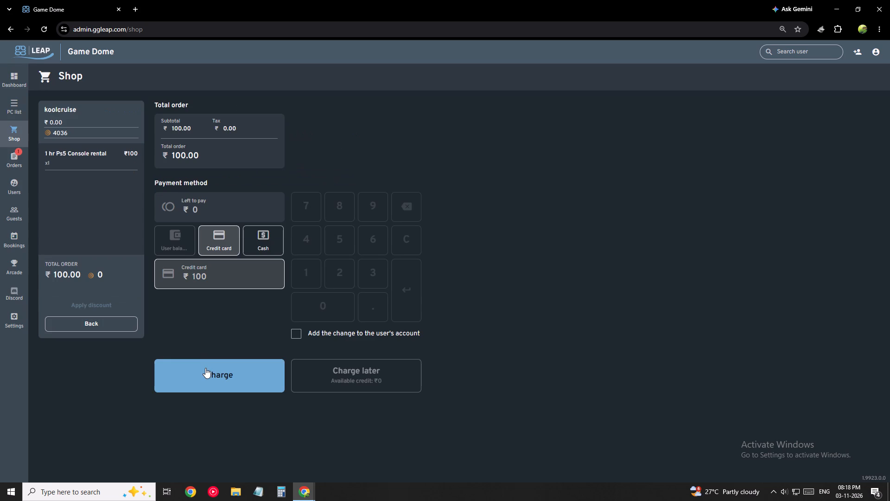
pyautogui.click(205, 368)
# Find the user NA and sell them one 1 hr Ps5 Console rental pass for ₹100, charged to credit card.
pyautogui.click(809, 51)
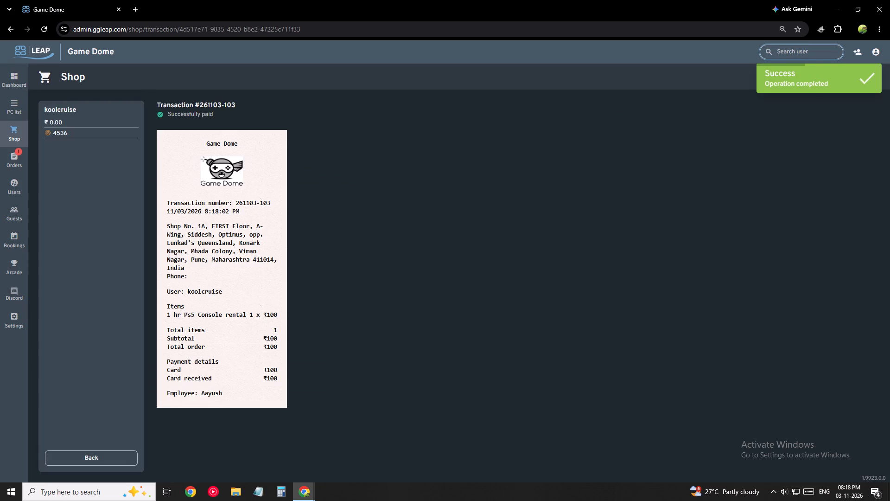
pyautogui.write('na')
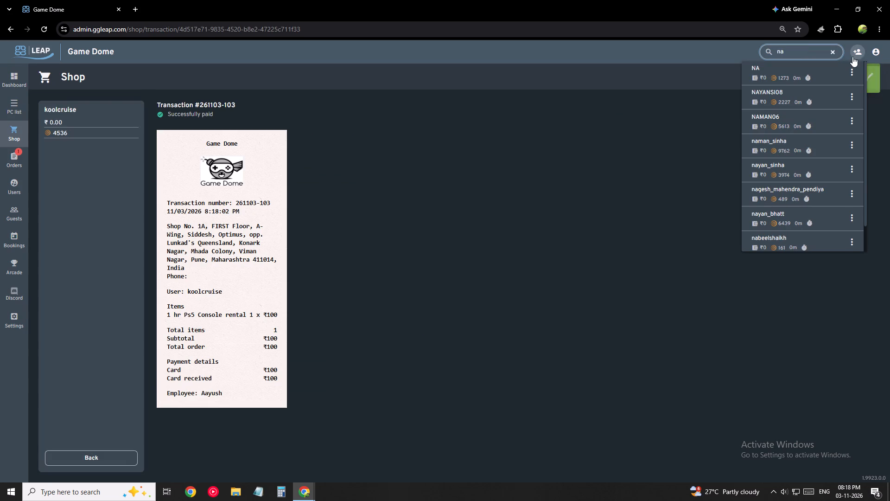
pyautogui.click(855, 72)
pyautogui.click(869, 84)
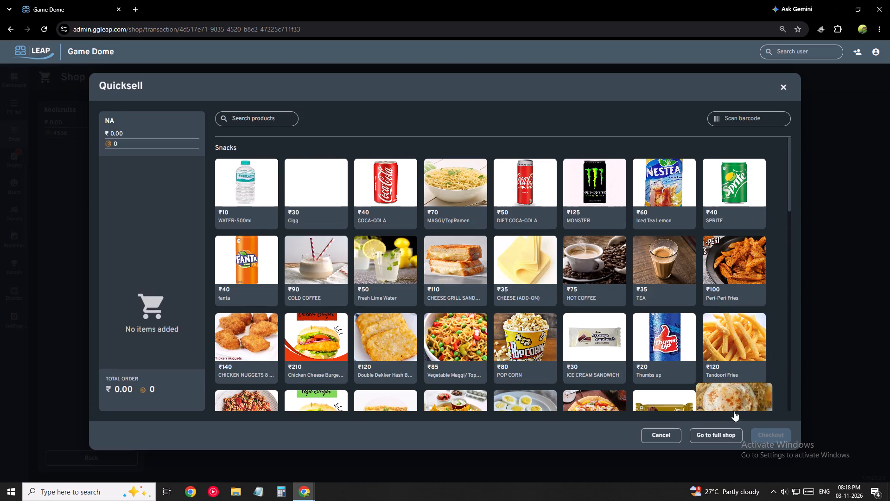
pyautogui.click(710, 437)
pyautogui.click(267, 140)
pyautogui.click(269, 162)
pyautogui.moveTo(177, 225); pyautogui.dragTo(86, 201)
pyautogui.click(105, 297)
pyautogui.click(204, 245)
pyautogui.click(211, 383)
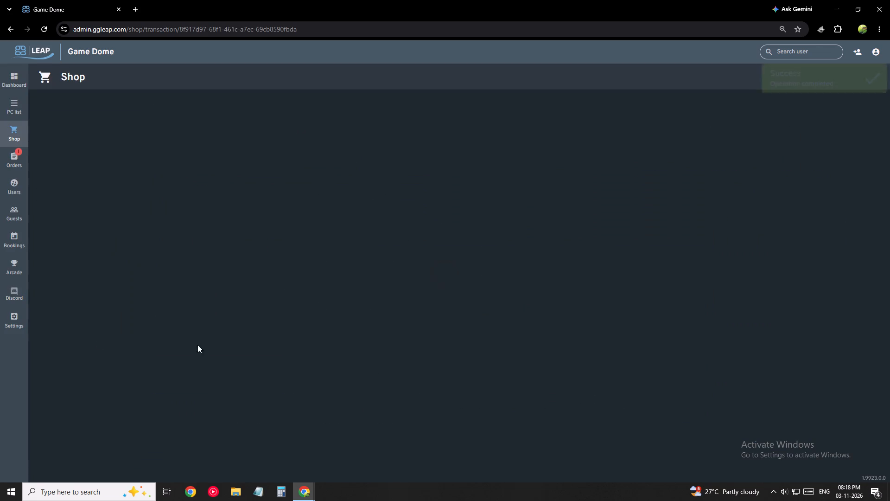
pyautogui.doubleClick(46, 107)
pyautogui.hotkey('ctrl', 'c')
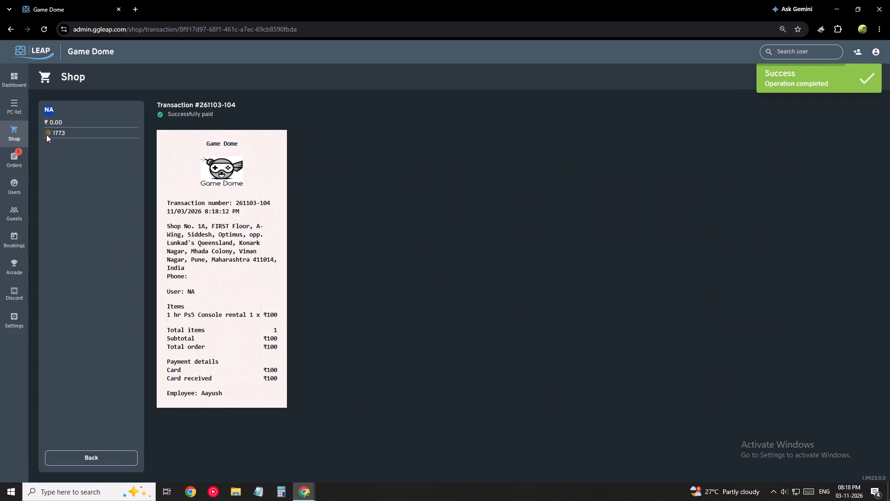
pyautogui.click(10, 161)
pyautogui.click(226, 86)
pyautogui.click(210, 102)
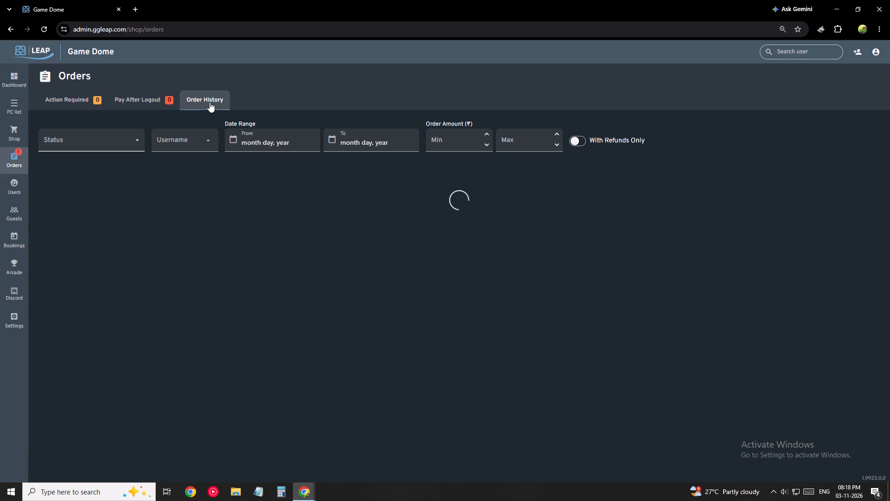
pyautogui.click(358, 223)
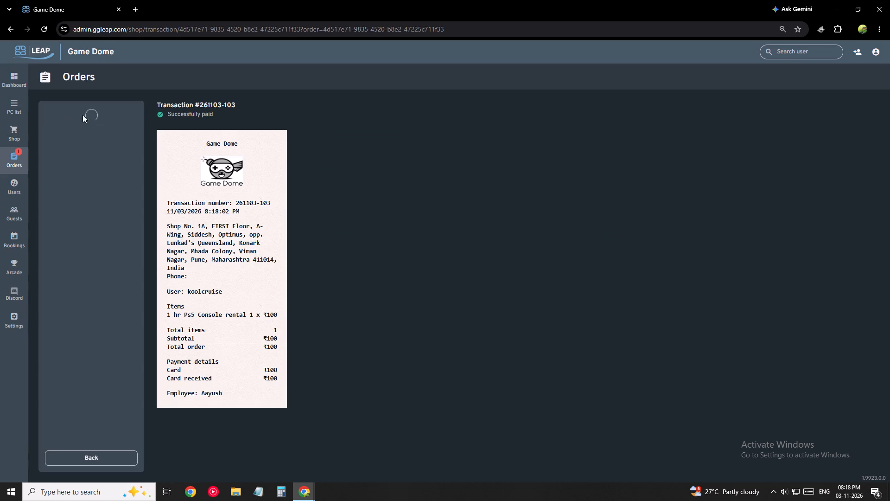
pyautogui.doubleClick(68, 109)
pyautogui.hotkey('ctrl', 'c')
# Log teddy out of the Ps 5 A slim console in the PC list.
pyautogui.click(12, 109)
pyautogui.scroll(-6, 132, 288)
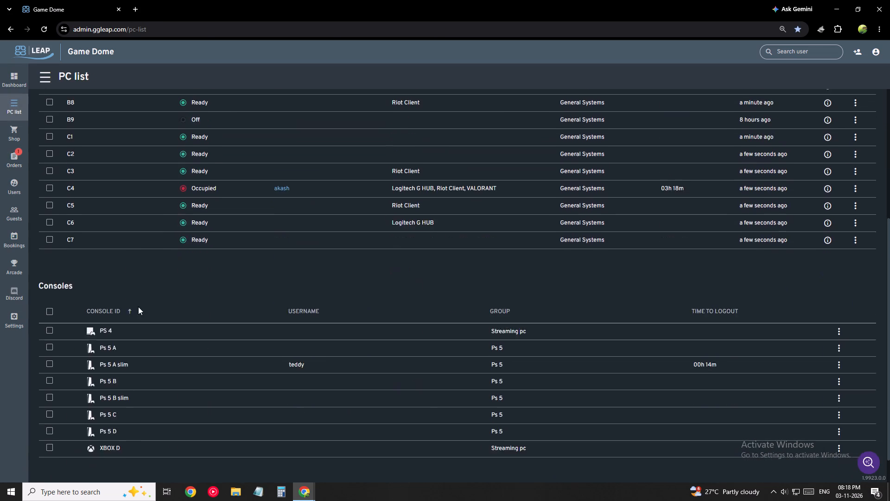
pyautogui.scroll(-7, 138, 307)
pyautogui.click(846, 323)
pyautogui.click(849, 345)
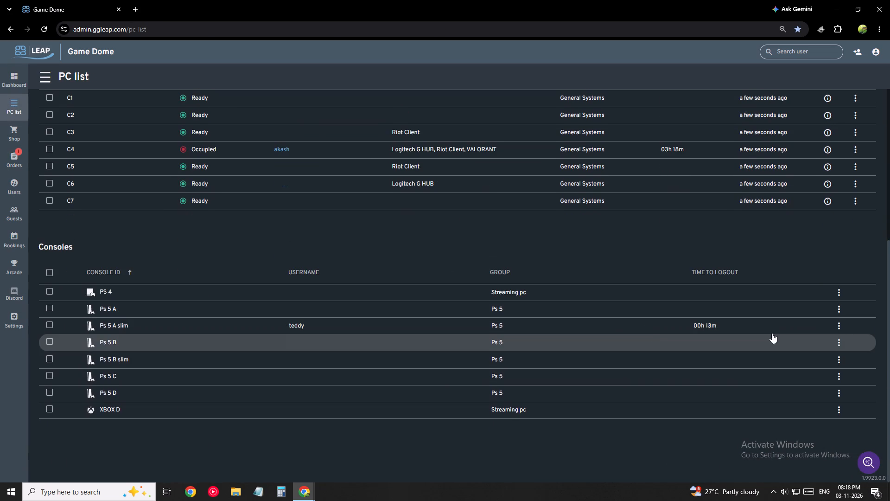
pyautogui.click(834, 315)
pyautogui.click(847, 319)
pyautogui.click(373, 258)
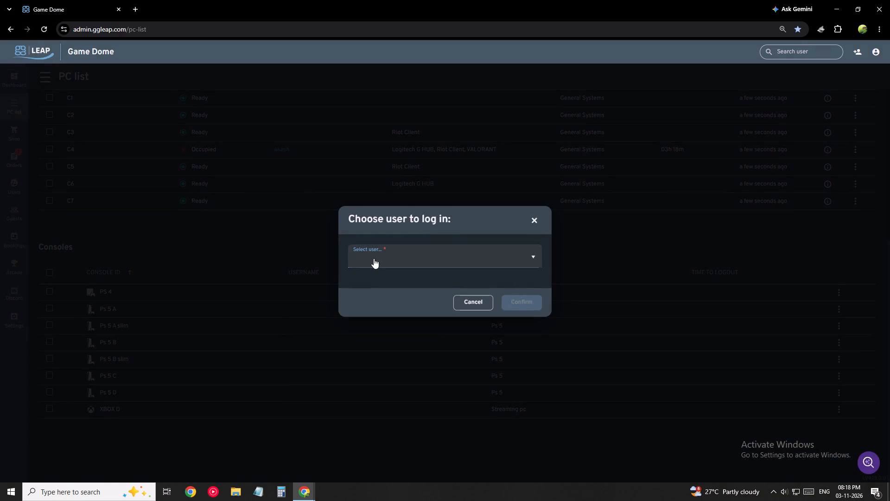
pyautogui.hotkey('ctrl', 'v')
pyautogui.click(456, 290)
pyautogui.click(523, 303)
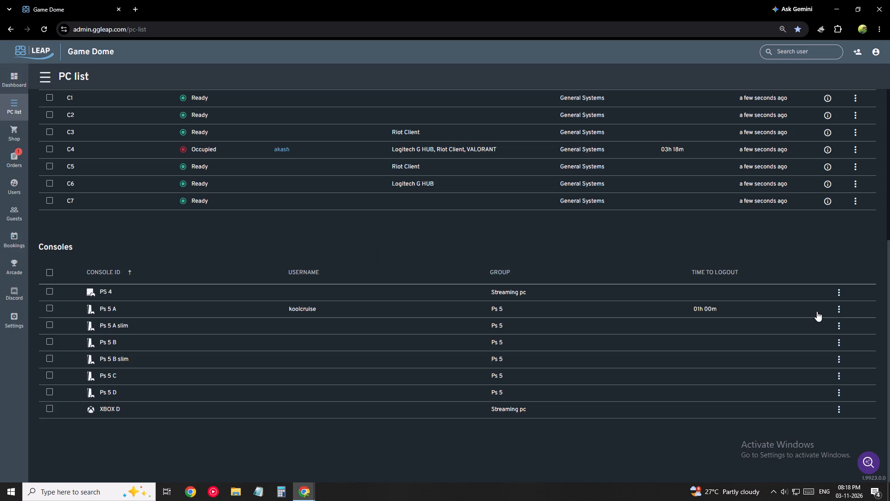
# Log the user NA in to the Ps 5 A console as an additional player, using the copied username.
pyautogui.click(829, 307)
pyautogui.click(848, 313)
pyautogui.click(840, 313)
pyautogui.click(848, 351)
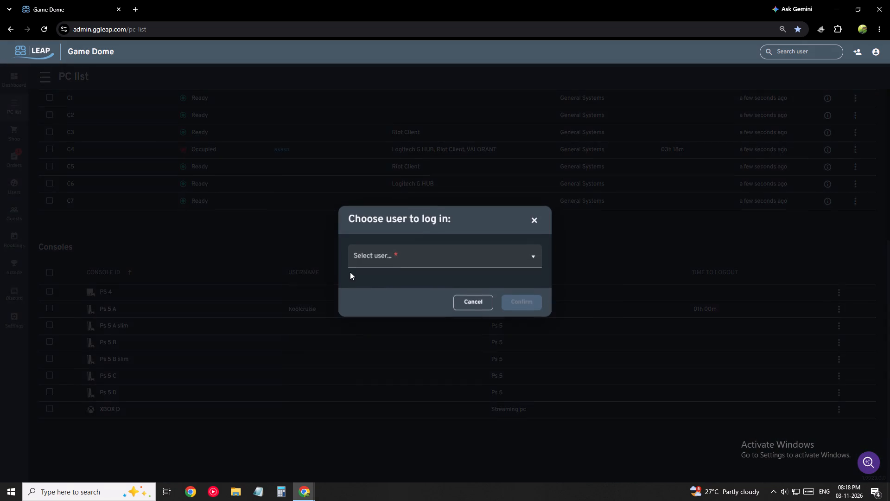
pyautogui.click(380, 259)
pyautogui.press('super+v')
pyautogui.click(407, 346)
pyautogui.hotkey('ctrl', 'v')
pyautogui.click(407, 274)
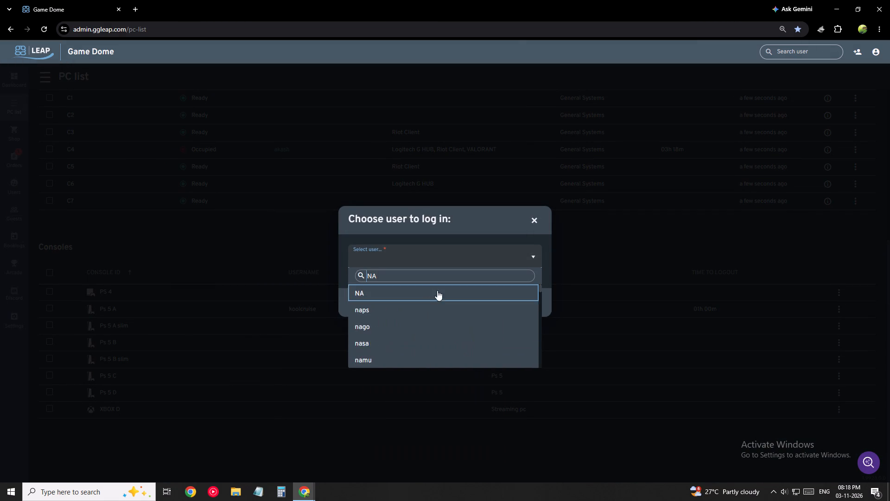
pyautogui.click(437, 290)
pyautogui.click(495, 305)
pyautogui.click(522, 307)
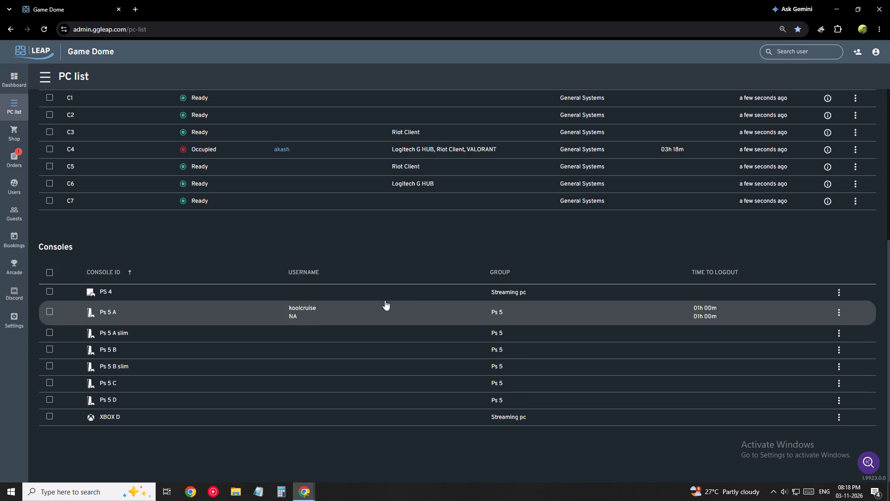
# Find the user atharva and sell them two 1 hr Ps5 Console rental passes for ₹200, charged to credit card.
pyautogui.click(793, 51)
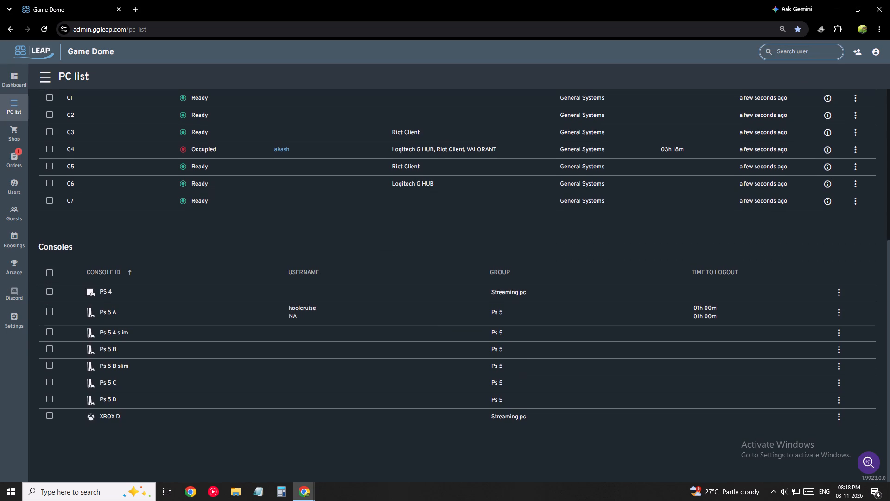
pyautogui.write('atharva')
pyautogui.click(871, 71)
pyautogui.click(819, 48)
pyautogui.write('atharva')
pyautogui.click(849, 67)
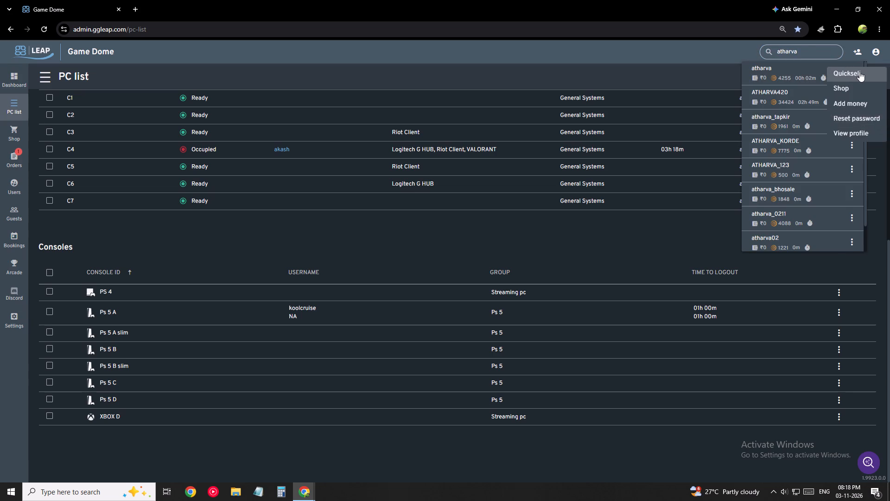
pyautogui.click(859, 71)
pyautogui.click(722, 437)
pyautogui.click(290, 139)
pyautogui.click(274, 158)
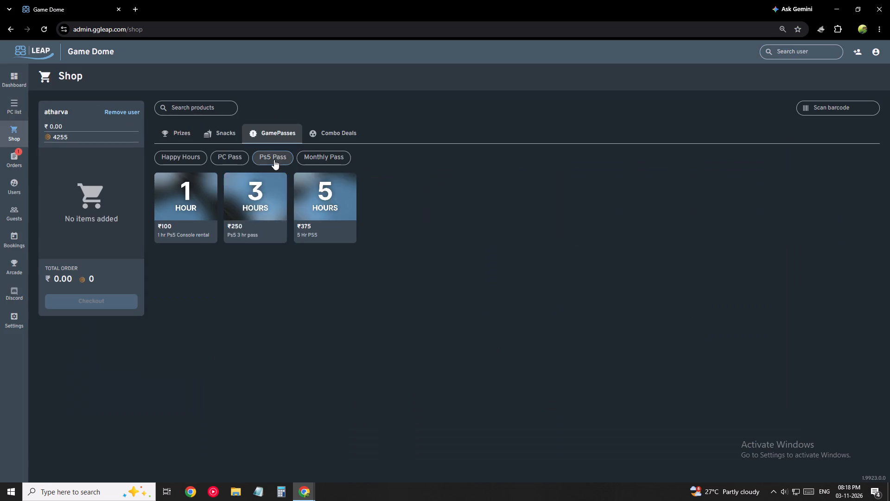
pyautogui.moveTo(184, 204); pyautogui.dragTo(102, 199)
pyautogui.moveTo(189, 200); pyautogui.dragTo(84, 221)
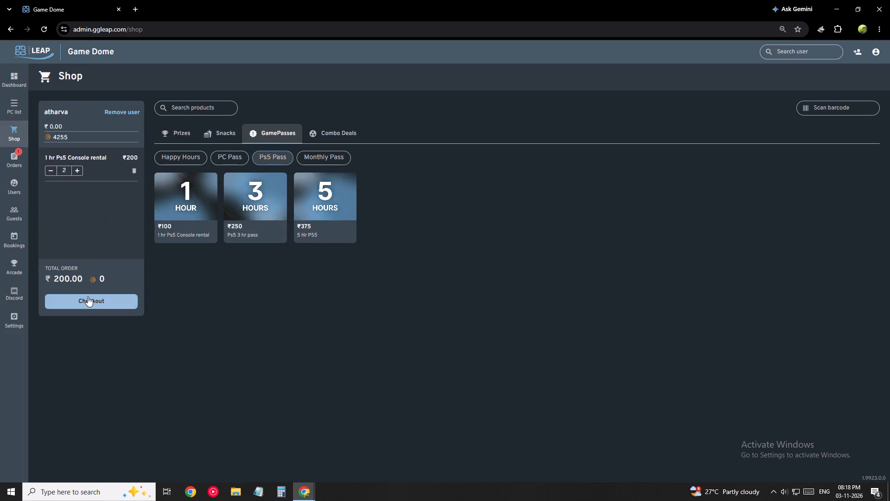
pyautogui.click(88, 296)
pyautogui.click(205, 238)
pyautogui.click(208, 357)
pyautogui.click(229, 360)
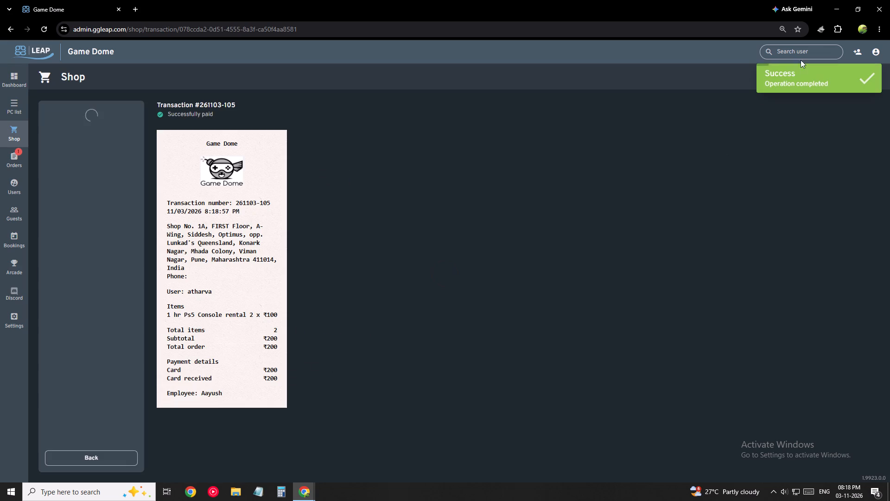
# Search the users for names starting with "aji".
pyautogui.click(807, 48)
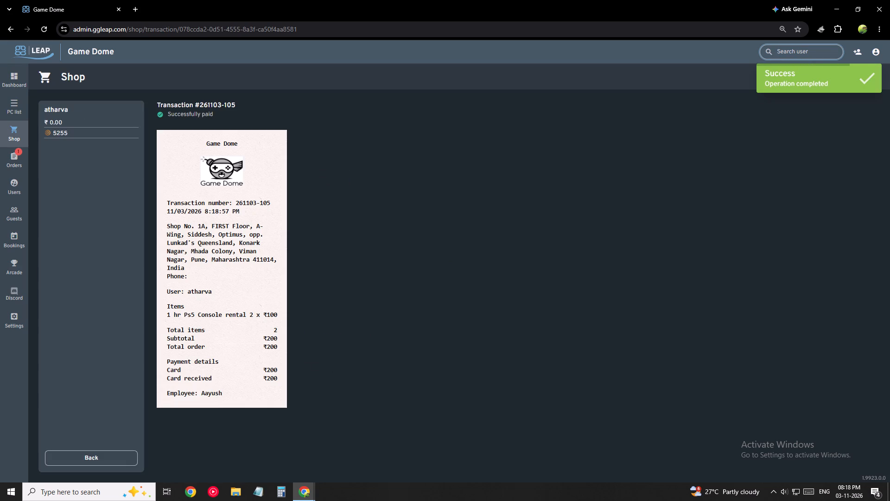
pyautogui.write('ajee')
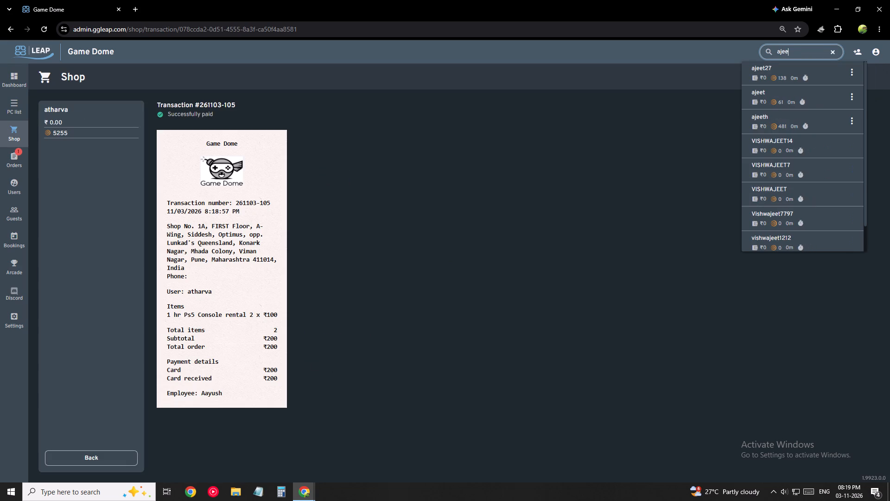
pyautogui.press('BackSpace')
pyautogui.write('nkya')
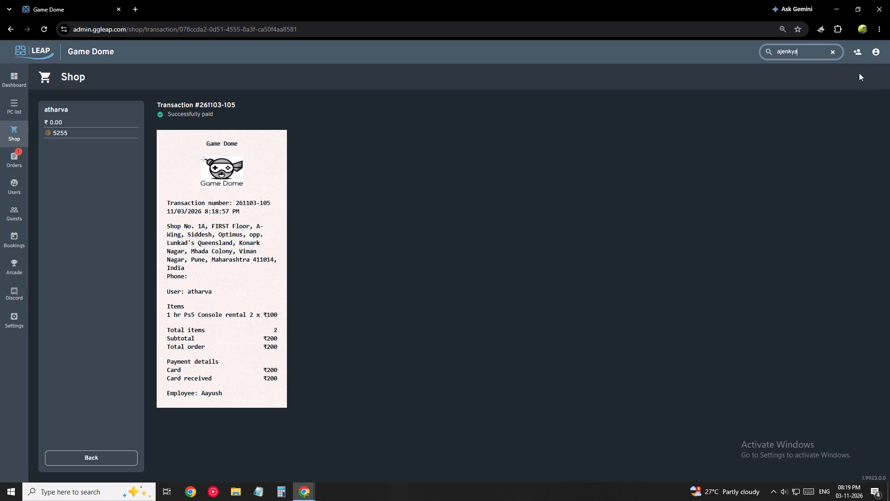
pyautogui.write('-=')
pyautogui.press('BackSpace')
pyautogui.press('BackSpace')
pyautogui.press('BackSpace')
pyautogui.press('BackSpace')
pyautogui.press('BackSpace')
pyautogui.press('BackSpace')
pyautogui.press('BackSpace')
pyautogui.write('injay')
pyautogui.press('BackSpace')
pyautogui.press('BackSpace')
pyautogui.press('BackSpace')
pyautogui.press('BackSpace')
pyautogui.press('BackSpace')
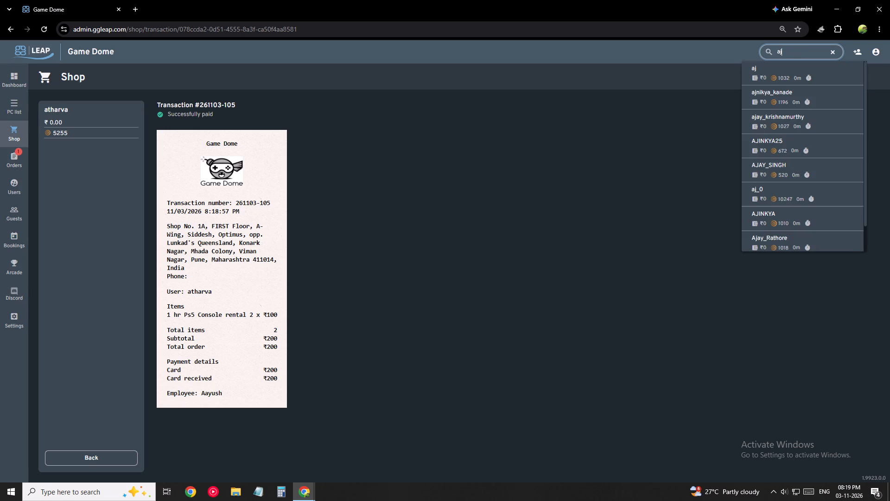
pyautogui.write('ina')
pyautogui.press('BackSpace')
pyautogui.write('kay')
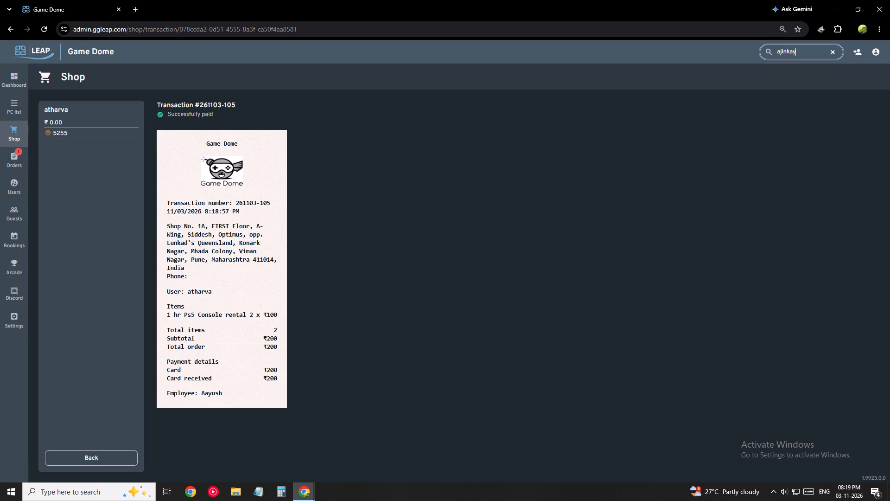
pyautogui.press('BackSpace')
pyautogui.press('BackSpace')
pyautogui.press('BackSpace')
pyautogui.press('BackSpace')
pyautogui.press('d')
pyautogui.press('BackSpace')
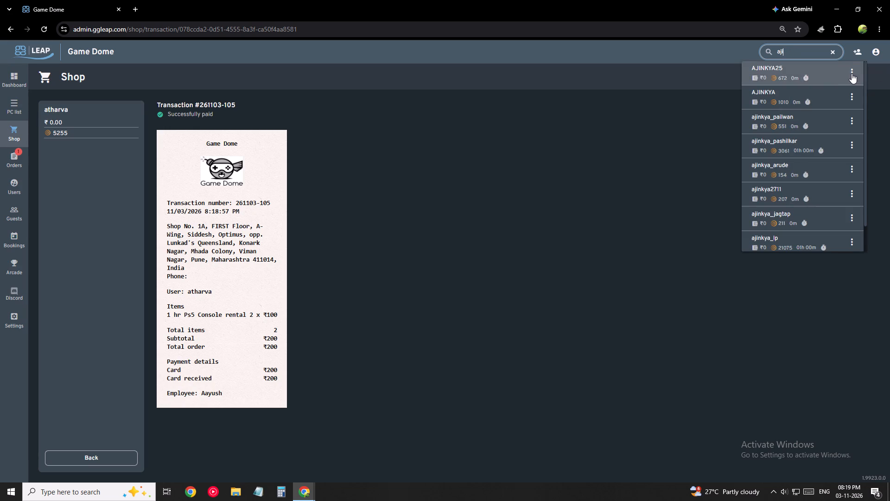
pyautogui.click(851, 73)
pyautogui.click(862, 76)
pyautogui.click(699, 431)
pyautogui.click(270, 140)
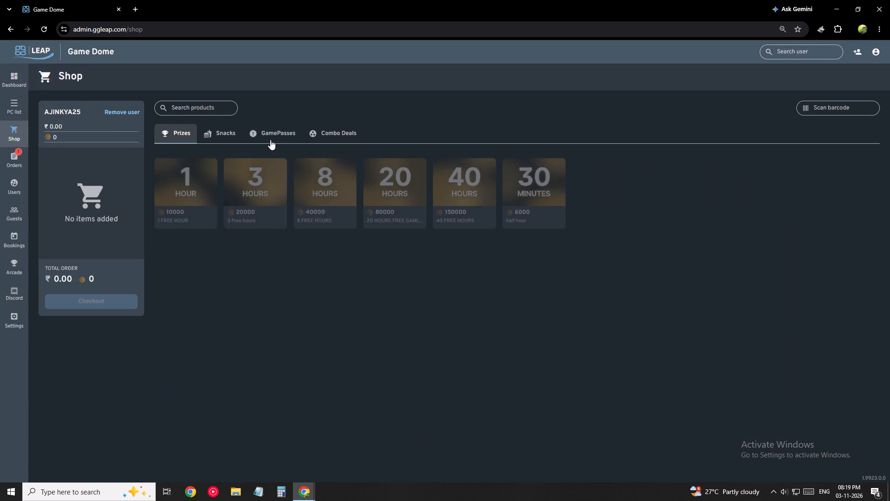
pyautogui.click(270, 164)
pyautogui.moveTo(192, 210); pyautogui.dragTo(113, 191)
pyautogui.click(104, 305)
pyautogui.click(236, 233)
pyautogui.click(210, 358)
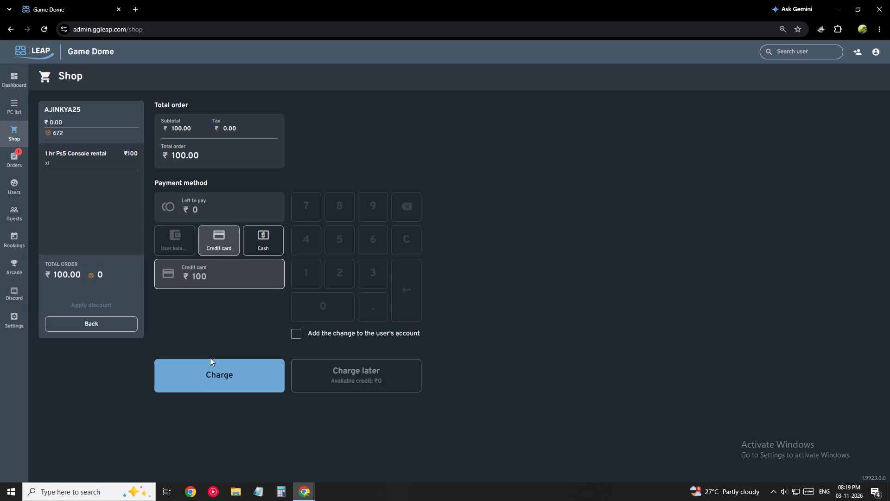
pyautogui.click(202, 385)
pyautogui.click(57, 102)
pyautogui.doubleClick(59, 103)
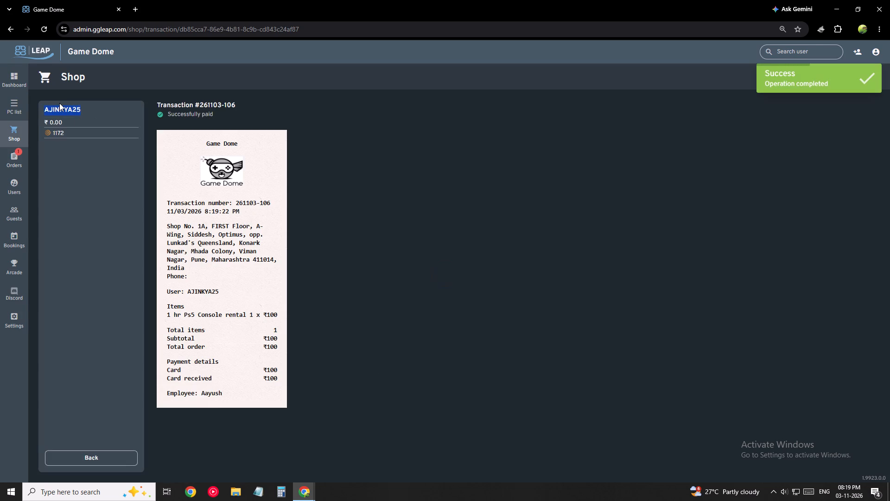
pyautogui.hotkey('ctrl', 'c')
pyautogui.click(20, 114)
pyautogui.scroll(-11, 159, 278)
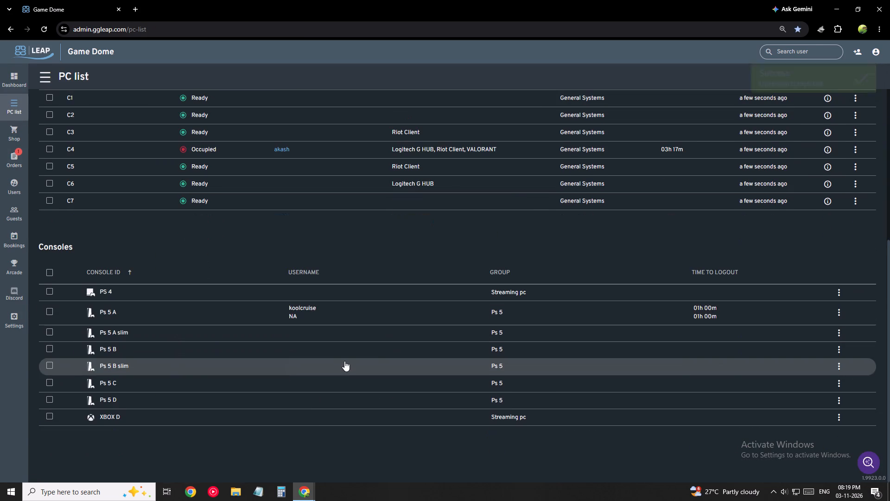
pyautogui.click(10, 157)
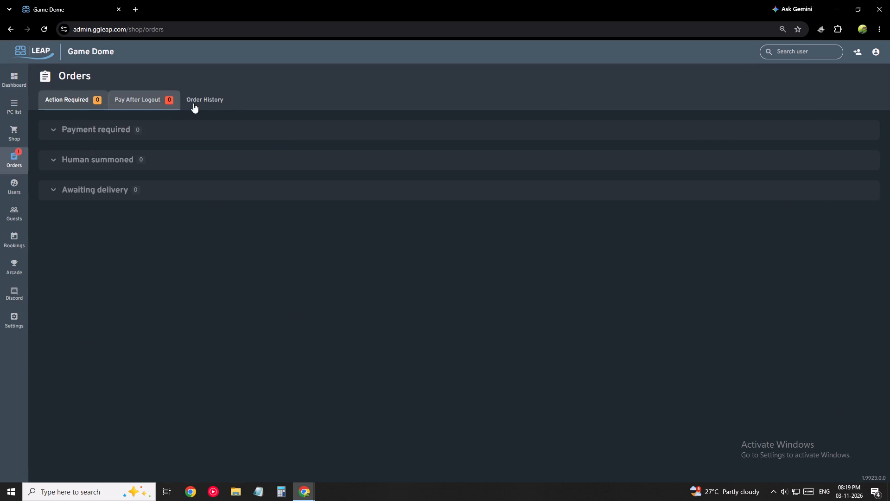
pyautogui.click(201, 101)
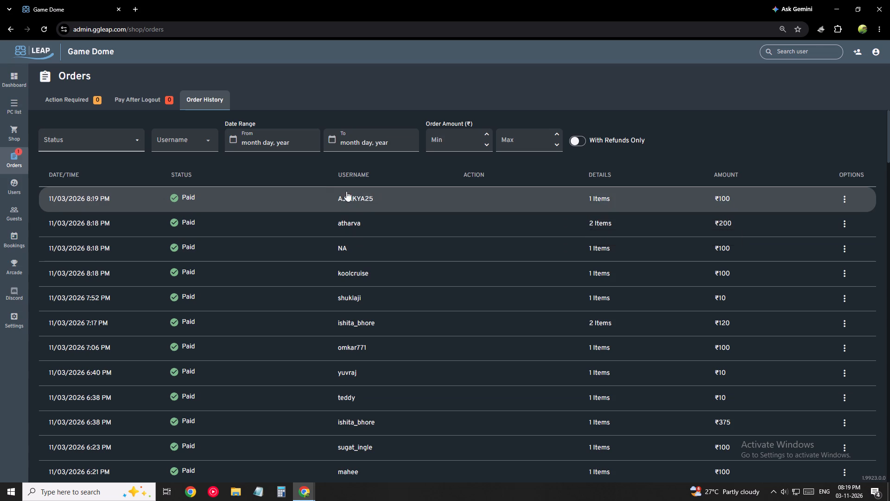
pyautogui.click(331, 193)
pyautogui.doubleClick(63, 105)
pyautogui.hotkey('ctrl', 'c')
pyautogui.keyDown('ctrl'); pyautogui.click(810, 52); pyautogui.keyUp('ctrl')
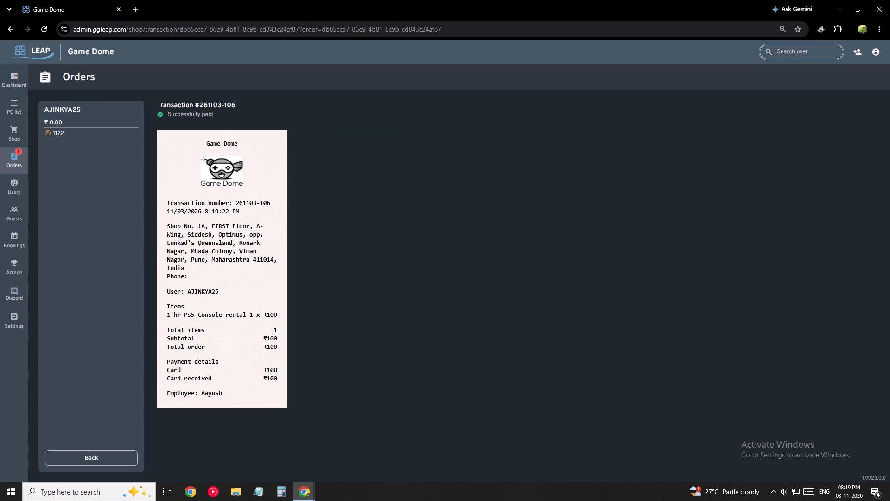
pyautogui.hotkey('ctrl', 'v')
pyautogui.click(856, 65)
pyautogui.click(862, 68)
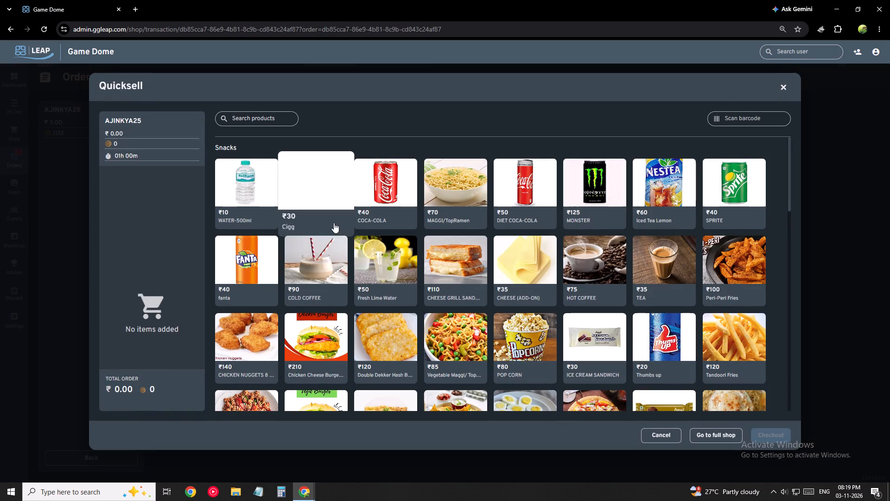
pyautogui.click(731, 438)
pyautogui.click(273, 139)
pyautogui.click(273, 160)
pyautogui.moveTo(175, 196); pyautogui.dragTo(89, 181)
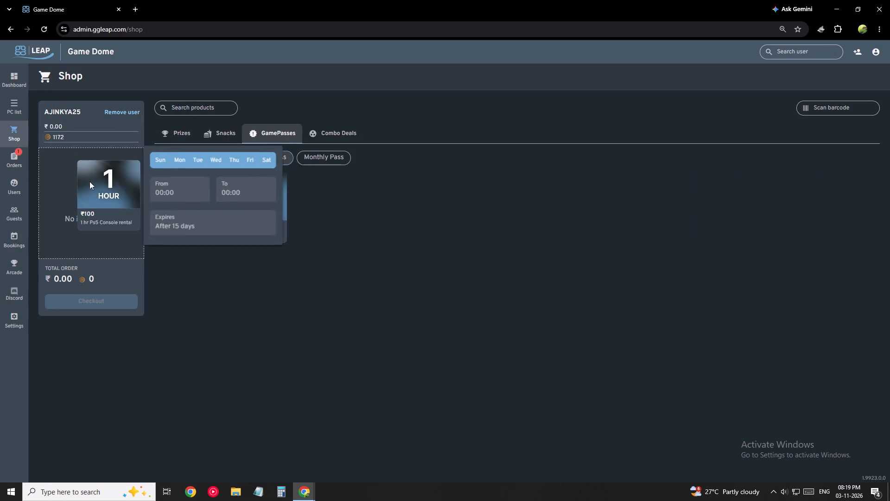
pyautogui.moveTo(89, 181); pyautogui.dragTo(88, 187)
pyautogui.click(109, 302)
pyautogui.click(220, 237)
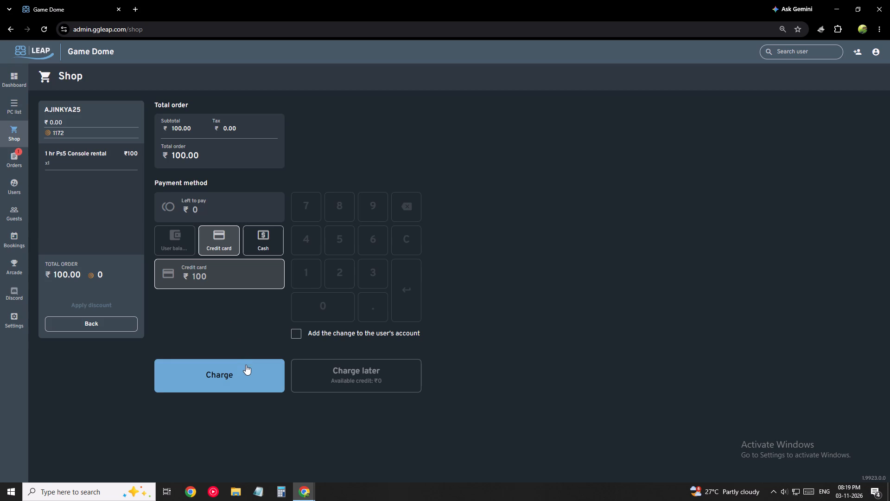
pyautogui.click(246, 366)
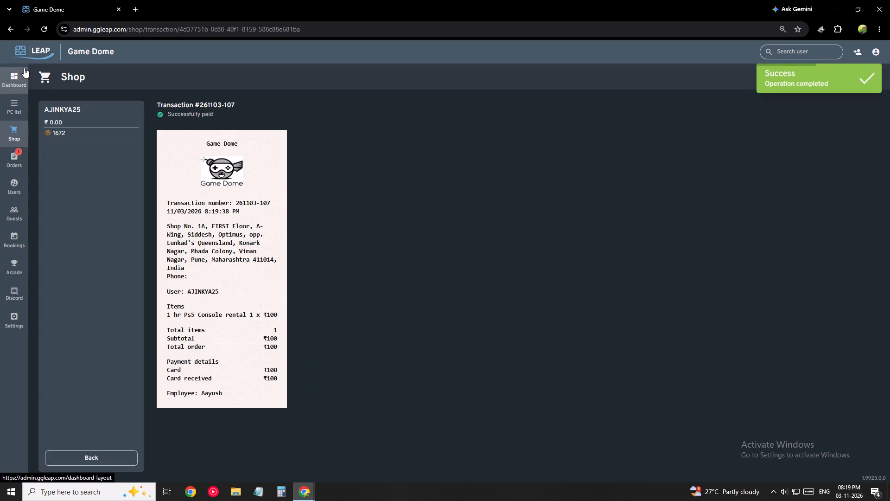
pyautogui.click(19, 163)
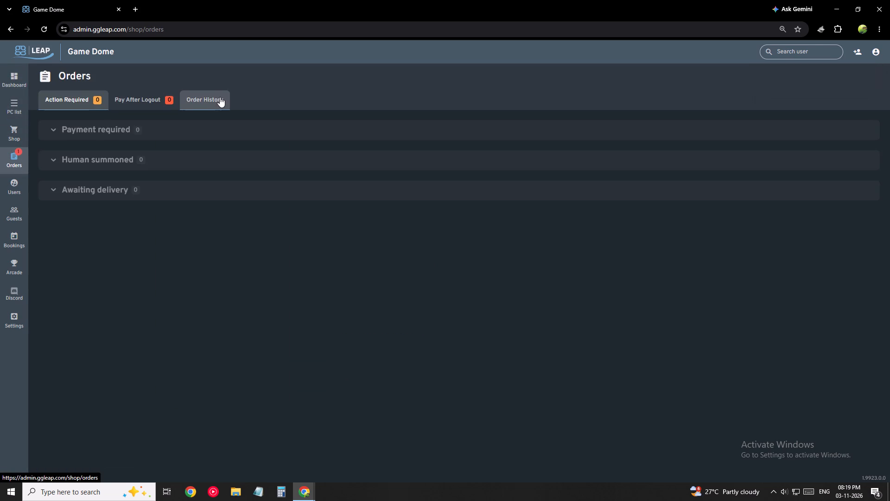
pyautogui.click(220, 97)
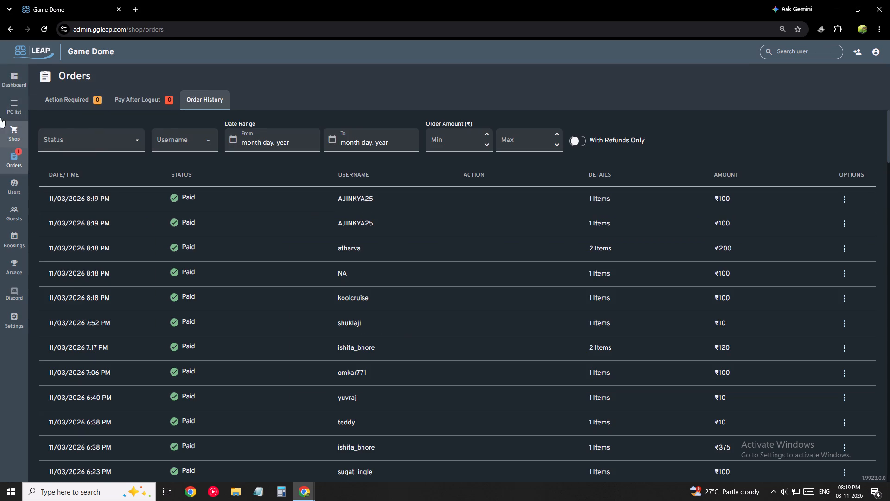
pyautogui.click(3, 105)
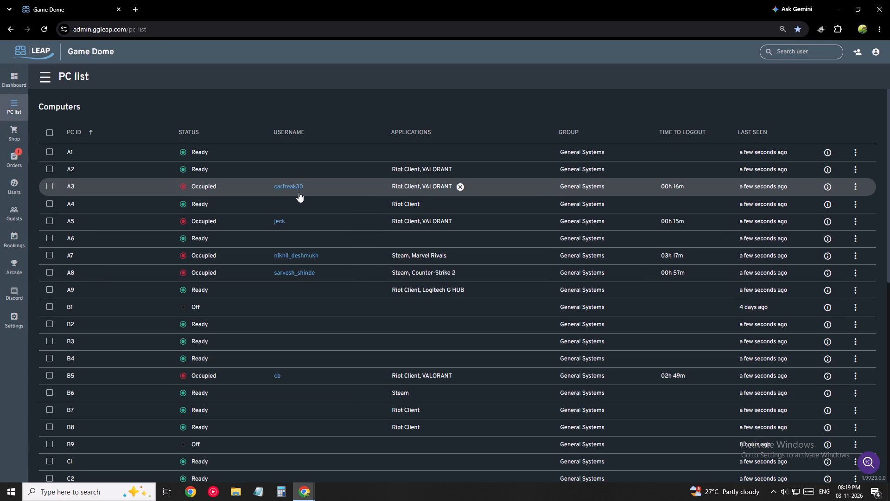
pyautogui.scroll(-14, 312, 234)
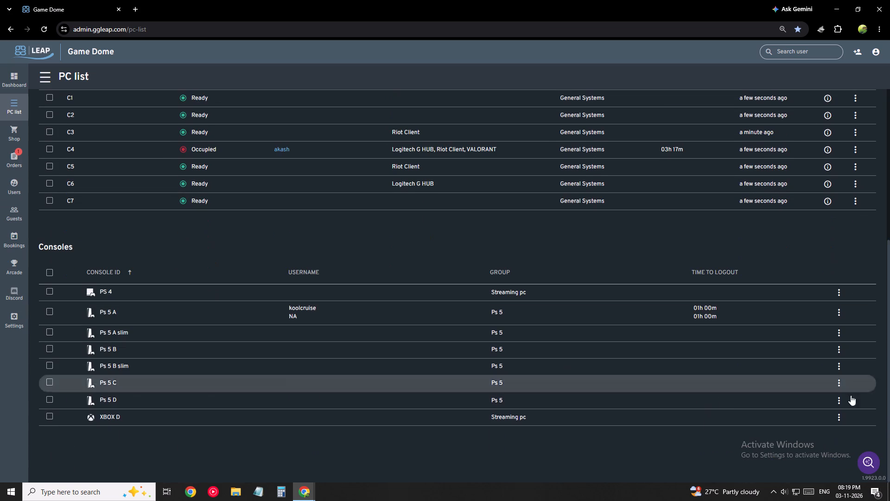
pyautogui.click(840, 399)
pyautogui.click(860, 404)
pyautogui.click(382, 257)
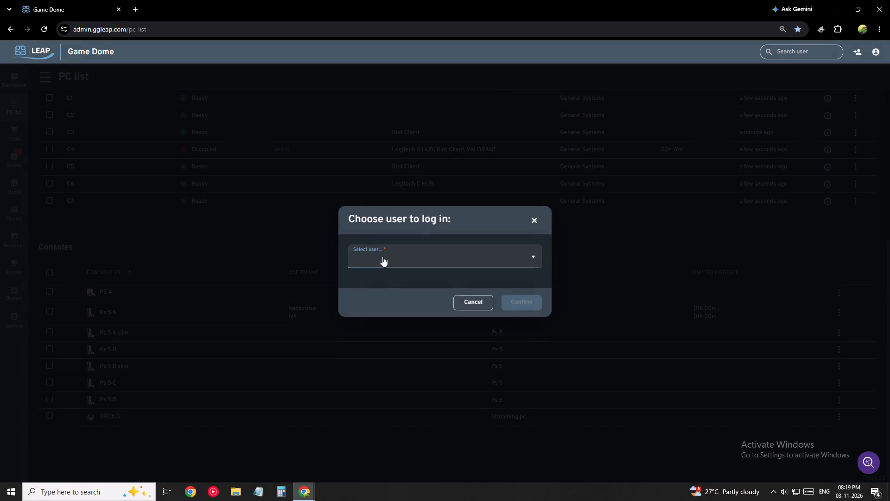
pyautogui.hotkey('ctrl', 'v')
pyautogui.click(450, 290)
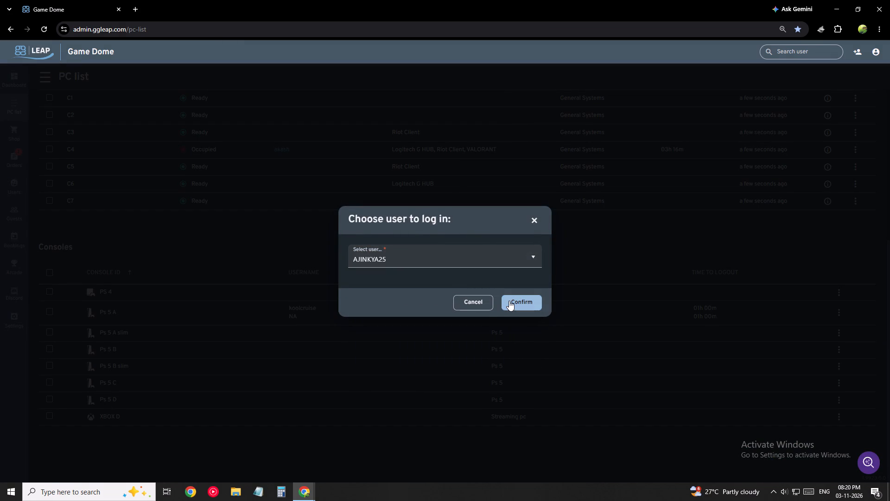
pyautogui.click(509, 301)
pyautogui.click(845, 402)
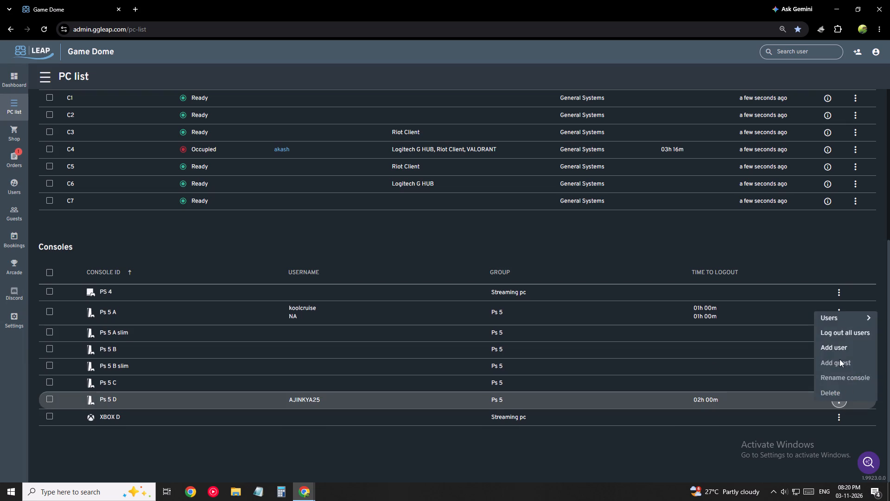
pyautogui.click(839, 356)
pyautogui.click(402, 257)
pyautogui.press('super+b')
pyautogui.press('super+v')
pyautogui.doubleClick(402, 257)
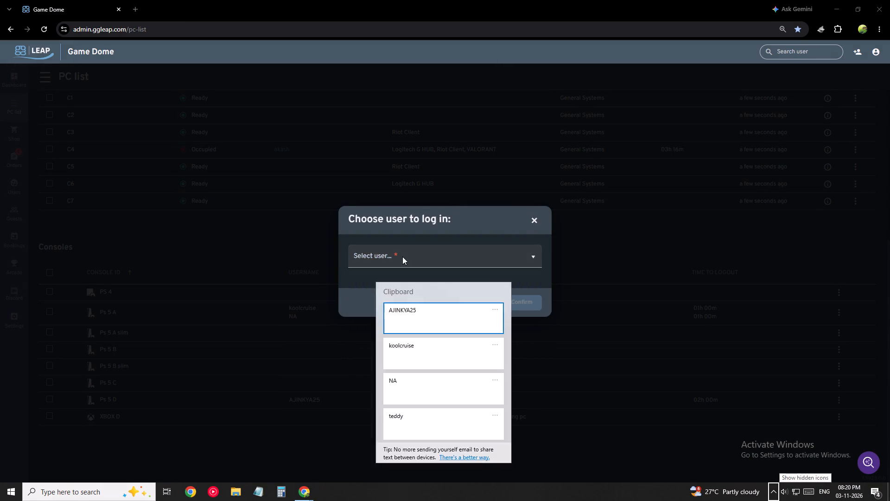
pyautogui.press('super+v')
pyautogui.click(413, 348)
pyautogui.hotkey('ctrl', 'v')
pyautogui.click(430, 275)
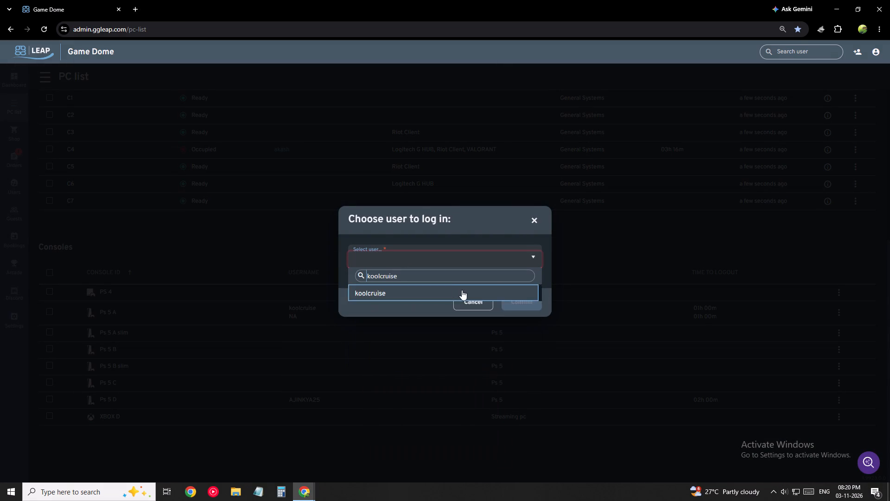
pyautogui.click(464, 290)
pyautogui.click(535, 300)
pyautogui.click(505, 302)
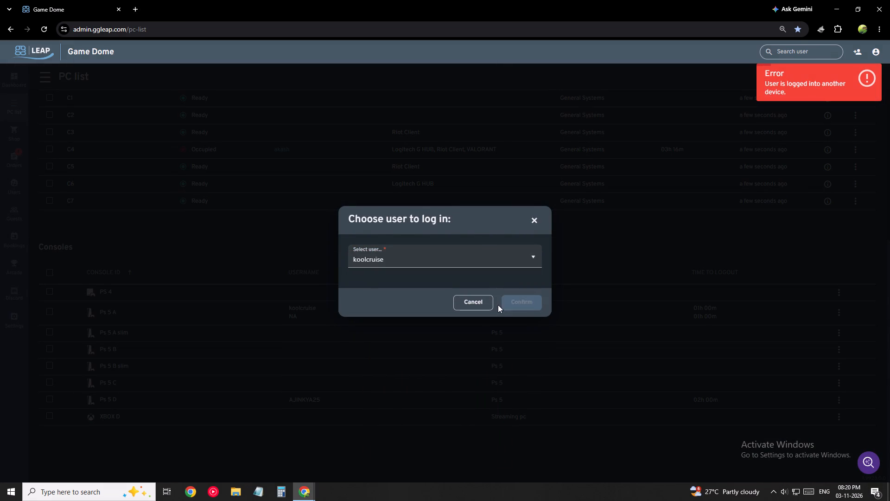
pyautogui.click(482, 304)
# Open atharva's ₹200 order from the order history and copy the username.
pyautogui.click(19, 171)
pyautogui.click(204, 114)
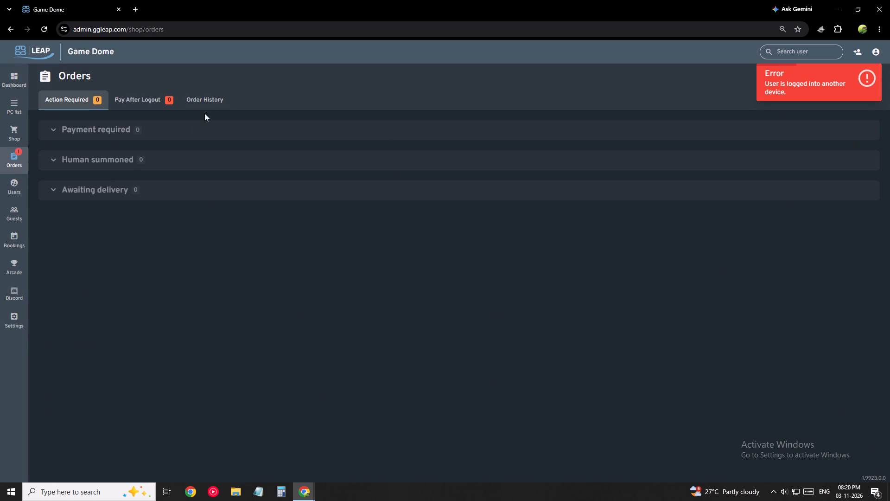
pyautogui.click(206, 102)
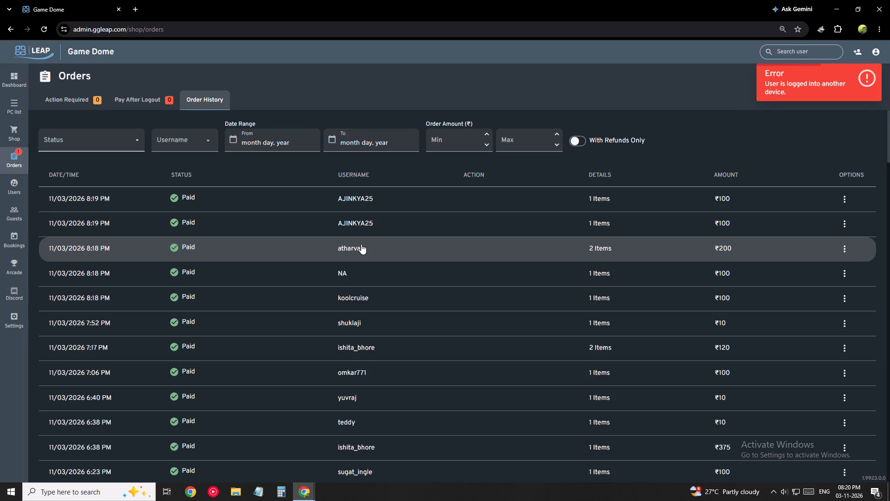
pyautogui.click(361, 244)
pyautogui.doubleClick(56, 107)
pyautogui.hotkey('ctrl', 'c')
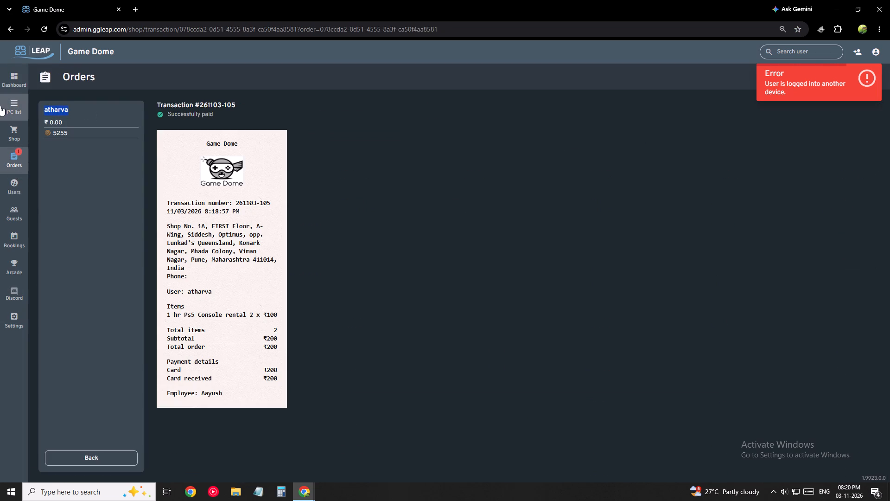
# Add atharva to the Ps 5 D console as an additional player using the copied username.
pyautogui.click(0, 99)
pyautogui.scroll(-12, 224, 373)
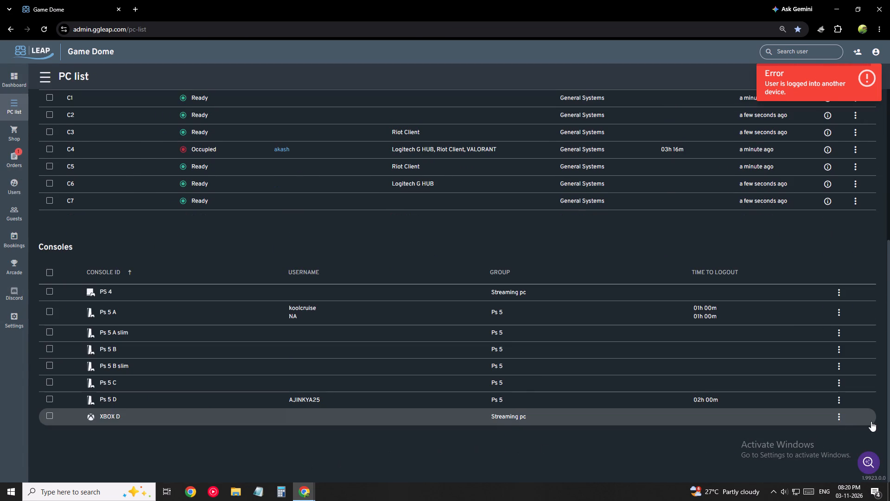
pyautogui.click(843, 402)
pyautogui.click(841, 354)
pyautogui.click(388, 260)
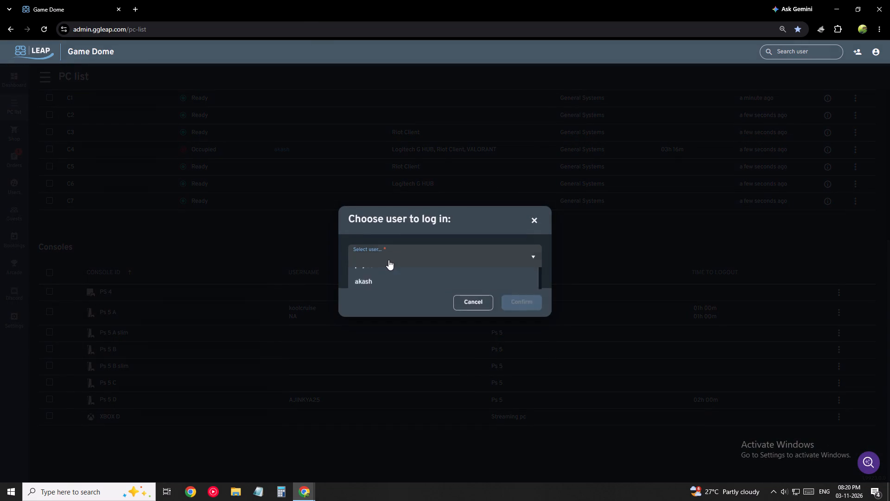
pyautogui.hotkey('ctrl', 'v')
pyautogui.click(459, 276)
pyautogui.click(474, 289)
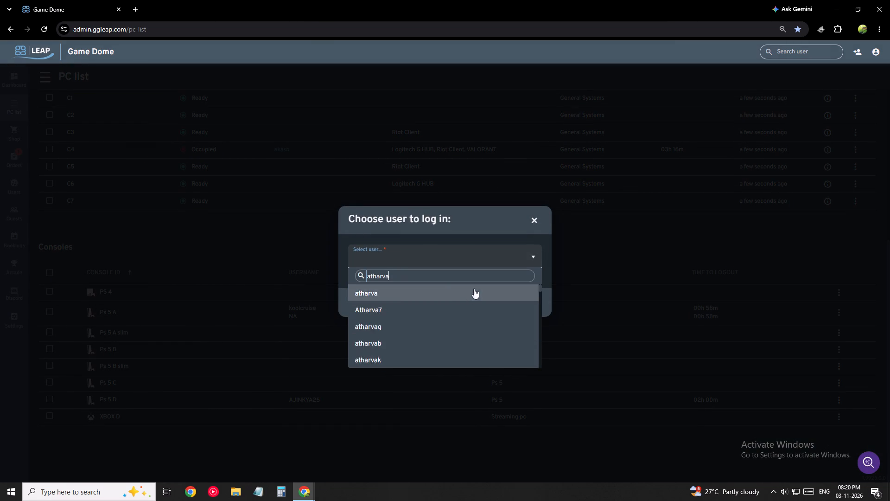
pyautogui.click(514, 298)
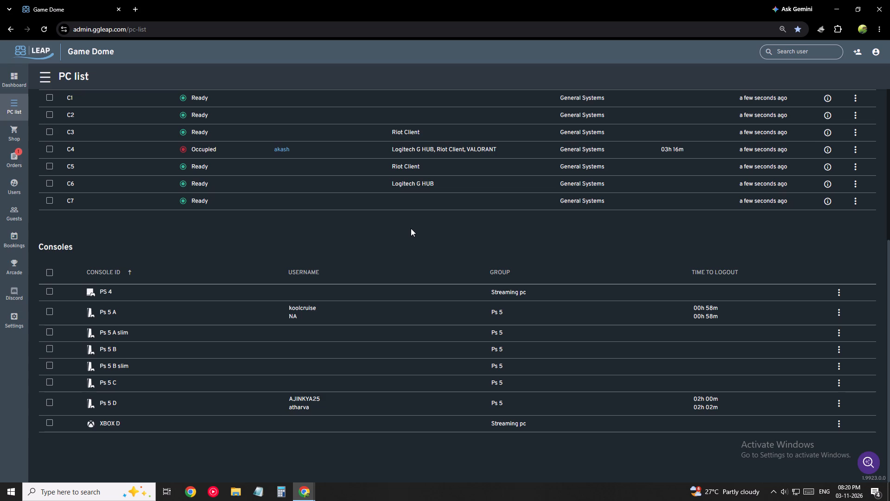
# Search for user teddy and sell them one Cigg for ₹30, charged to credit card.
pyautogui.click(784, 51)
pyautogui.write('teddy')
pyautogui.click(860, 63)
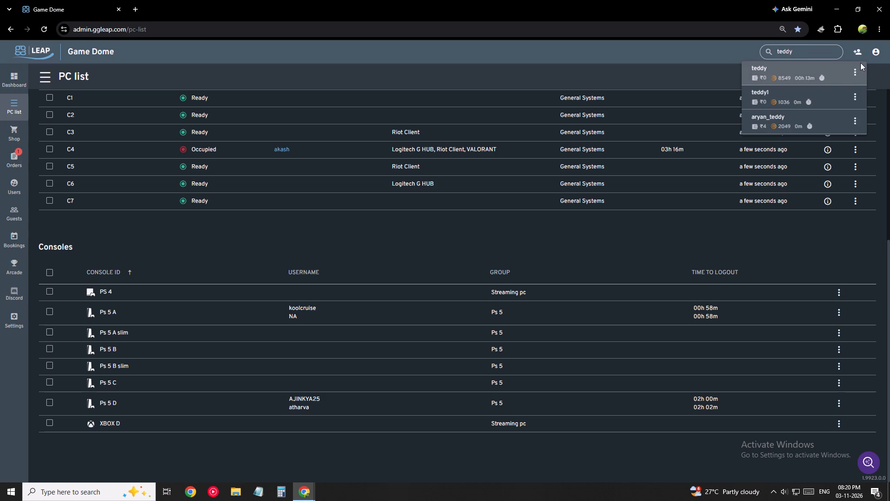
pyautogui.click(864, 67)
pyautogui.moveTo(333, 190); pyautogui.dragTo(159, 338)
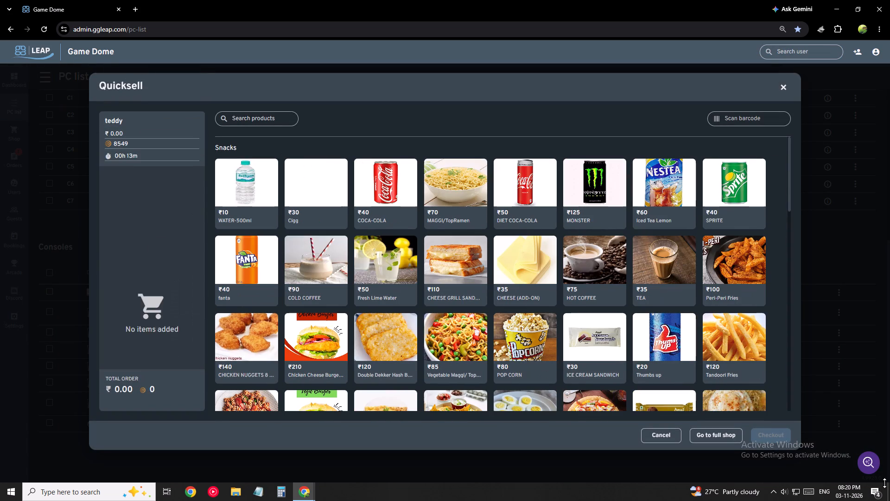
pyautogui.click(785, 436)
pyautogui.click(225, 238)
pyautogui.click(223, 386)
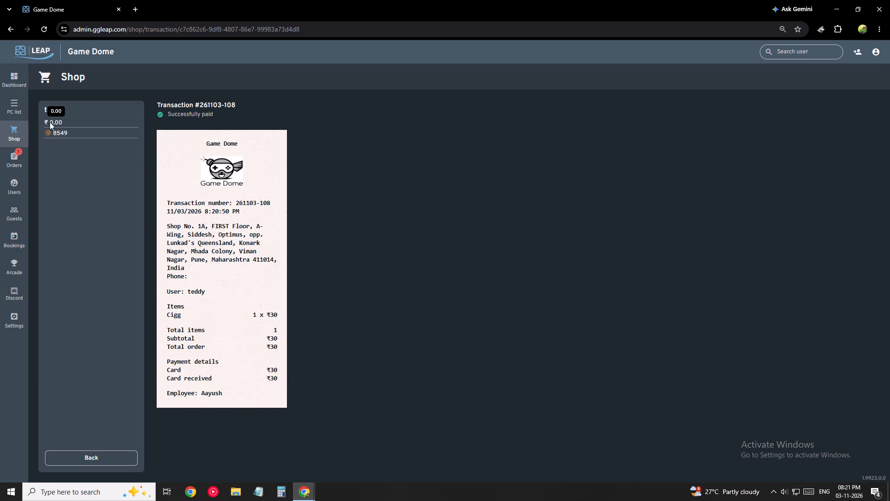
# Check the console sessions in the PC list, and examine the Game list sheet in the GD VIMAN MNAGAR spreadsheet.
pyautogui.click(10, 110)
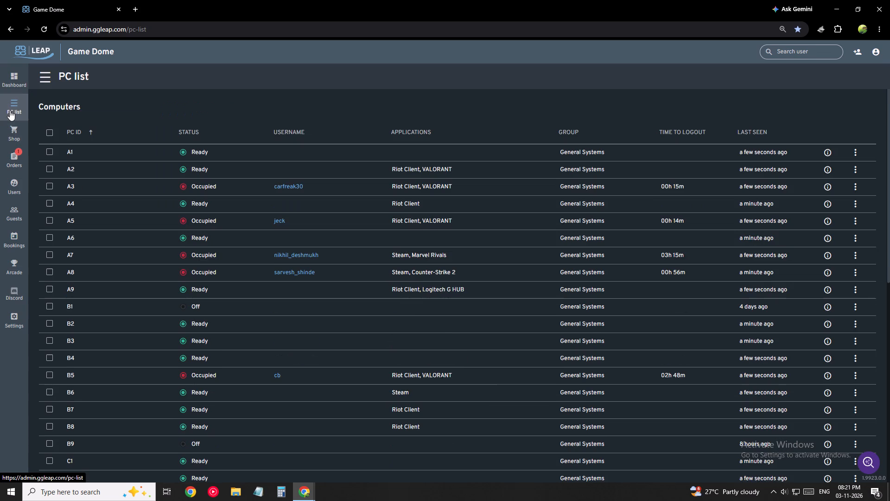
pyautogui.scroll(-2, 110, 357)
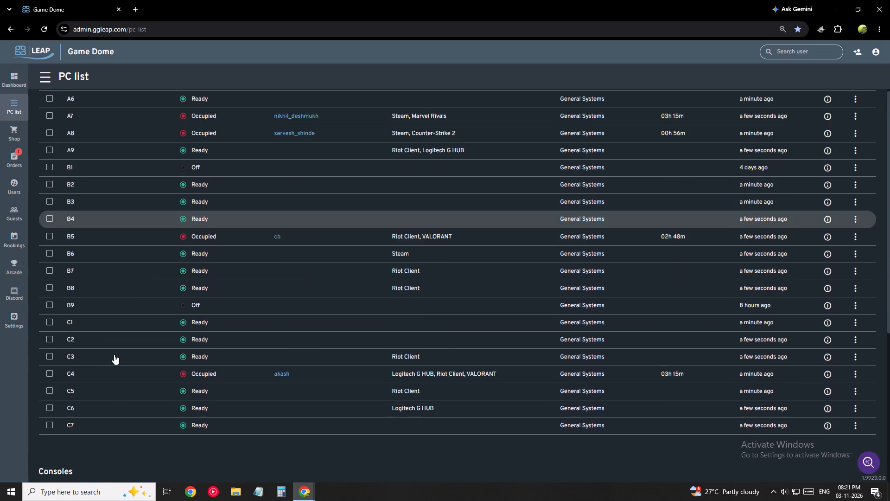
pyautogui.scroll(-13, 114, 354)
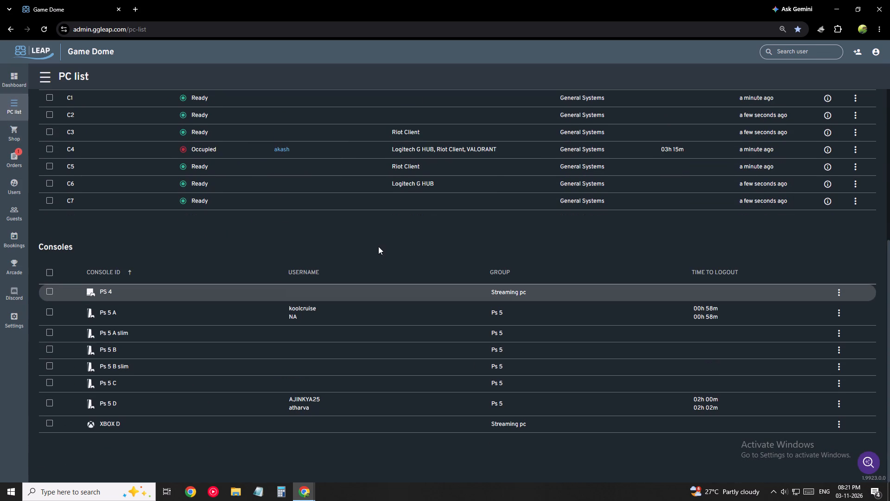
pyautogui.click(305, 488)
pyautogui.click(269, 454)
pyautogui.scroll(-3, 232, 283)
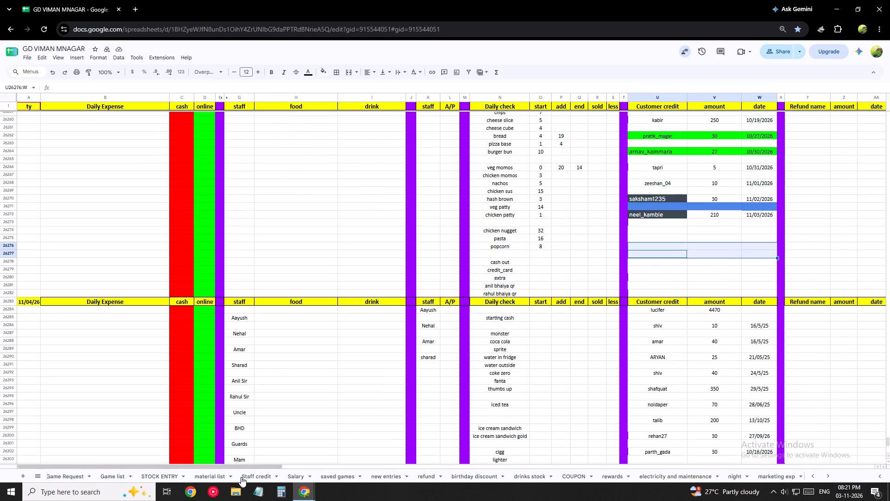
pyautogui.click(123, 476)
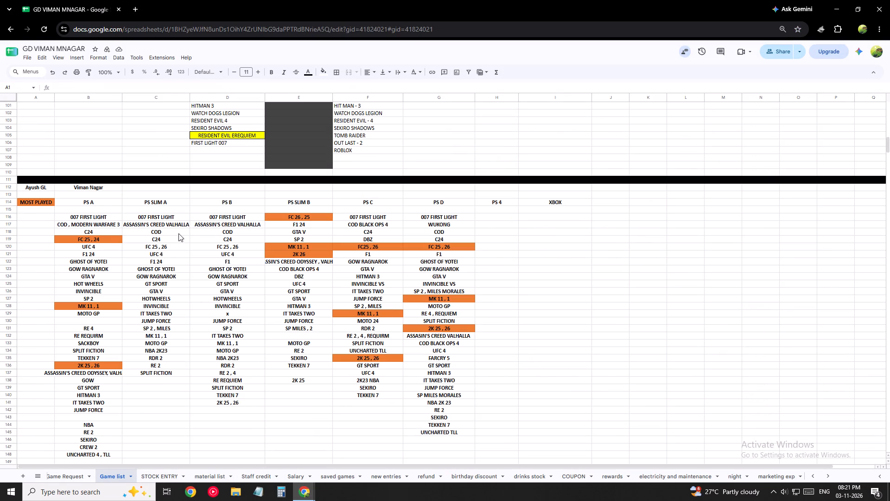
pyautogui.click(172, 239)
pyautogui.hotkey('alt', 'Tab')
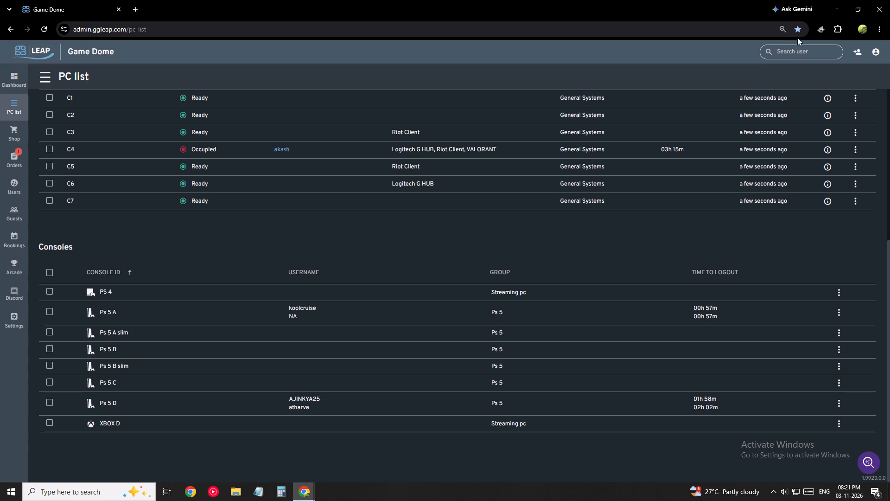
pyautogui.click(783, 54)
pyautogui.click(797, 50)
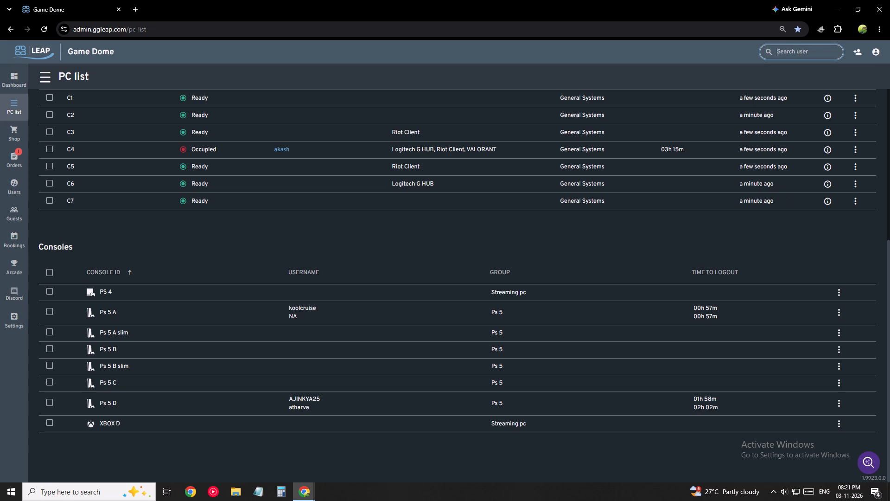
pyautogui.write('as')
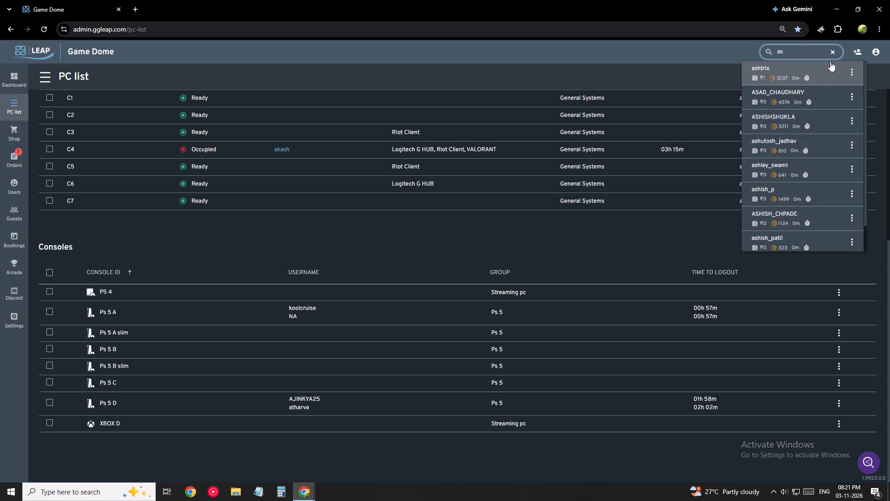
pyautogui.click(854, 72)
pyautogui.click(864, 77)
pyautogui.click(718, 434)
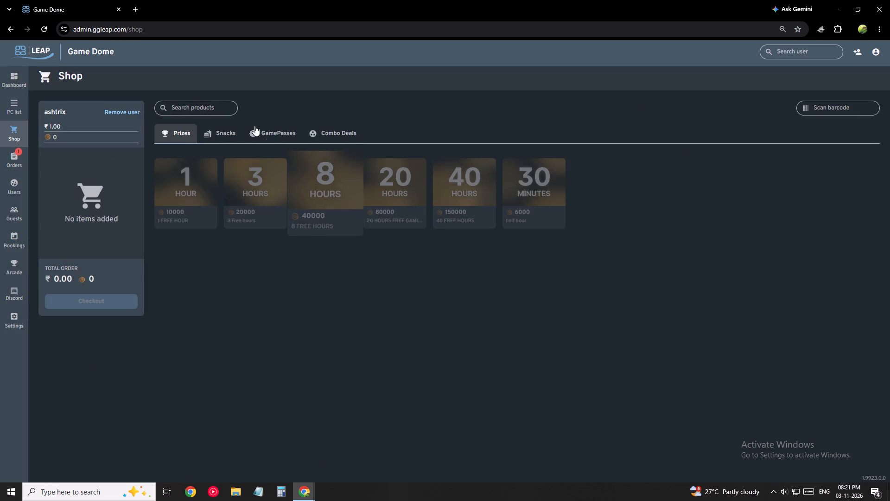
pyautogui.click(271, 133)
pyautogui.click(267, 152)
pyautogui.moveTo(167, 201); pyautogui.dragTo(89, 201)
pyautogui.moveTo(87, 297); pyautogui.dragTo(95, 293)
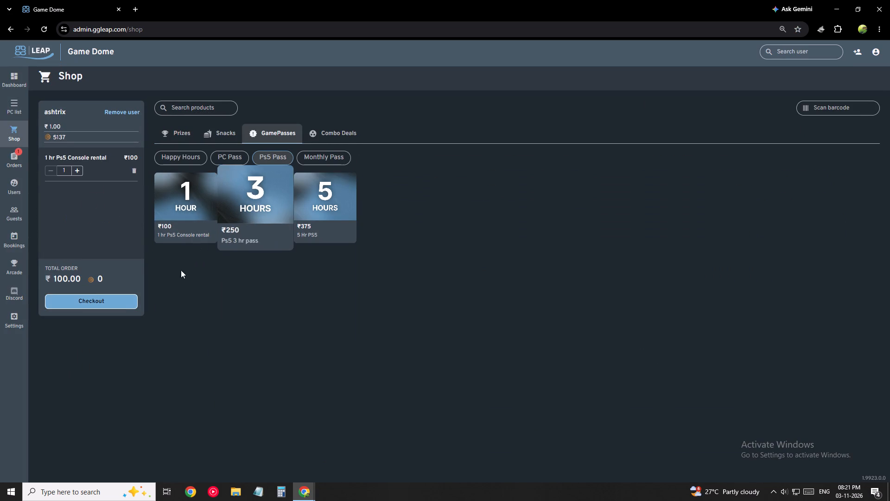
pyautogui.click(98, 292)
pyautogui.click(115, 304)
pyautogui.click(228, 232)
pyautogui.click(227, 383)
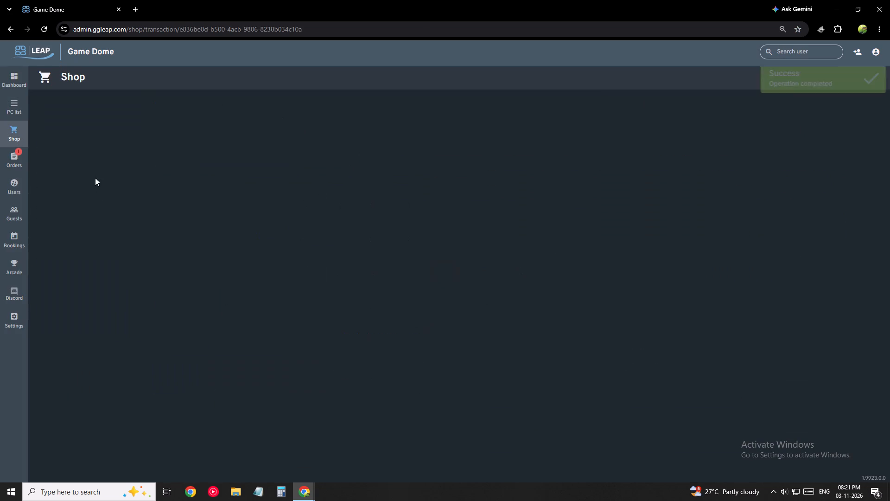
pyautogui.doubleClick(48, 117)
pyautogui.keyDown('ctrl'); pyautogui.doubleClick(49, 111); pyautogui.keyUp('ctrl')
pyautogui.hotkey('ctrl', 'c')
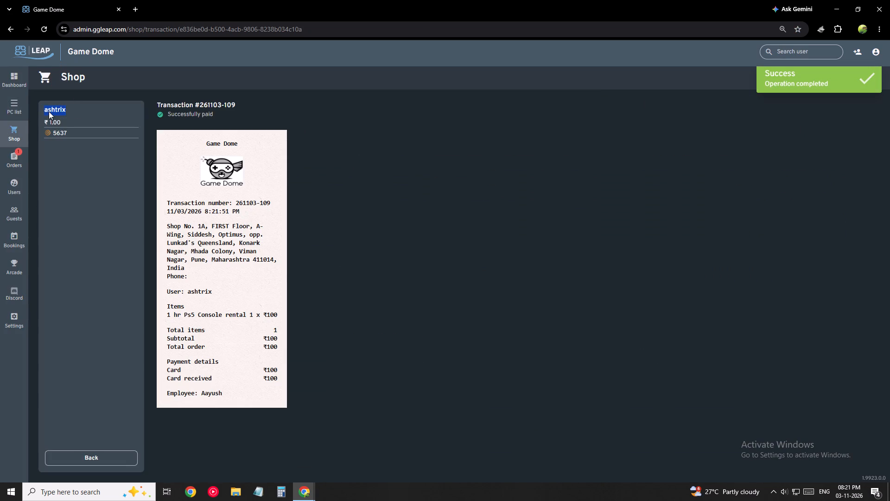
pyautogui.click(789, 50)
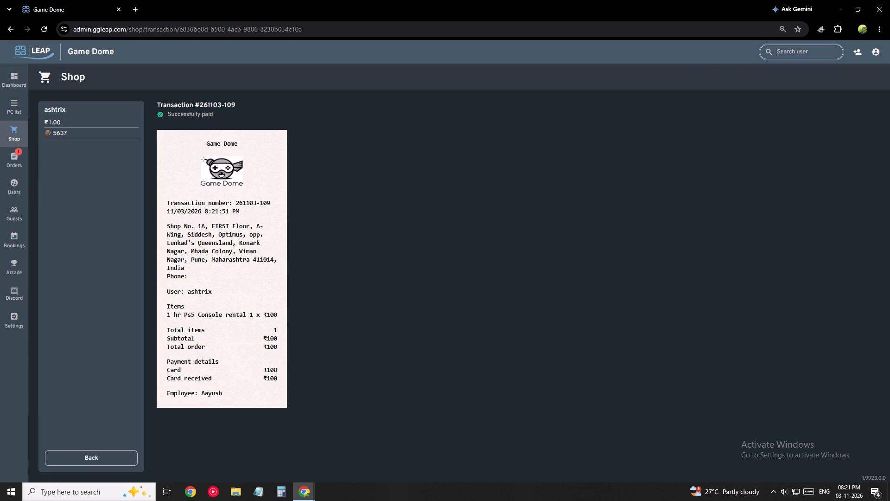
pyautogui.write('af')
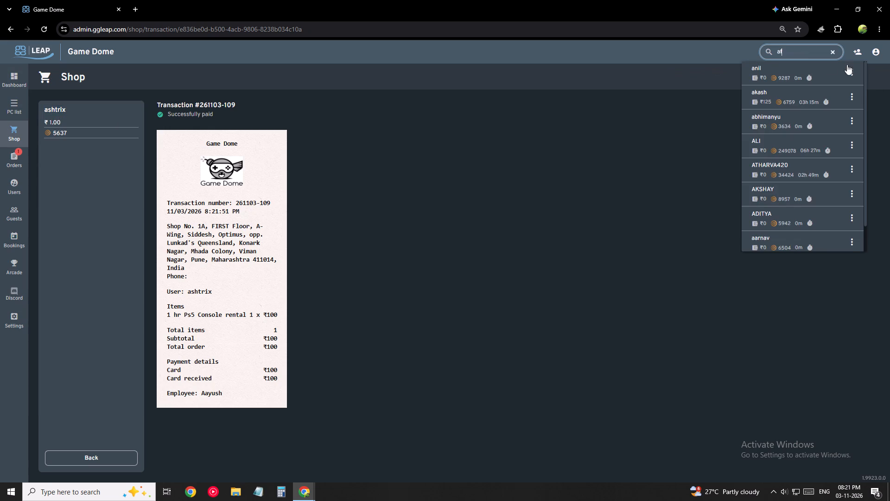
pyautogui.click(854, 71)
pyautogui.click(865, 71)
pyautogui.click(721, 433)
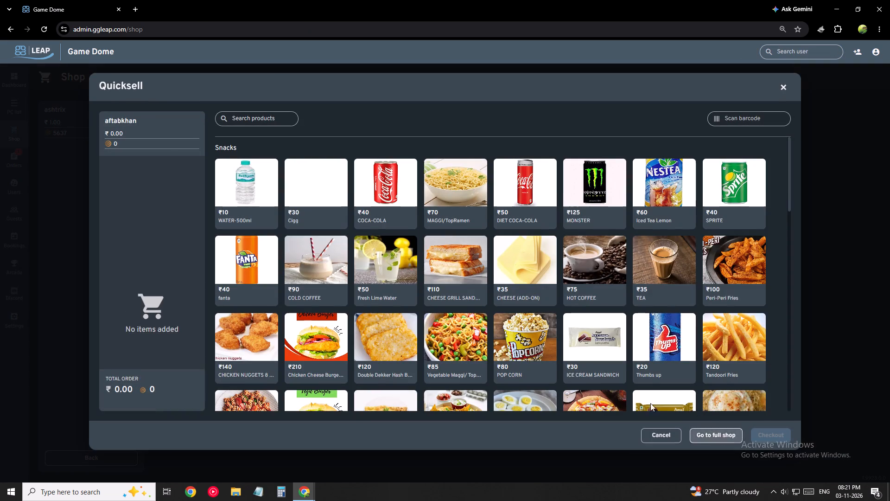
pyautogui.click(276, 141)
pyautogui.click(274, 152)
pyautogui.moveTo(198, 196); pyautogui.dragTo(99, 199)
pyautogui.click(102, 303)
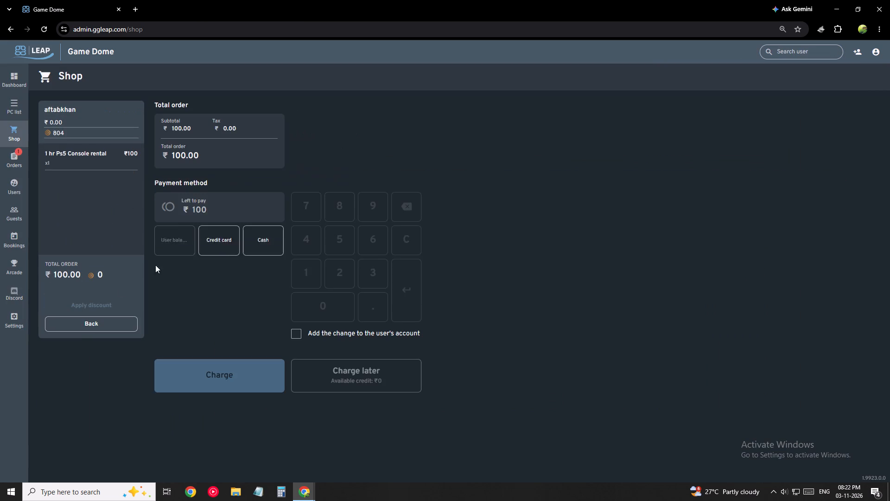
pyautogui.click(204, 235)
pyautogui.click(215, 373)
pyautogui.doubleClick(60, 106)
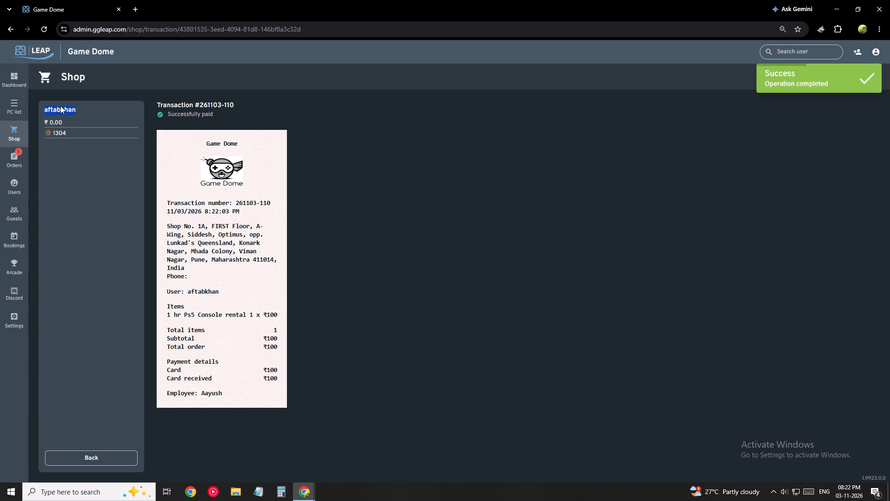
pyautogui.hotkey('ctrl', 'c')
pyautogui.click(10, 158)
pyautogui.click(200, 87)
pyautogui.click(208, 98)
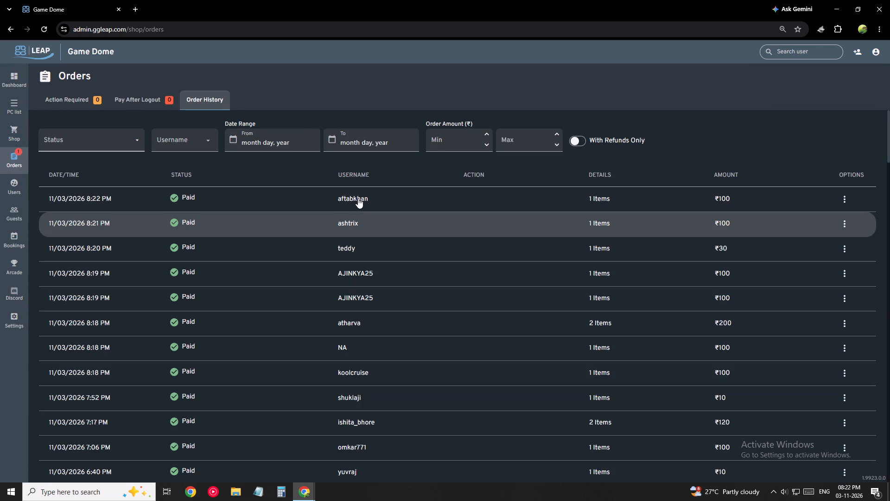
pyautogui.click(351, 229)
pyautogui.doubleClick(53, 104)
pyautogui.hotkey('ctrl', 'c')
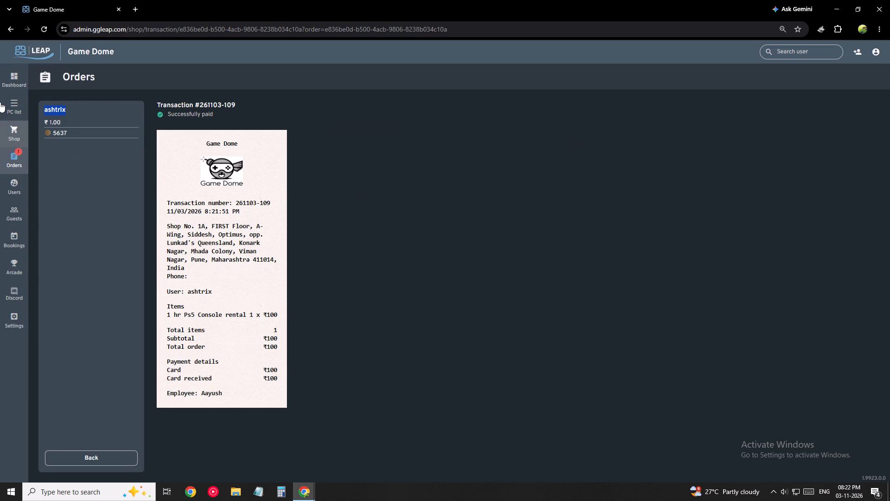
pyautogui.click(2, 154)
pyautogui.click(209, 97)
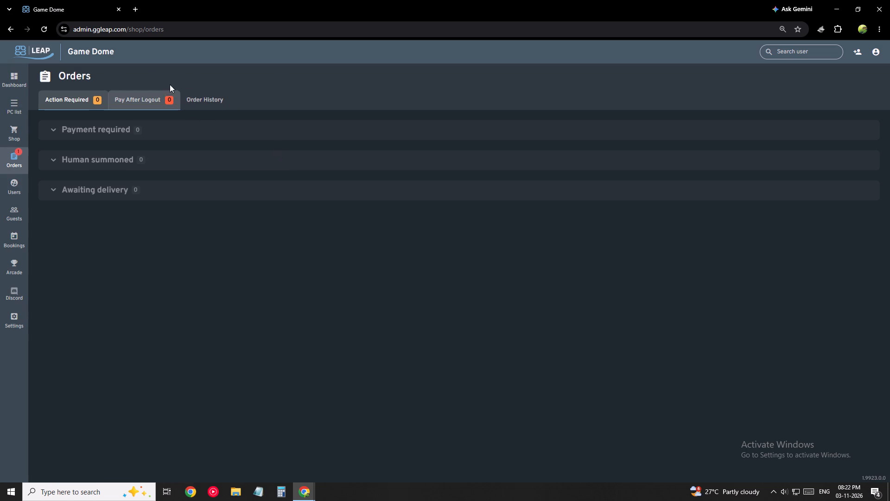
pyautogui.click(193, 93)
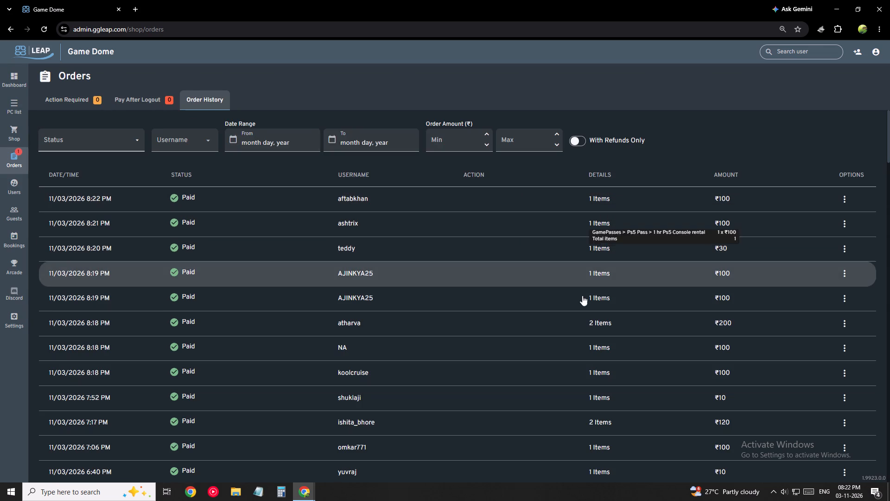
pyautogui.click(350, 202)
pyautogui.click(6, 133)
pyautogui.click(16, 112)
pyautogui.scroll(-2, 258, 329)
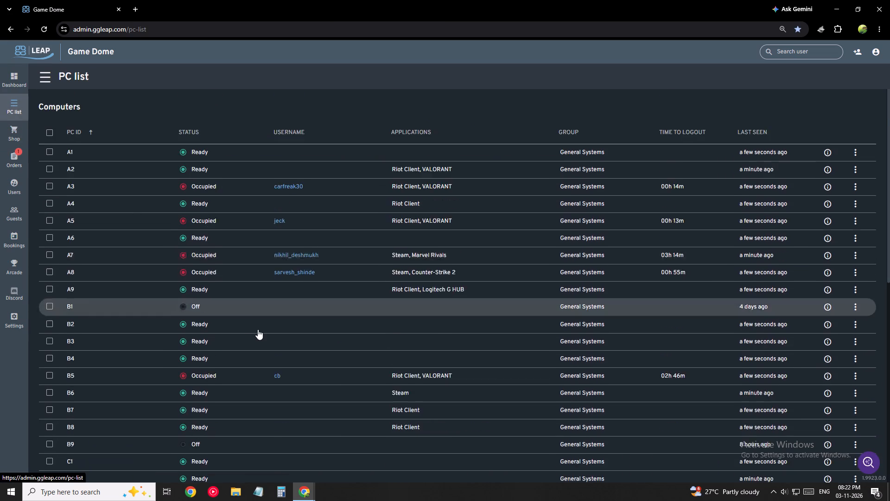
pyautogui.scroll(-10, 258, 329)
pyautogui.click(835, 333)
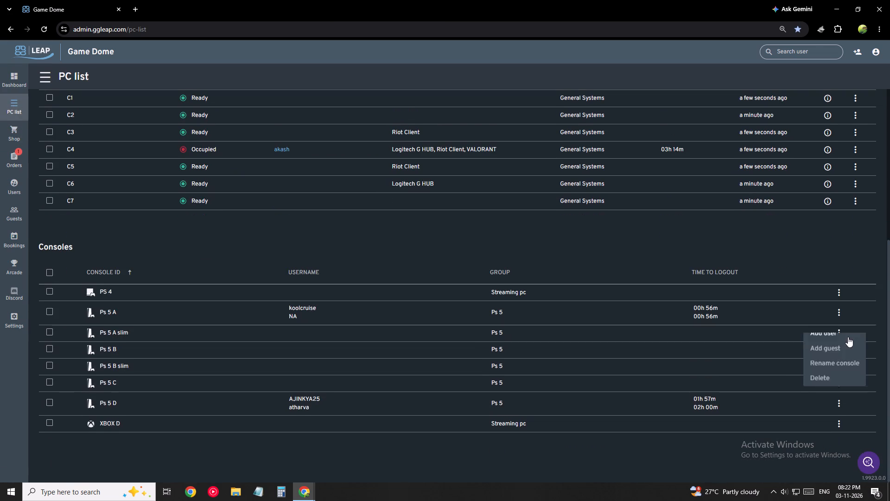
pyautogui.click(848, 337)
pyautogui.click(406, 250)
pyautogui.keyDown('ctrl'); pyautogui.click(410, 258); pyautogui.keyUp('ctrl')
pyautogui.hotkey('ctrl', 'v')
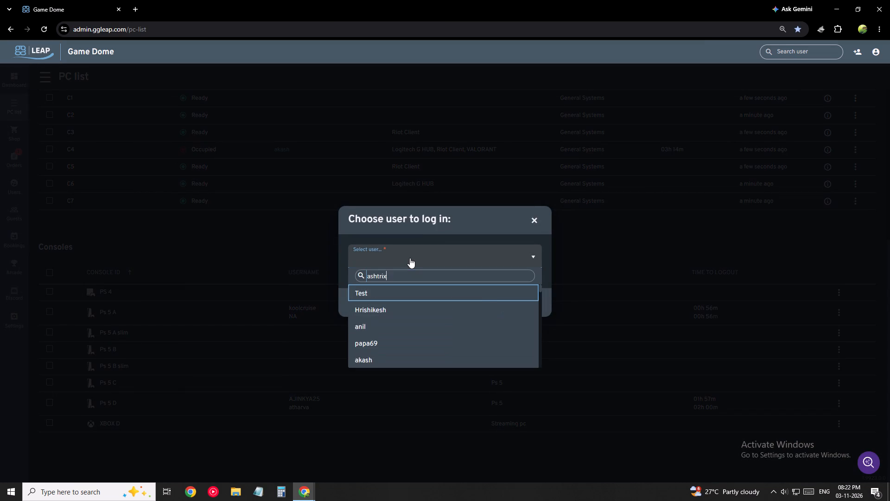
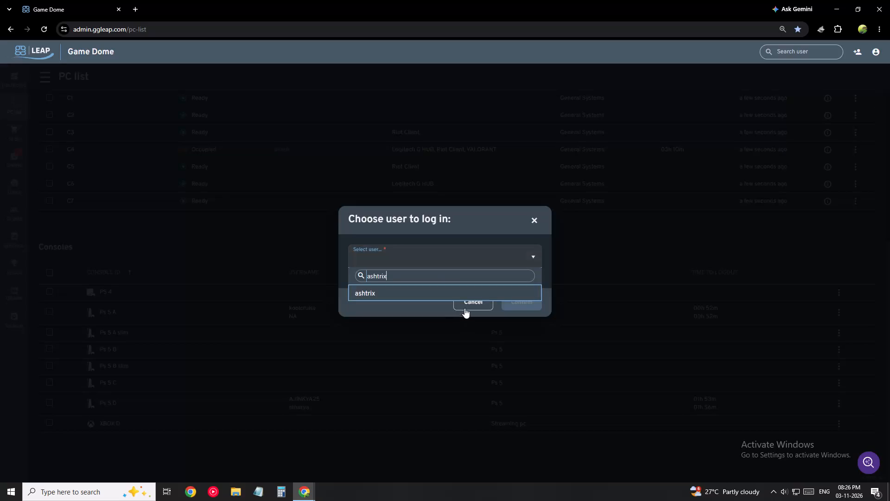
pyautogui.click(467, 307)
pyautogui.click(836, 347)
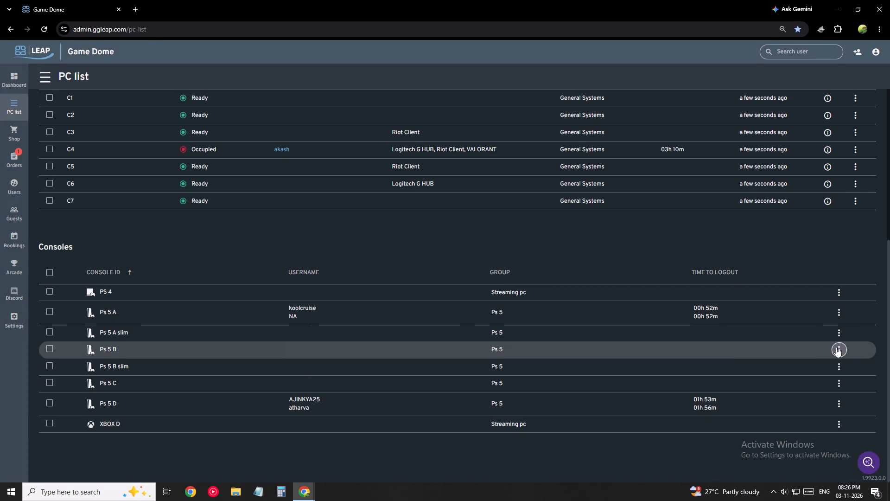
pyautogui.click(844, 349)
pyautogui.click(416, 257)
pyautogui.hotkey('ctrl', 'v')
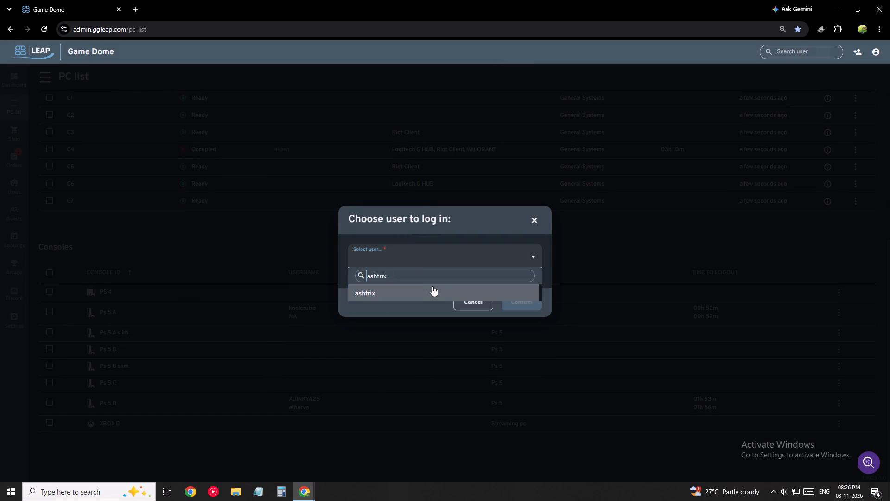
pyautogui.click(428, 286)
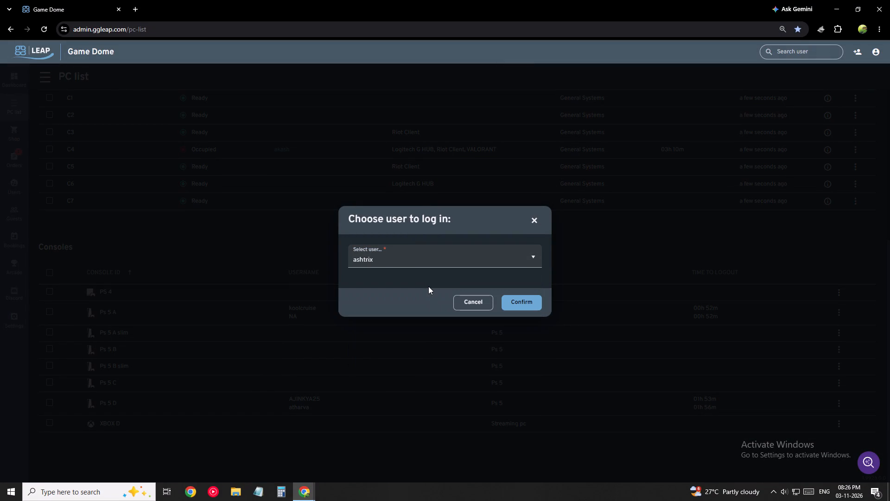
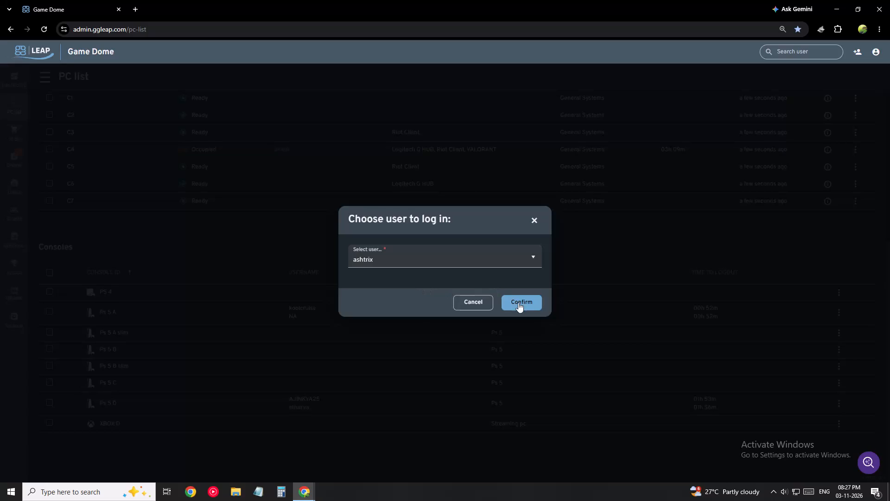
pyautogui.click(518, 302)
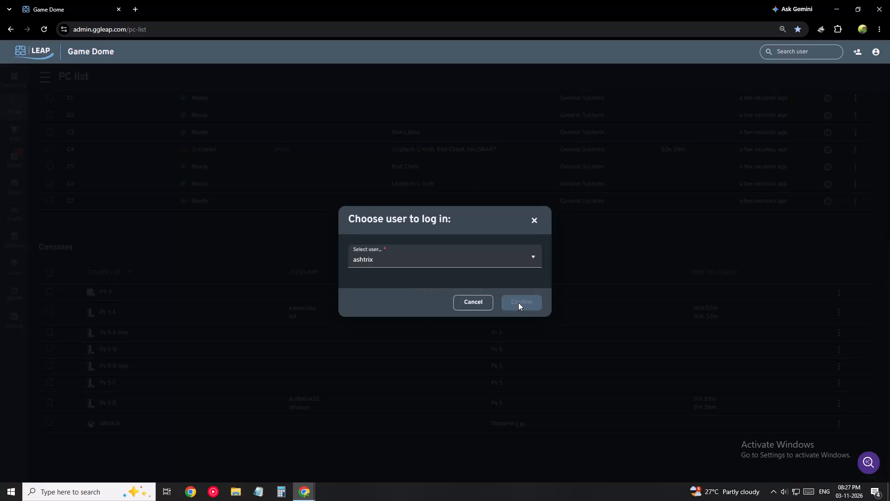
pyautogui.click(841, 353)
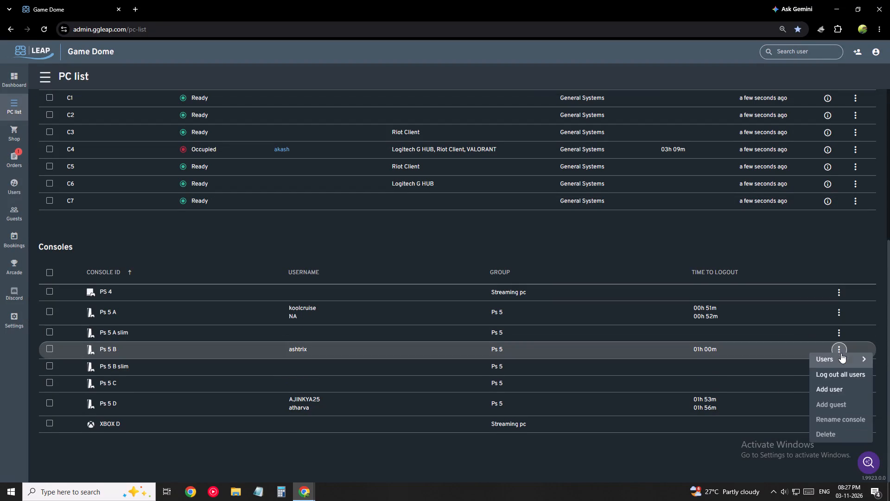
pyautogui.click(842, 390)
pyautogui.click(390, 254)
pyautogui.press('super+v')
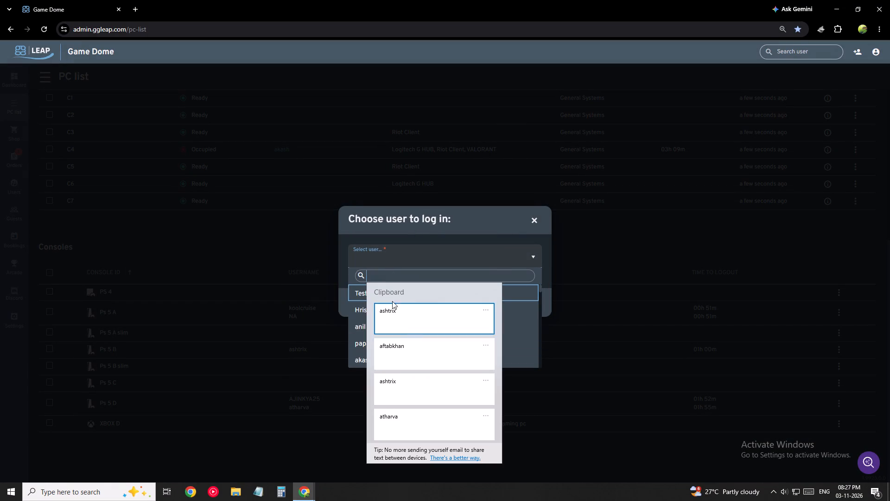
pyautogui.click(418, 357)
pyautogui.hotkey('ctrl', 'v')
pyautogui.click(426, 275)
pyautogui.click(453, 290)
pyautogui.click(528, 303)
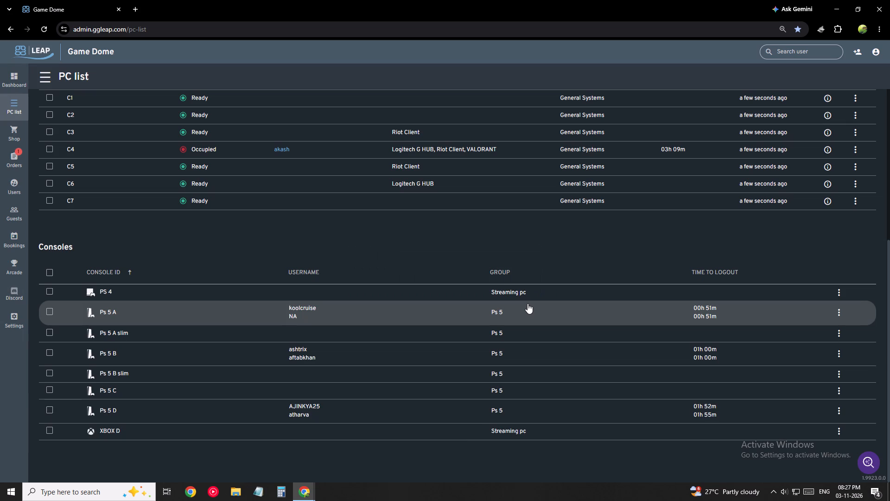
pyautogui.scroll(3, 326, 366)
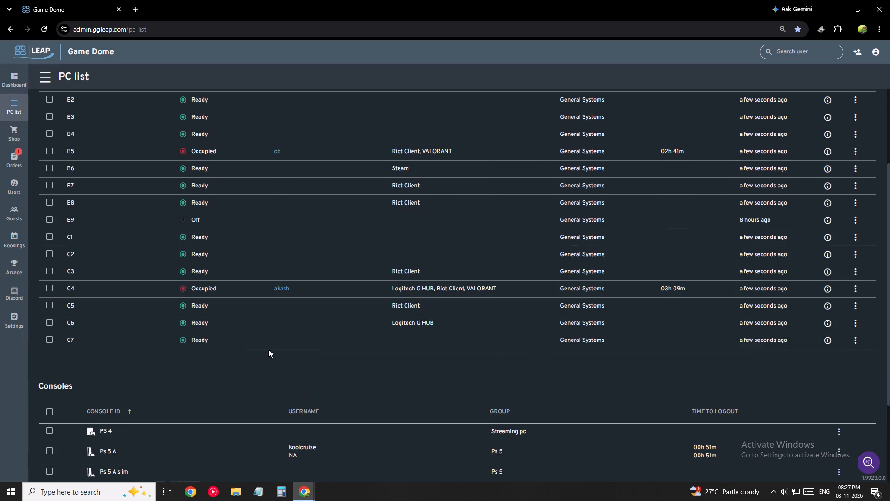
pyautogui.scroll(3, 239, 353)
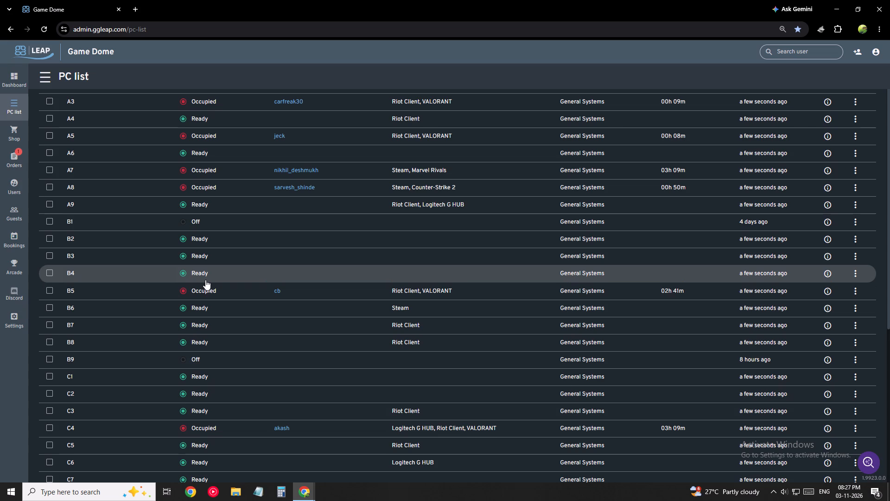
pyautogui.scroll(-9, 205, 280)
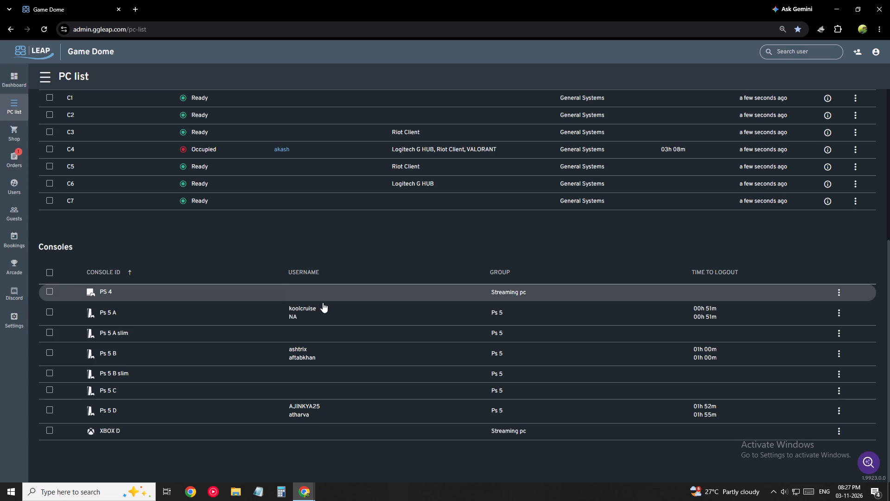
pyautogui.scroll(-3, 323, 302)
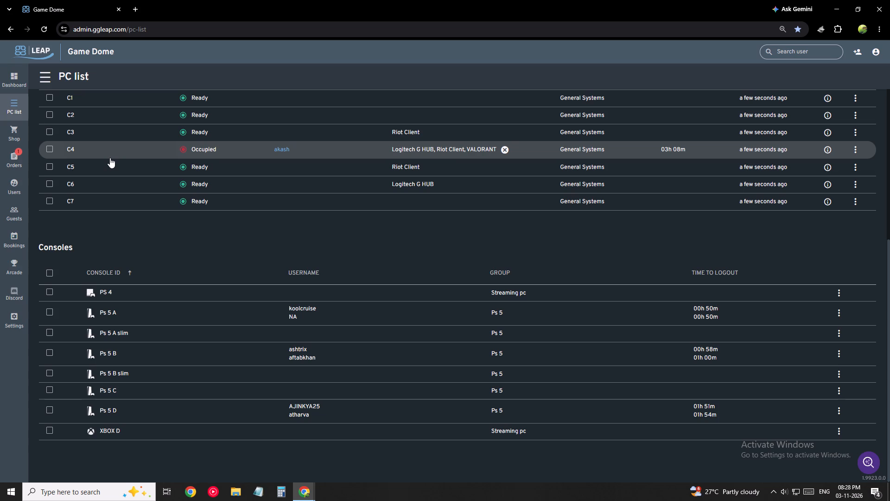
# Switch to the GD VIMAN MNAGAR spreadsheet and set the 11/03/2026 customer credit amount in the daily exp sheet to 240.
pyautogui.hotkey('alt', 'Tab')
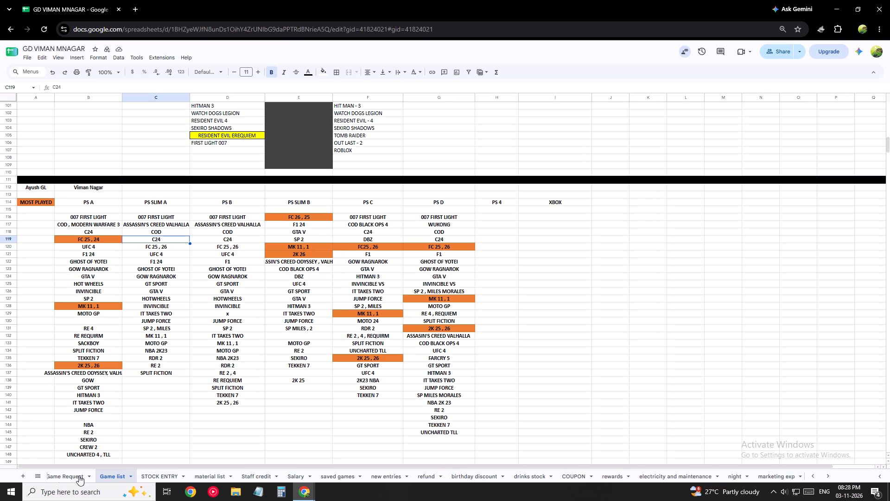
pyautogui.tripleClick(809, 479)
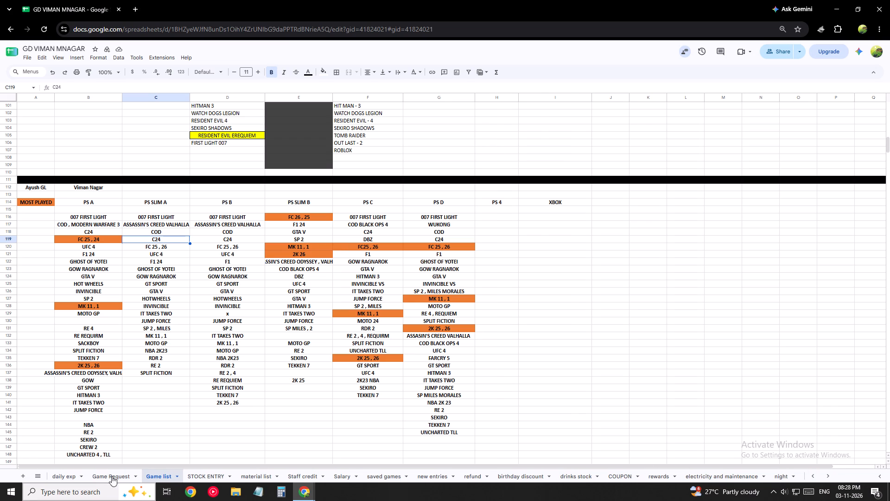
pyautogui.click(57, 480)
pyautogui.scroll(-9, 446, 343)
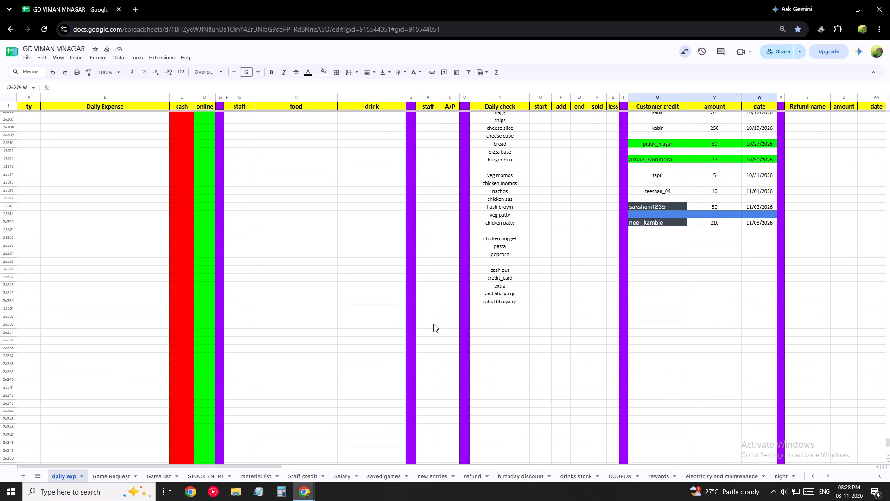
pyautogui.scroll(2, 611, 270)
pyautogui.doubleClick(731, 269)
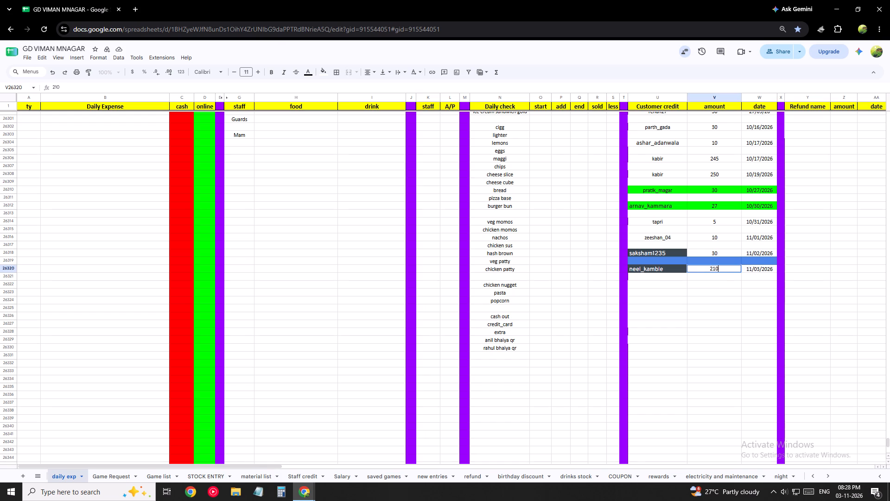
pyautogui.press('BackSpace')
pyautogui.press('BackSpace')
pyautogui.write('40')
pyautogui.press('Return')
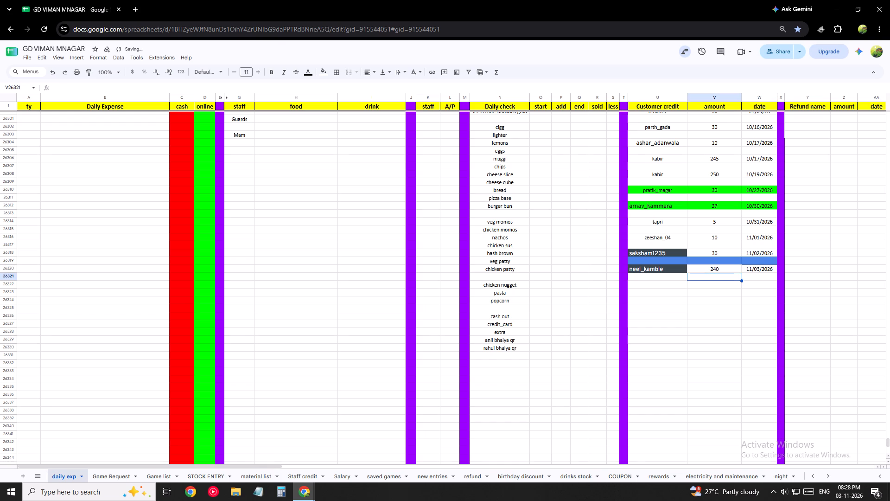
# Switch to the Game Dome admin and quicksell one Cigg for ₹30 by credit card to the customer with the 11/03/2026 credit entry.
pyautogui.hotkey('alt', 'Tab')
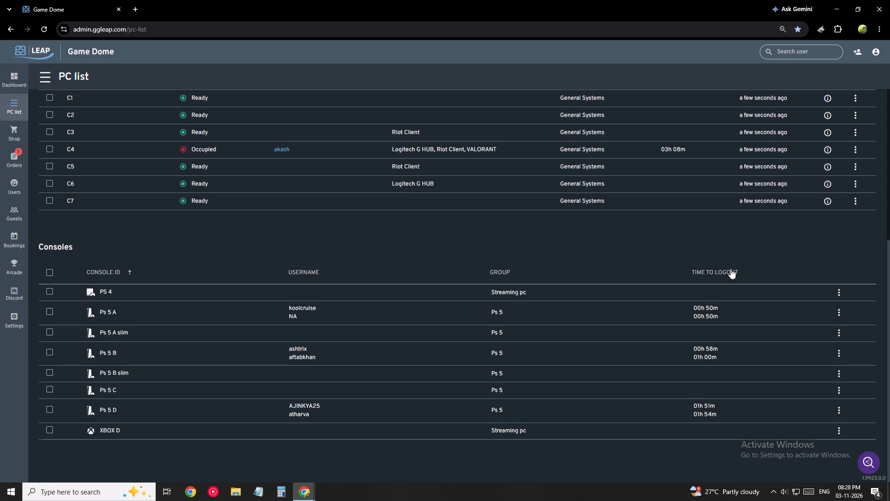
pyautogui.click(800, 58)
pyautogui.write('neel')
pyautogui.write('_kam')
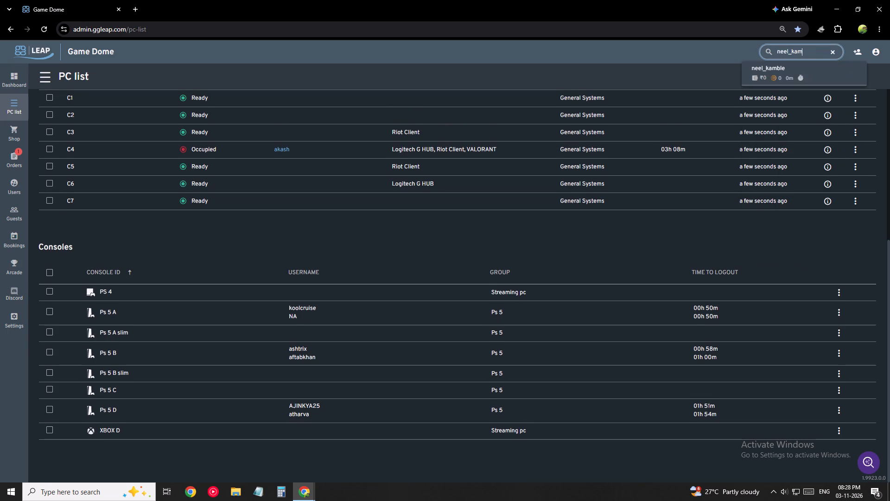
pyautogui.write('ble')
pyautogui.click(853, 67)
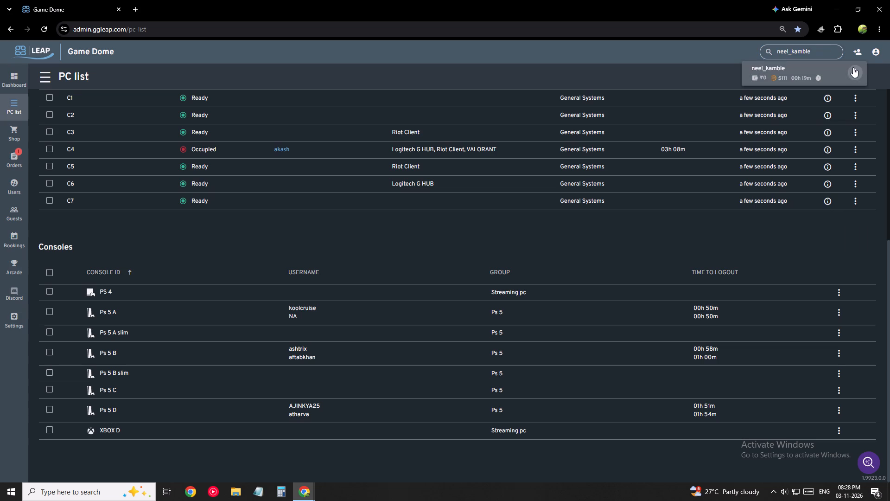
pyautogui.click(862, 70)
pyautogui.moveTo(321, 198); pyautogui.dragTo(155, 328)
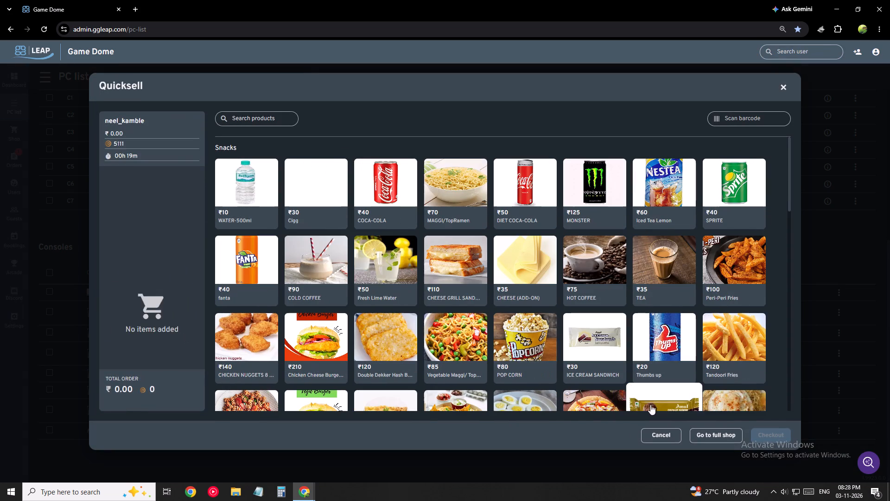
pyautogui.click(766, 437)
pyautogui.click(221, 241)
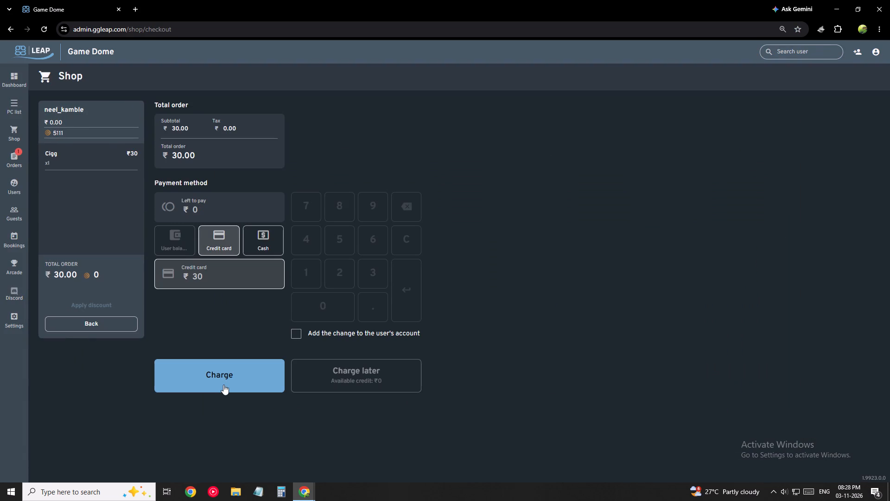
pyautogui.click(223, 385)
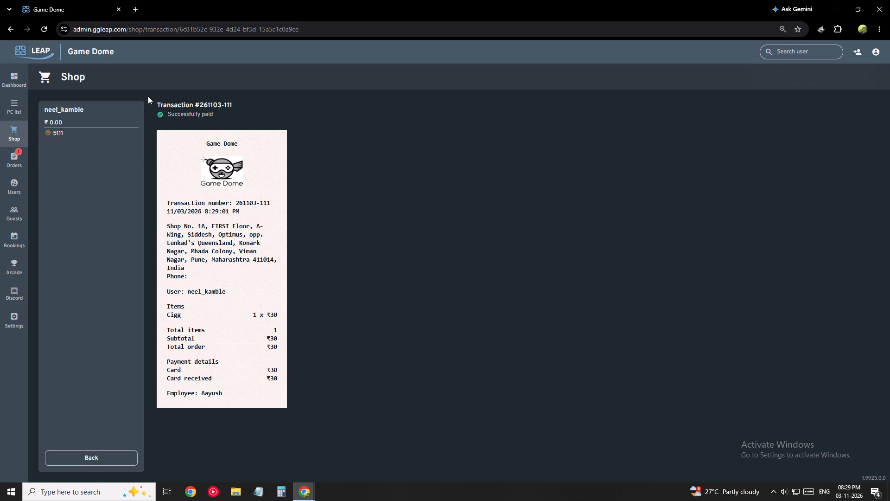
# Quicksell another single Cigg for ₹30 to the same customer and charge it as credit card.
pyautogui.click(781, 50)
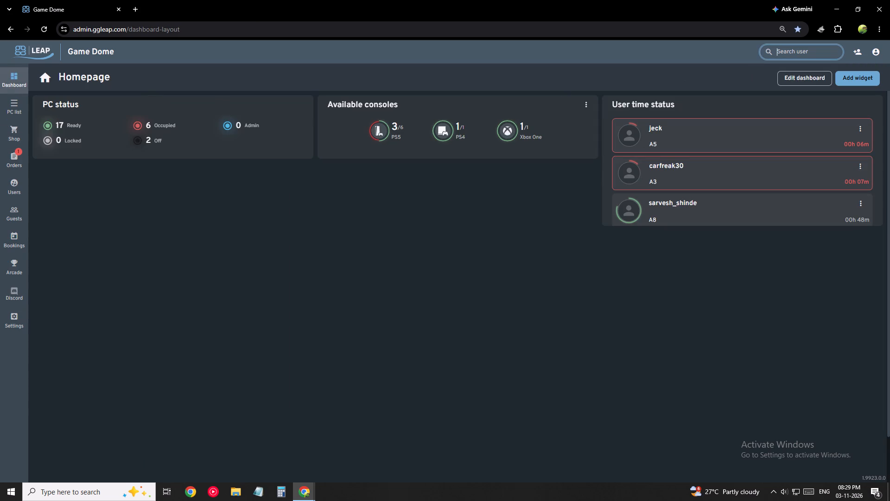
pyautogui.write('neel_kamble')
pyautogui.click(858, 74)
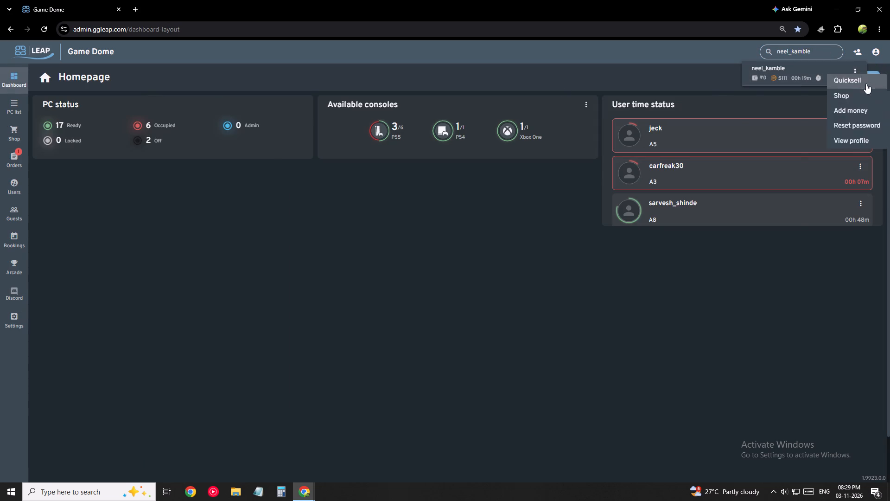
pyautogui.click(866, 83)
pyautogui.moveTo(293, 209); pyautogui.dragTo(177, 325)
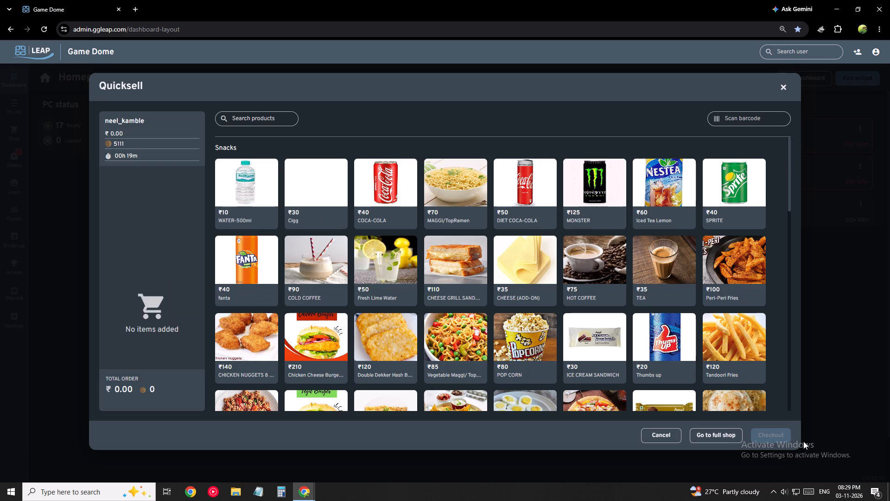
pyautogui.click(776, 439)
pyautogui.click(236, 239)
pyautogui.click(234, 364)
# Switch to the spreadsheet and set that customer's 11/03/2026 credit amount in the daily exp sheet to 300.
pyautogui.hotkey('alt', 'Tab')
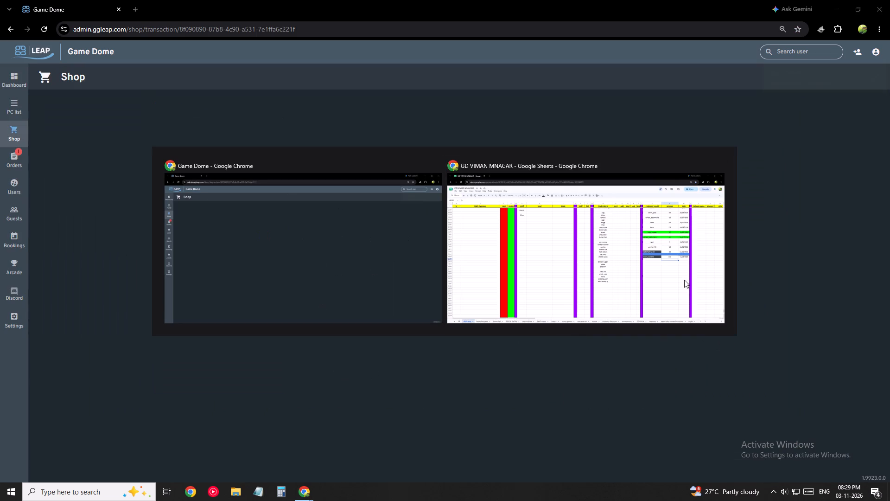
pyautogui.doubleClick(711, 272)
pyautogui.doubleClick(727, 267)
pyautogui.press('BackSpace')
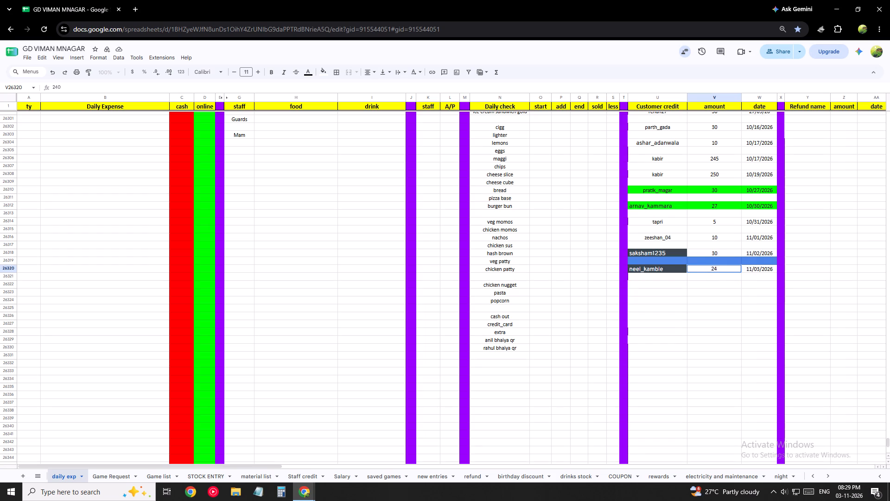
pyautogui.press('BackSpace')
pyautogui.press('BackSpace')
pyautogui.press('BackSpace')
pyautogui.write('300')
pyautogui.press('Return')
# Switch back to the Game Dome admin and open the PC list.
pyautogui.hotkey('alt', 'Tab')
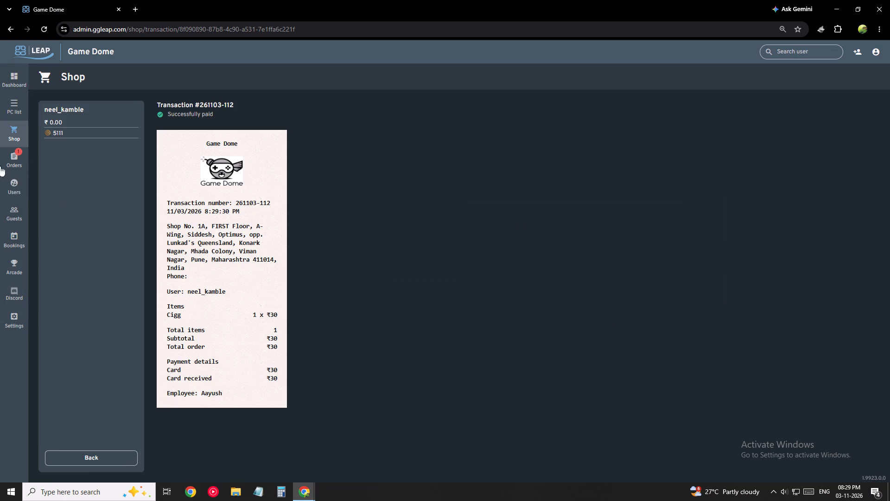
pyautogui.click(0, 102)
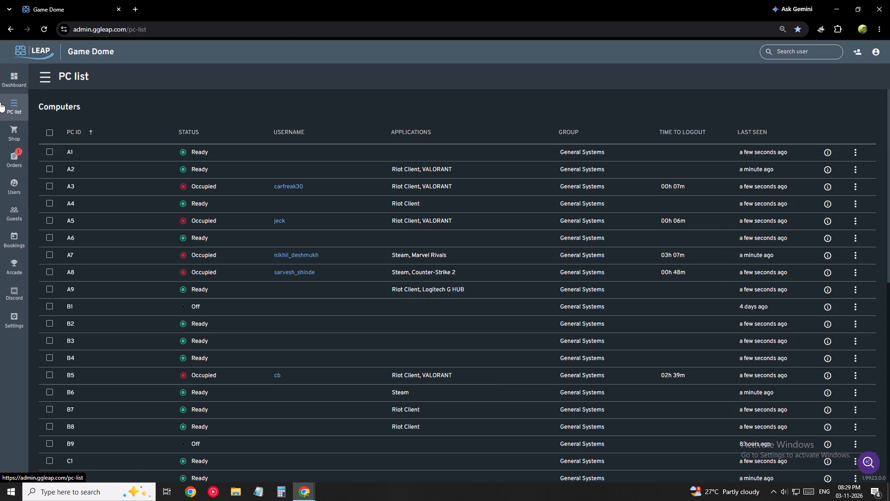
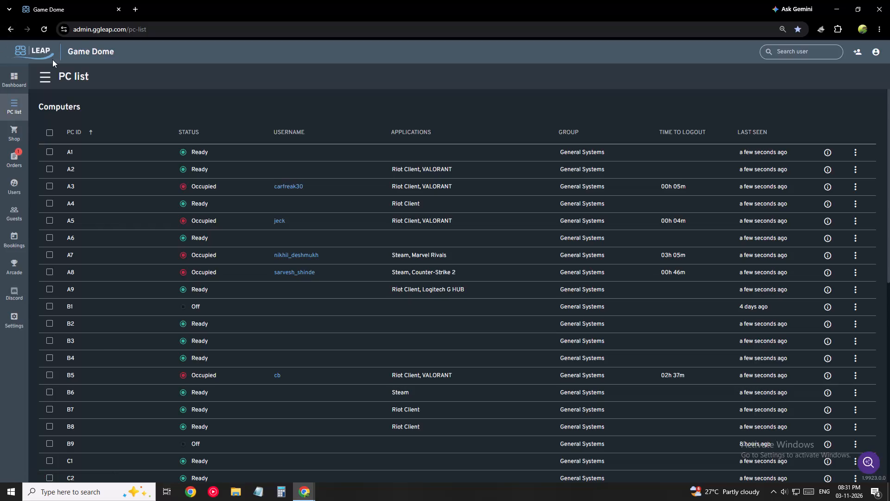
# Look over the computers and consoles in the PC list, and open the Orders page to check orders requiring action.
pyautogui.scroll(-11, 224, 236)
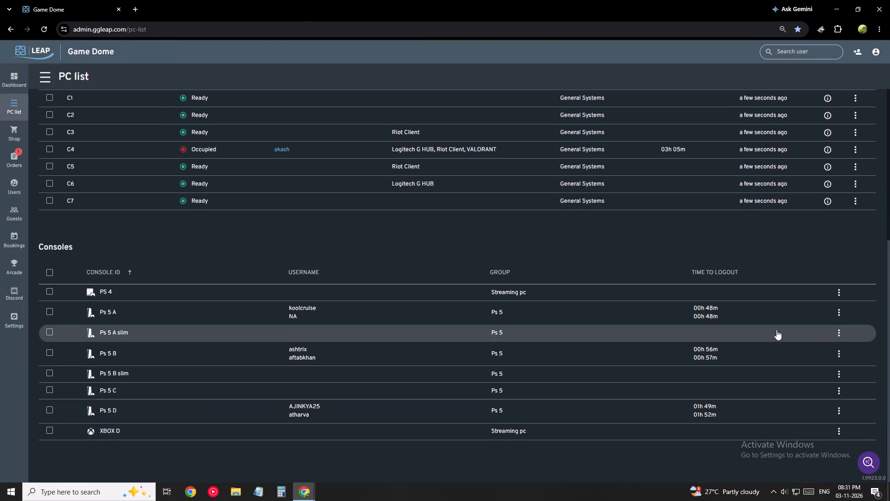
pyautogui.click(4, 150)
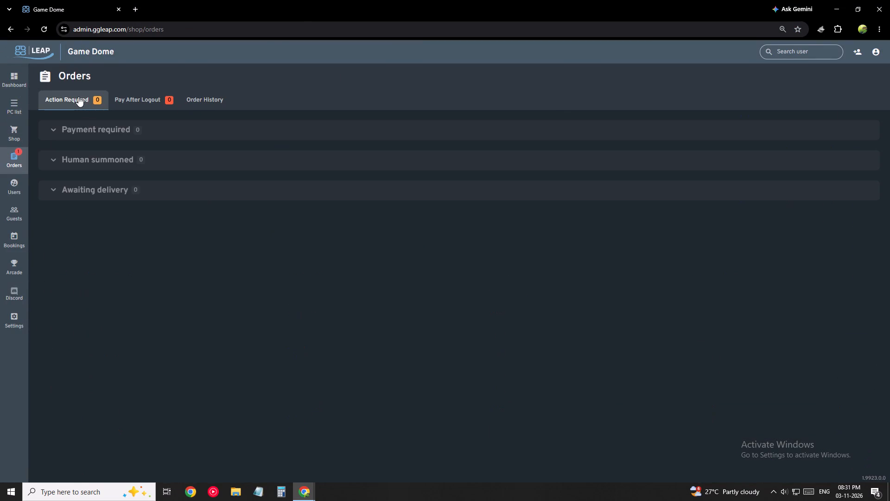
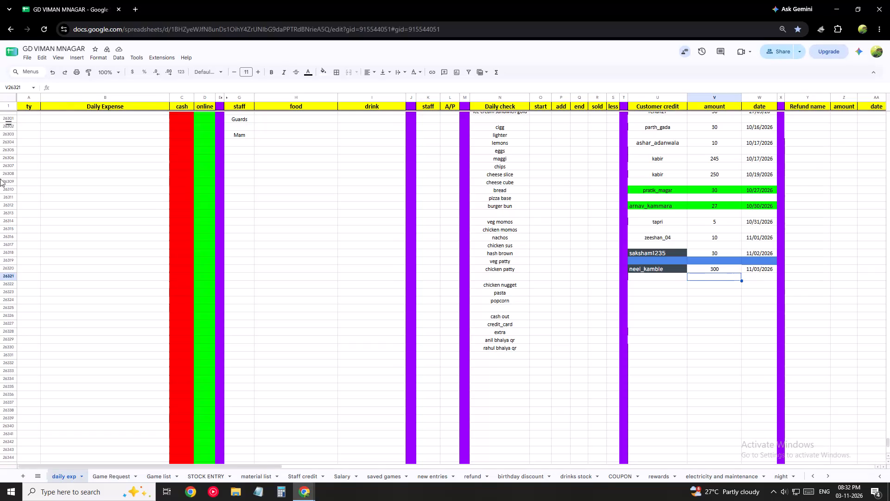
# Set the amount of the last customer credit entry, dated 11/03/2026, to 300 in the daily block just above 11/04/26.
pyautogui.scroll(4, 218, 215)
pyautogui.scroll(3, 647, 364)
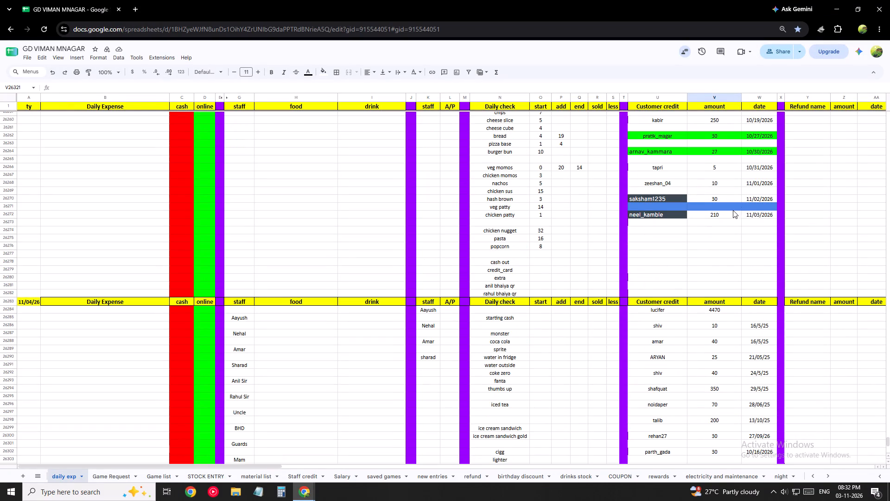
pyautogui.click(733, 210)
pyautogui.click(727, 218)
pyautogui.press('BackSpace')
pyautogui.write('300')
pyautogui.press('Return')
# Copy the cash denomination table from the previous day's block into the 11/03/26 block, starting two rows below Mam in the staff column.
pyautogui.scroll(-6, 757, 301)
pyautogui.scroll(3, 667, 341)
pyautogui.scroll(4, 538, 402)
pyautogui.scroll(2, 404, 389)
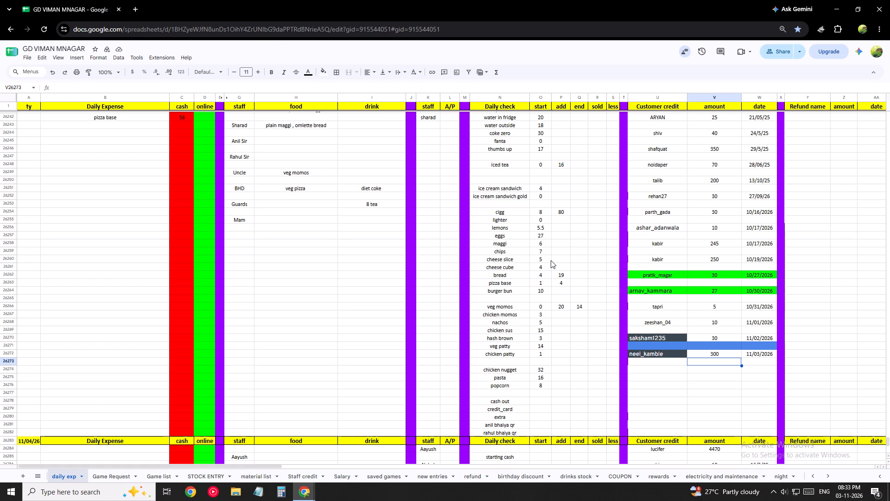
pyautogui.scroll(7, 553, 168)
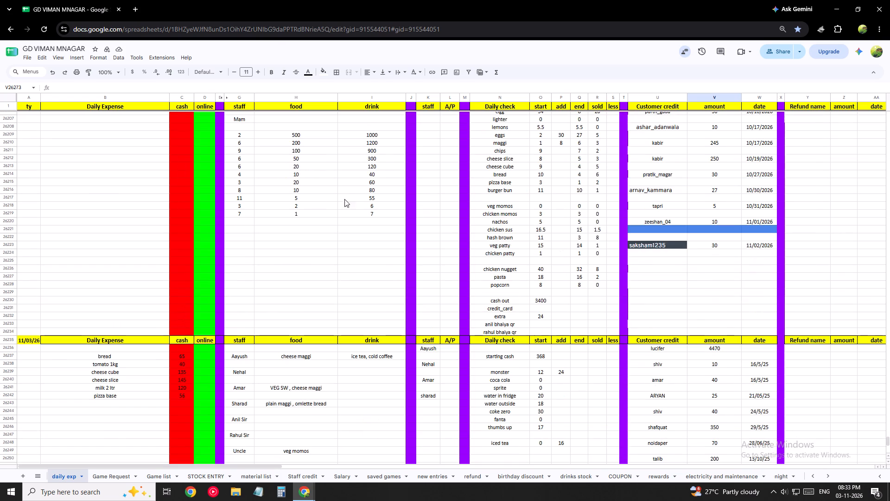
pyautogui.moveTo(393, 267); pyautogui.dragTo(239, 182)
pyautogui.hotkey('ctrl', 'c')
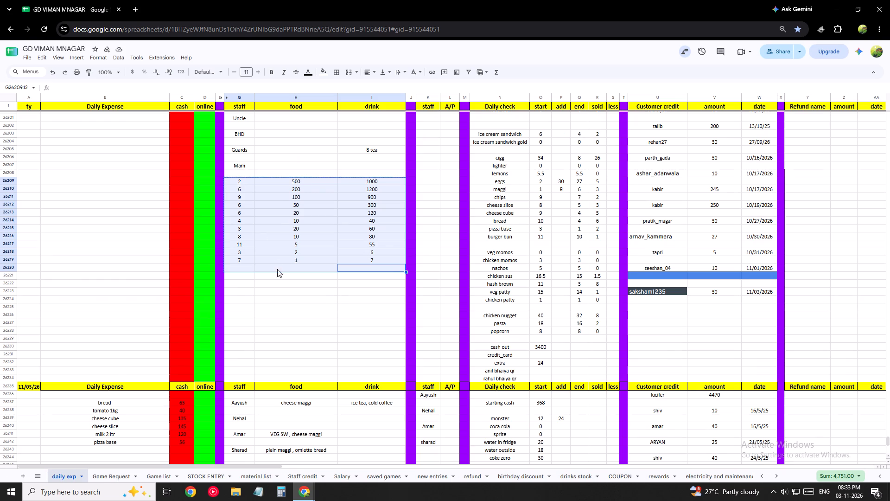
pyautogui.scroll(-1, 277, 271)
pyautogui.scroll(1, 279, 276)
pyautogui.scroll(-6, 280, 283)
pyautogui.click(244, 287)
pyautogui.click(244, 281)
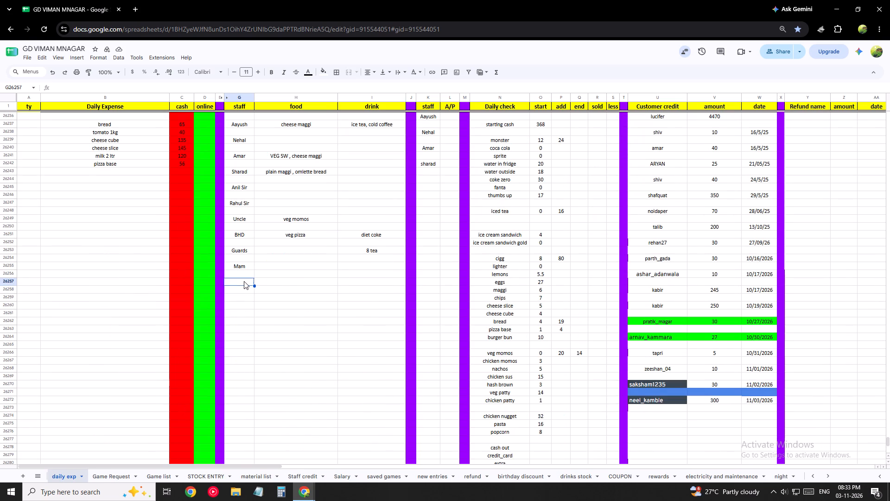
pyautogui.hotkey('ctrl', 'v')
pyautogui.click(300, 396)
# Clear all the note and coin counts in the staff column of the pasted 11/03/26 denomination table.
pyautogui.moveTo(240, 373); pyautogui.dragTo(244, 283)
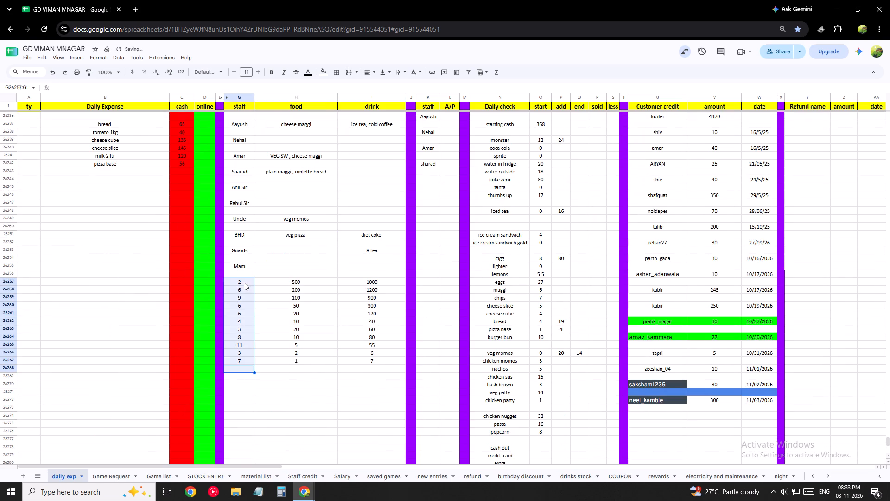
pyautogui.press('Delete')
# Fill in the counts of the 11/03/26 denomination table, entering 6 for the 500 denomination.
pyautogui.press('Up')
pyautogui.press('Up')
pyautogui.press('Up')
pyautogui.press('Up')
pyautogui.press('Up')
pyautogui.press('Up')
pyautogui.press('Up')
pyautogui.press('Up')
pyautogui.press('Up')
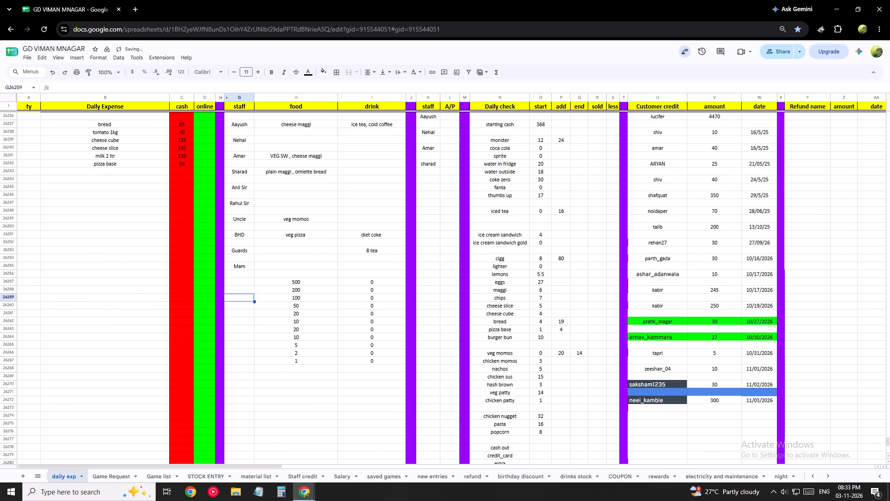
pyautogui.press('Up')
pyautogui.press('Up')
pyautogui.press('5')
pyautogui.press('BackSpace')
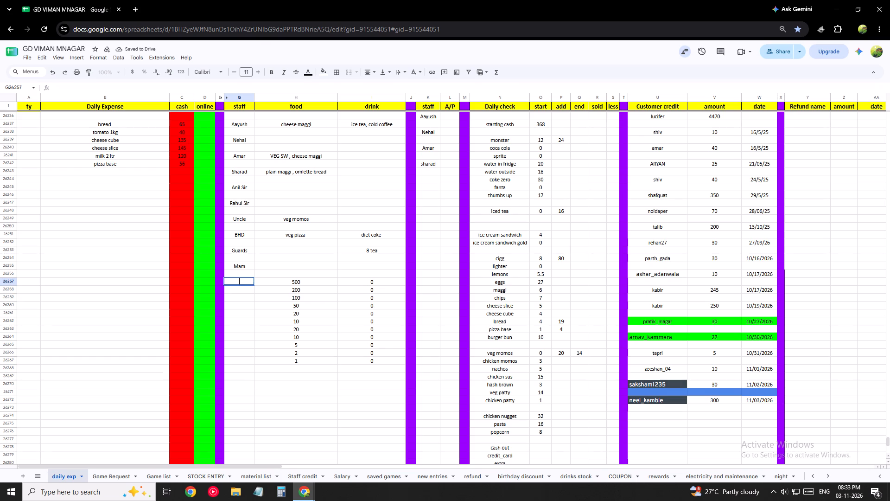
pyautogui.press('BackSpace')
pyautogui.press('6')
pyautogui.press('Return')
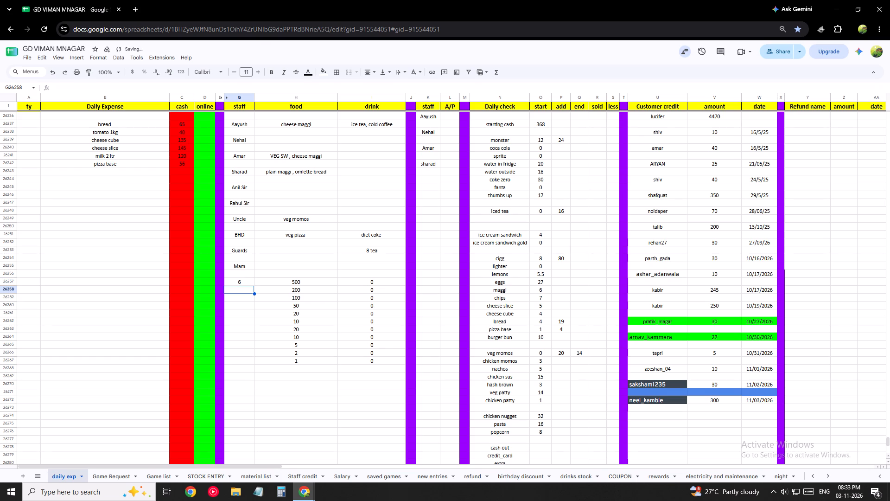
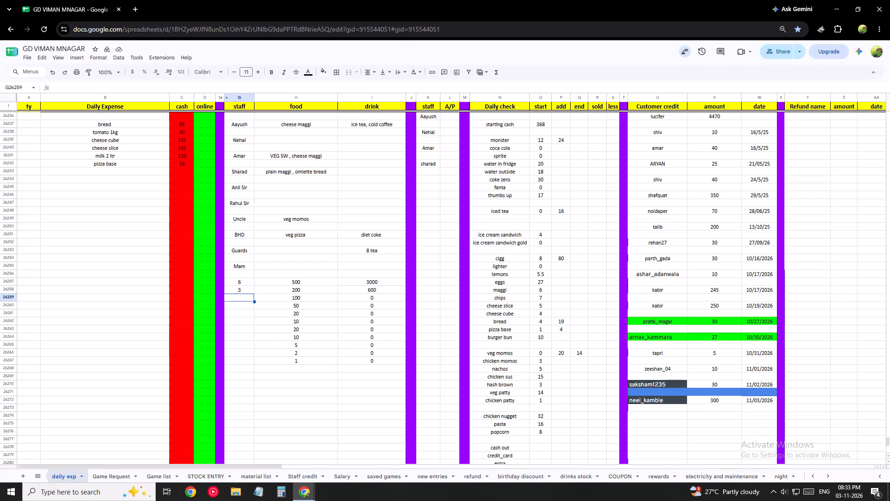
# Enter a count of 5 for the 100 denomination in the 11/03/26 cash table.
pyautogui.press('5')
pyautogui.press('Return')
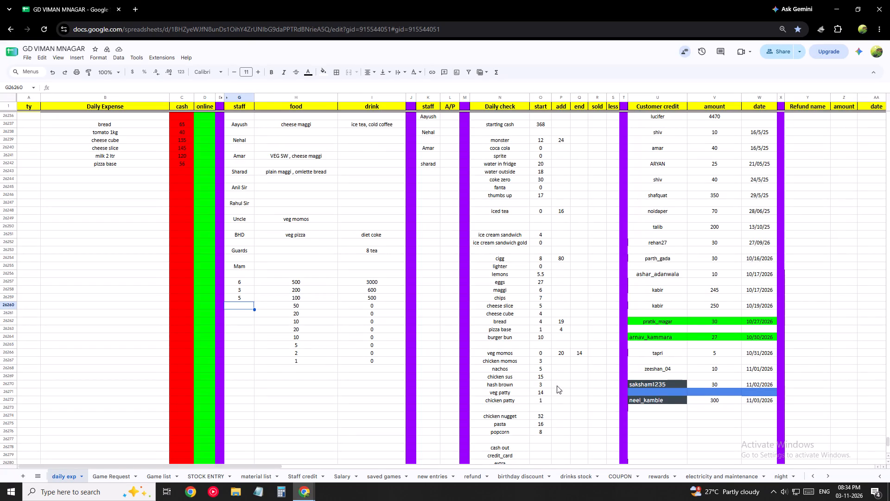
# Record 12 added chips in the add column of the 11/03/26 daily check.
pyautogui.click(557, 299)
pyautogui.write('12')
pyautogui.press('Return')
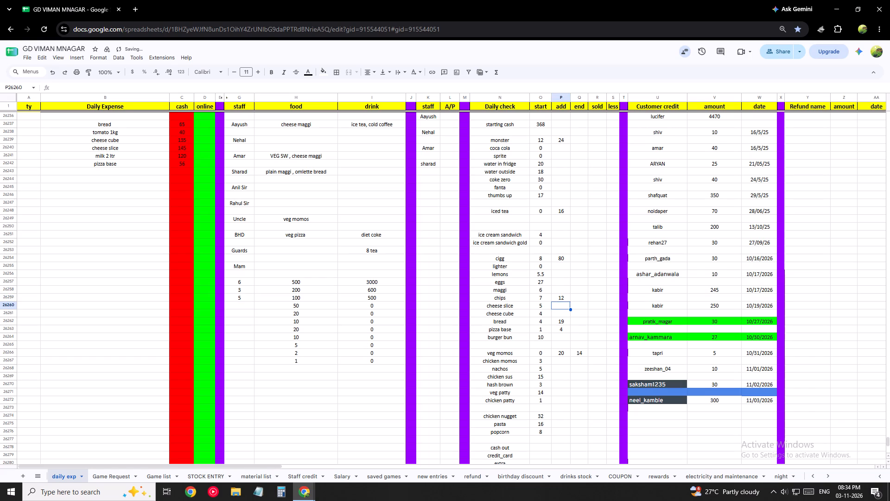
# Enter a count of 1 for the 50 denomination in the 11/03/26 cash table.
pyautogui.click(251, 305)
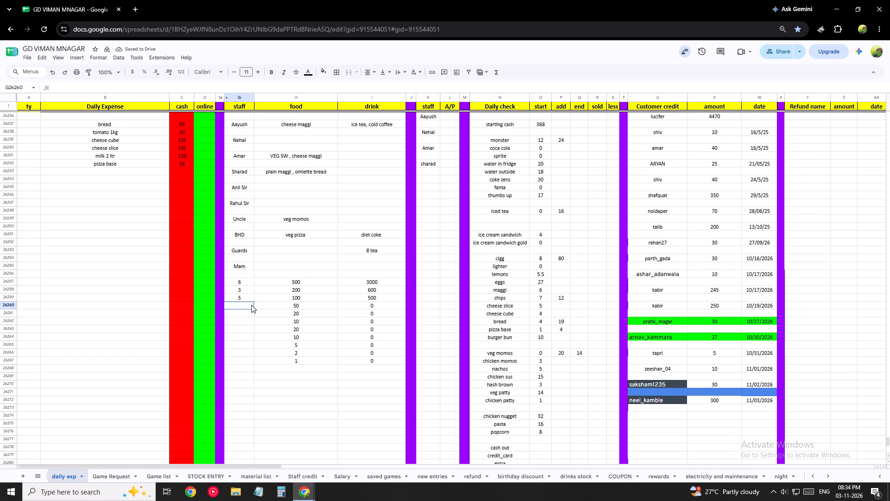
pyautogui.press('1')
pyautogui.press('Return')
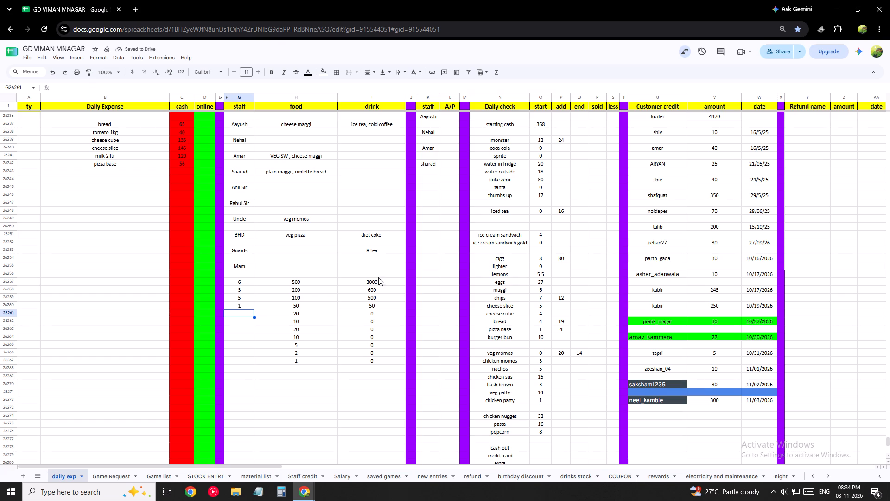
# Check the combined sum of the calculated amounts for the 500, 200, 100 and 50 denominations.
pyautogui.moveTo(373, 279); pyautogui.dragTo(386, 304)
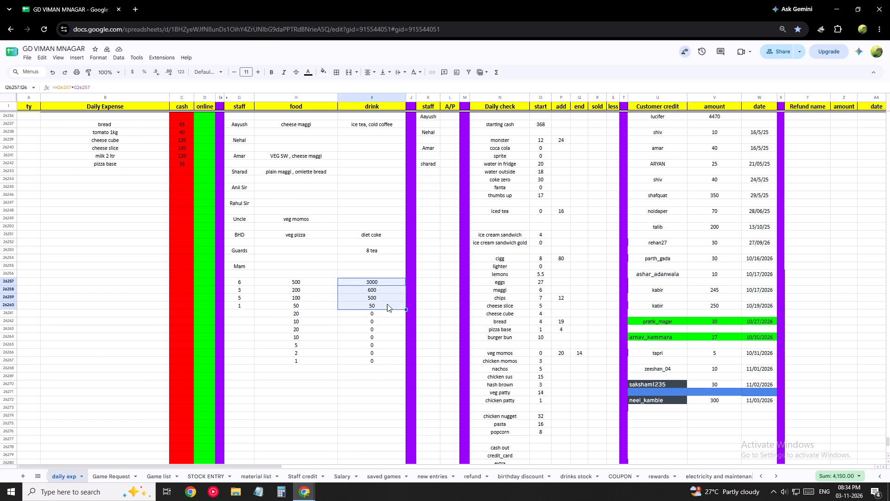
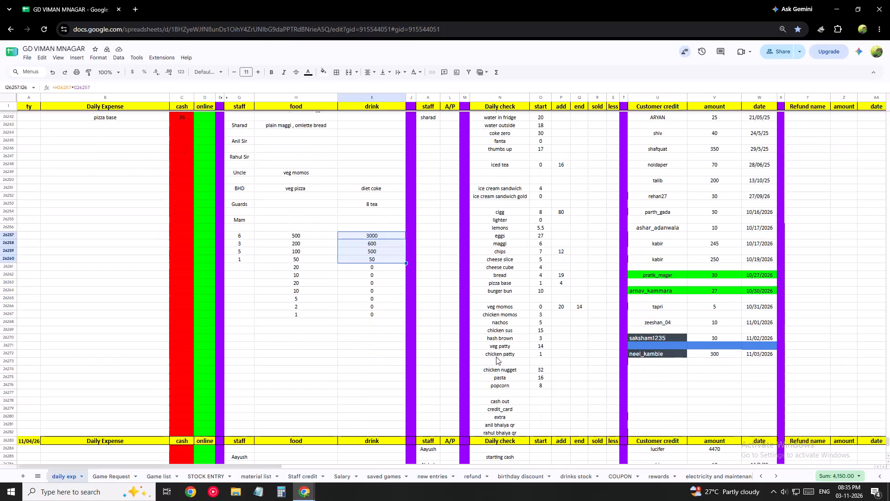
# Enter 4150 as the cash out value in the start column of the 11/03/26 daily check.
pyautogui.click(547, 354)
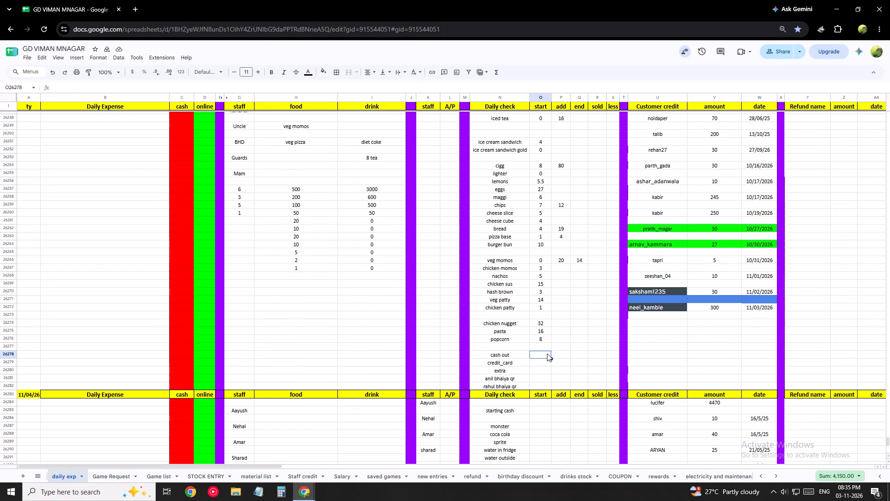
pyautogui.write('4150')
pyautogui.press('Return')
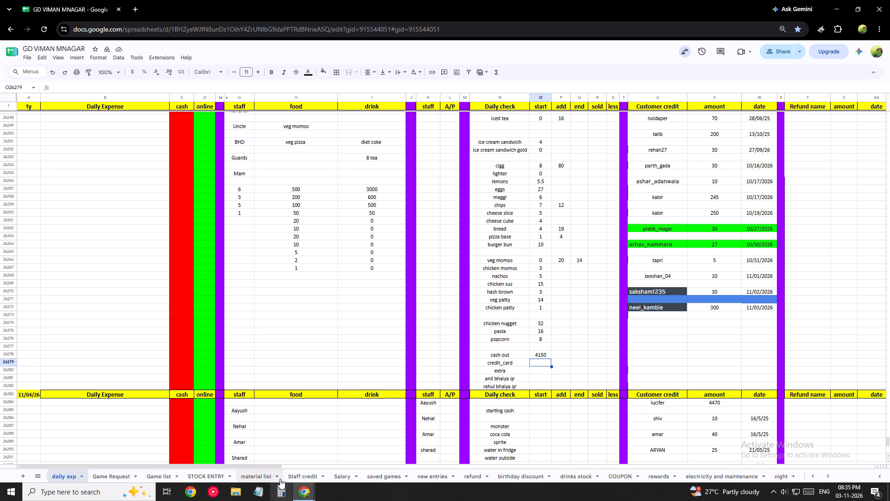
# Switch to the ggLeap admin window and review the PC list for computer and console occupancy and time to logout.
pyautogui.click(304, 499)
pyautogui.click(321, 462)
pyautogui.click(2, 102)
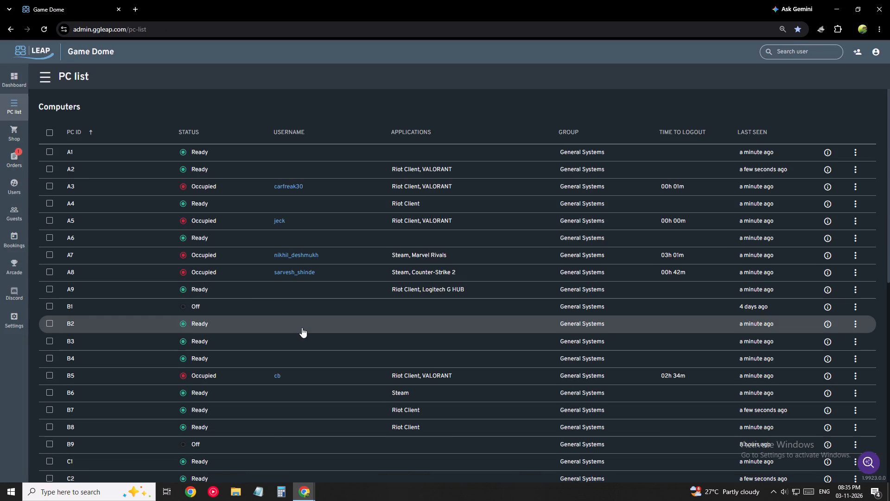
pyautogui.scroll(-2, 303, 328)
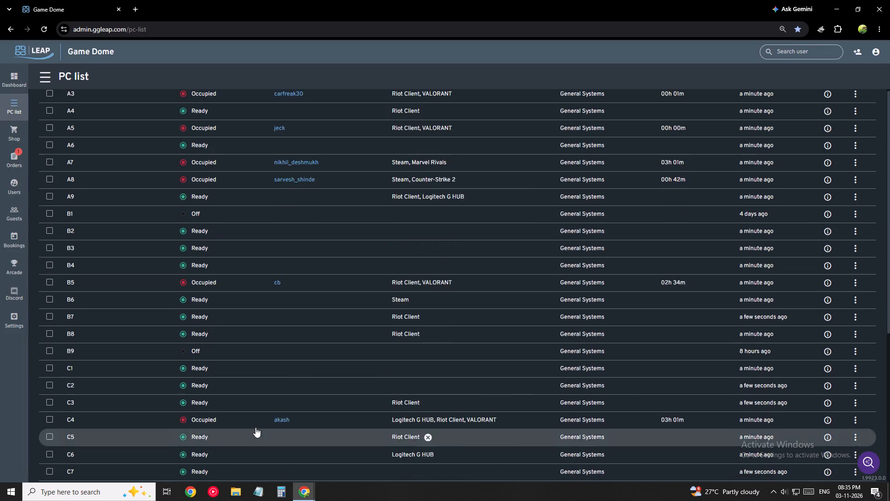
pyautogui.scroll(-2, 255, 427)
pyautogui.scroll(1, 255, 427)
pyautogui.scroll(-6, 255, 427)
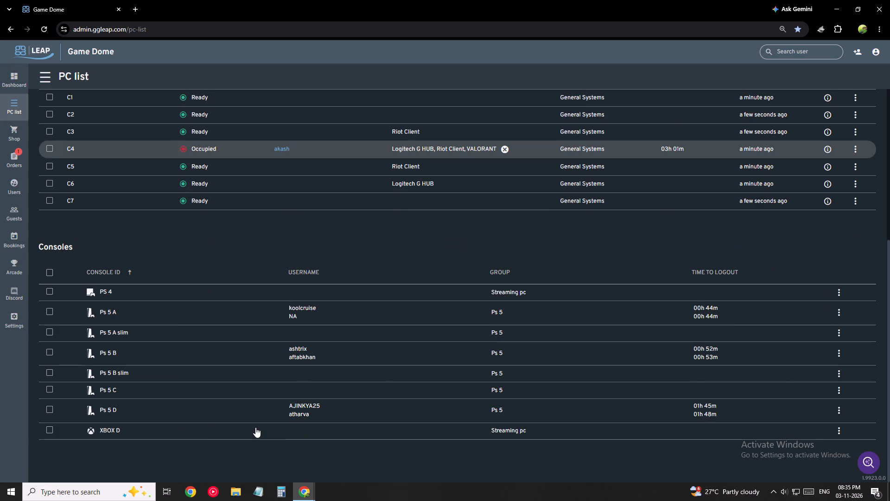
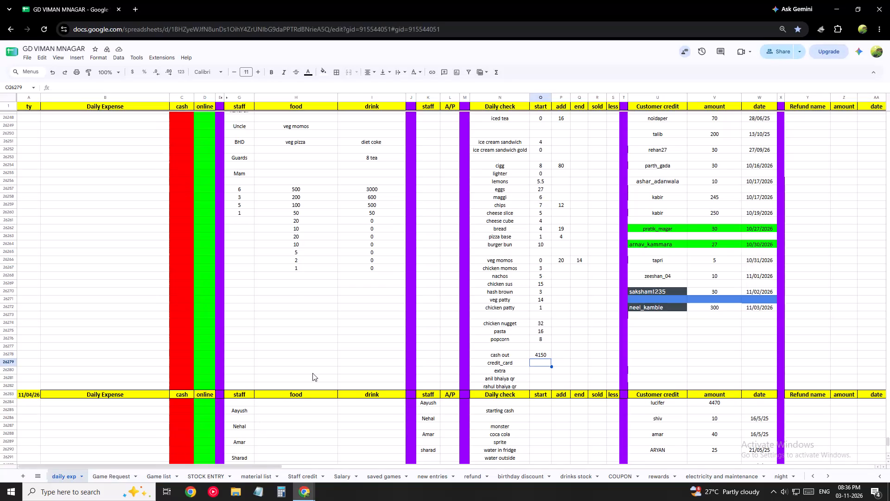
# Enter 24 in the add column for coke zero in the 11/03/26 daily check.
pyautogui.scroll(3, 530, 466)
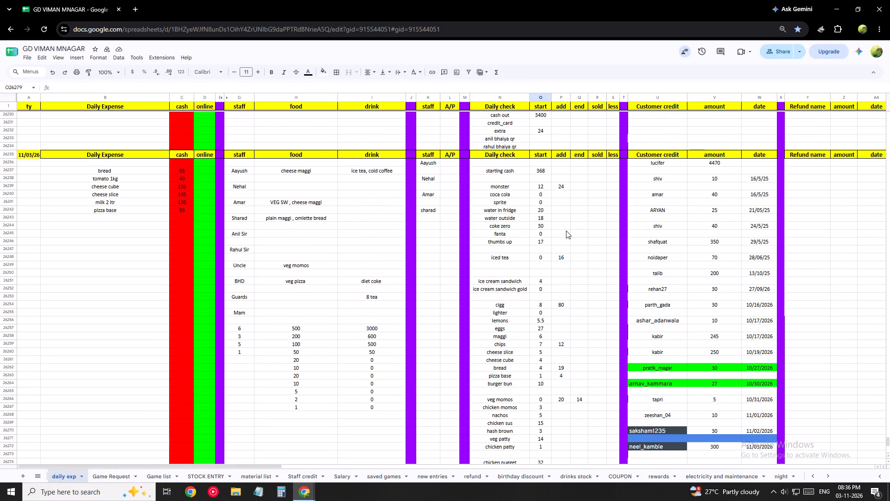
pyautogui.click(566, 231)
pyautogui.click(560, 222)
pyautogui.click(564, 225)
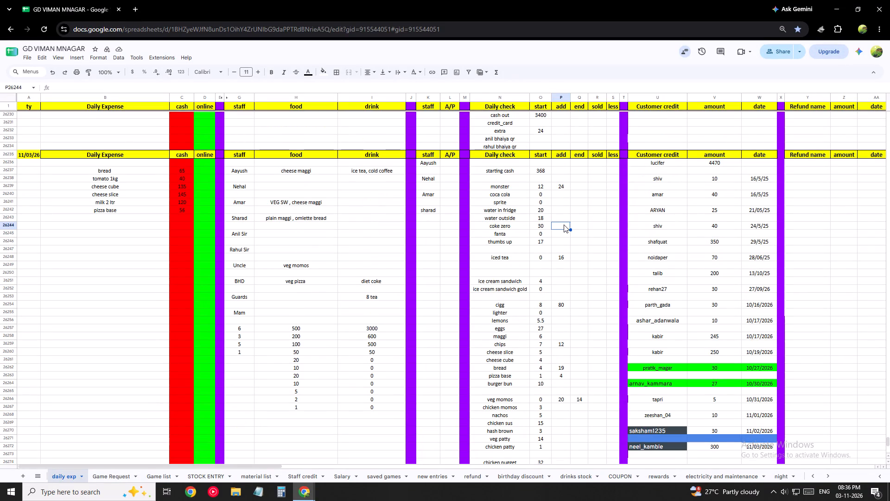
pyautogui.write('24')
pyautogui.press('Return')
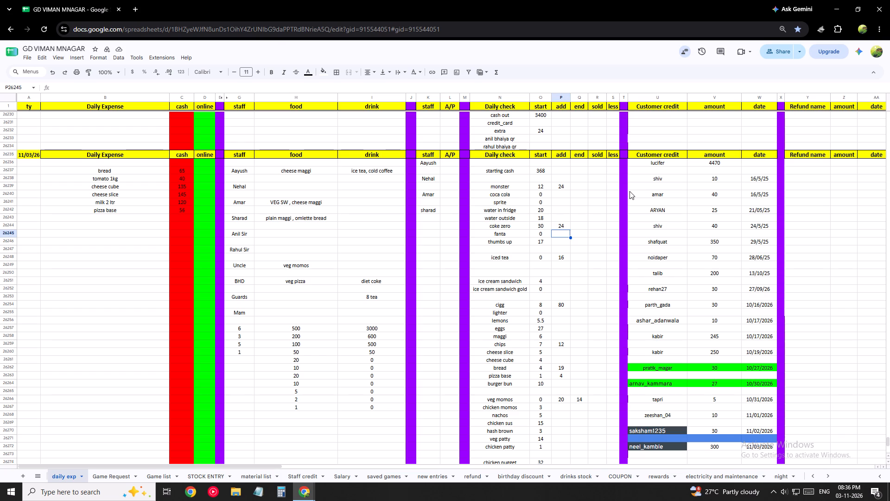
# Look over the rest of the 11/03/26 daily check, then switch to the ggLeap admin window's PC list.
pyautogui.scroll(-6, 621, 283)
pyautogui.scroll(2, 563, 301)
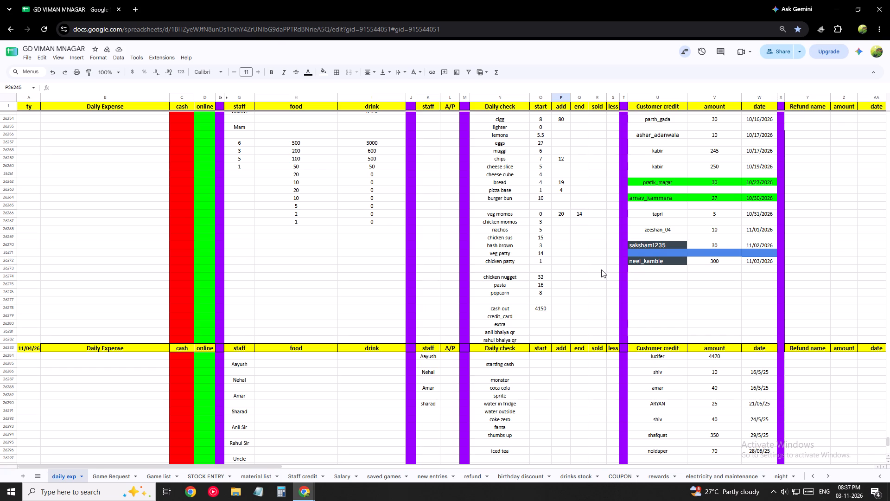
pyautogui.hotkey('alt', 'Tab')
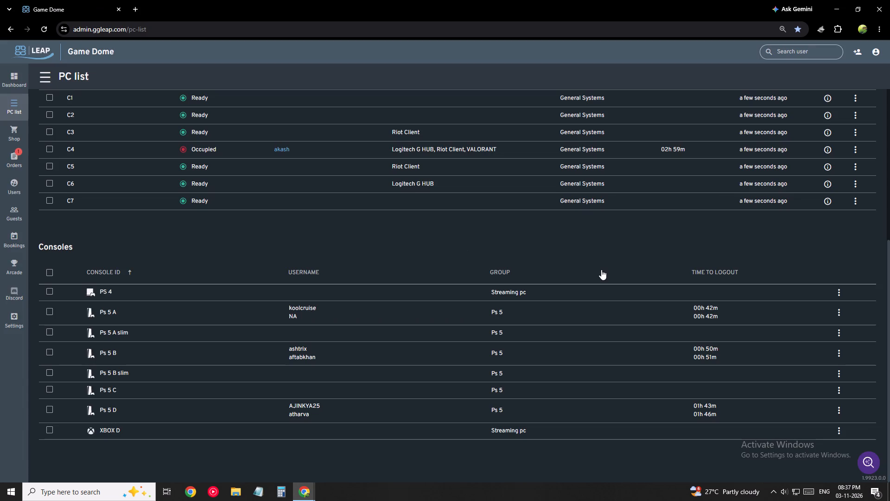
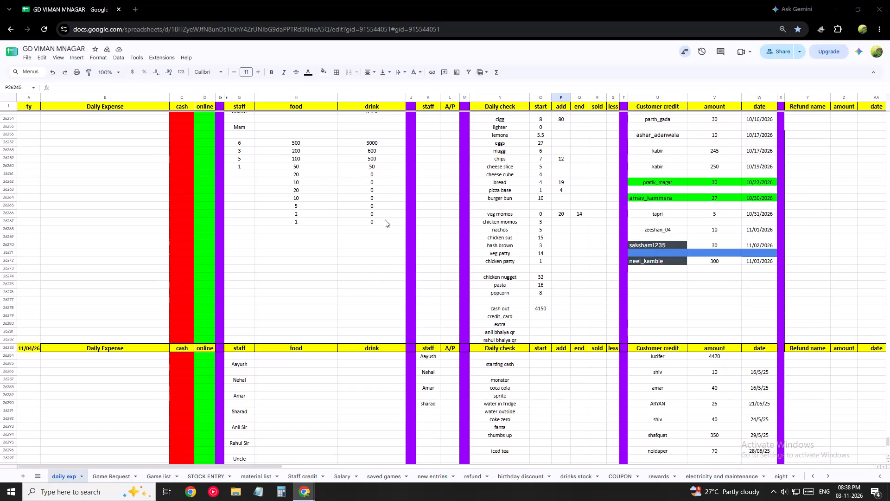
# Enter ice tea as Amar's drink in the 11/03/26 staff section.
pyautogui.scroll(1, 337, 199)
pyautogui.scroll(2, 290, 232)
pyautogui.scroll(-1, 303, 235)
pyautogui.scroll(1, 303, 235)
pyautogui.scroll(2, 385, 176)
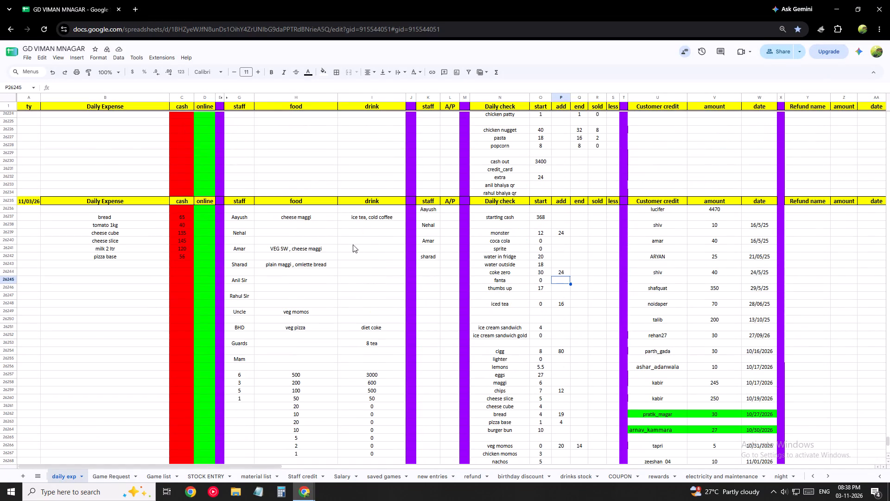
pyautogui.click(369, 249)
pyautogui.write('ice tea')
pyautogui.press('Return')
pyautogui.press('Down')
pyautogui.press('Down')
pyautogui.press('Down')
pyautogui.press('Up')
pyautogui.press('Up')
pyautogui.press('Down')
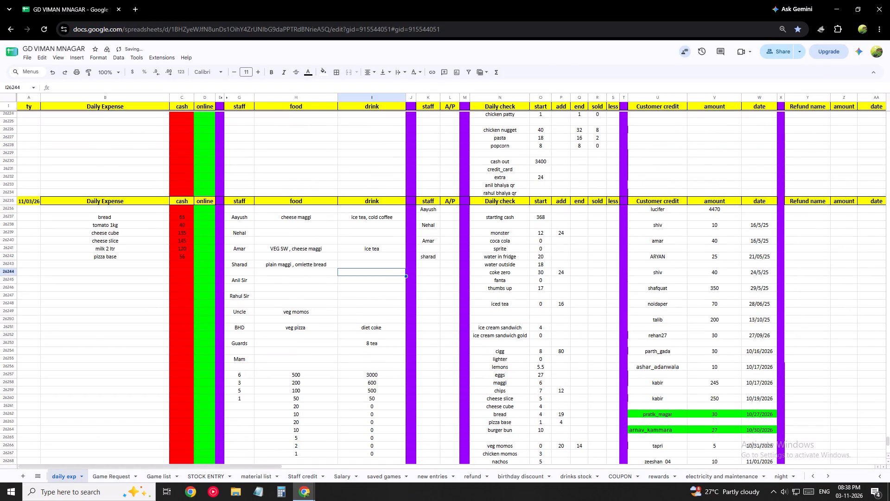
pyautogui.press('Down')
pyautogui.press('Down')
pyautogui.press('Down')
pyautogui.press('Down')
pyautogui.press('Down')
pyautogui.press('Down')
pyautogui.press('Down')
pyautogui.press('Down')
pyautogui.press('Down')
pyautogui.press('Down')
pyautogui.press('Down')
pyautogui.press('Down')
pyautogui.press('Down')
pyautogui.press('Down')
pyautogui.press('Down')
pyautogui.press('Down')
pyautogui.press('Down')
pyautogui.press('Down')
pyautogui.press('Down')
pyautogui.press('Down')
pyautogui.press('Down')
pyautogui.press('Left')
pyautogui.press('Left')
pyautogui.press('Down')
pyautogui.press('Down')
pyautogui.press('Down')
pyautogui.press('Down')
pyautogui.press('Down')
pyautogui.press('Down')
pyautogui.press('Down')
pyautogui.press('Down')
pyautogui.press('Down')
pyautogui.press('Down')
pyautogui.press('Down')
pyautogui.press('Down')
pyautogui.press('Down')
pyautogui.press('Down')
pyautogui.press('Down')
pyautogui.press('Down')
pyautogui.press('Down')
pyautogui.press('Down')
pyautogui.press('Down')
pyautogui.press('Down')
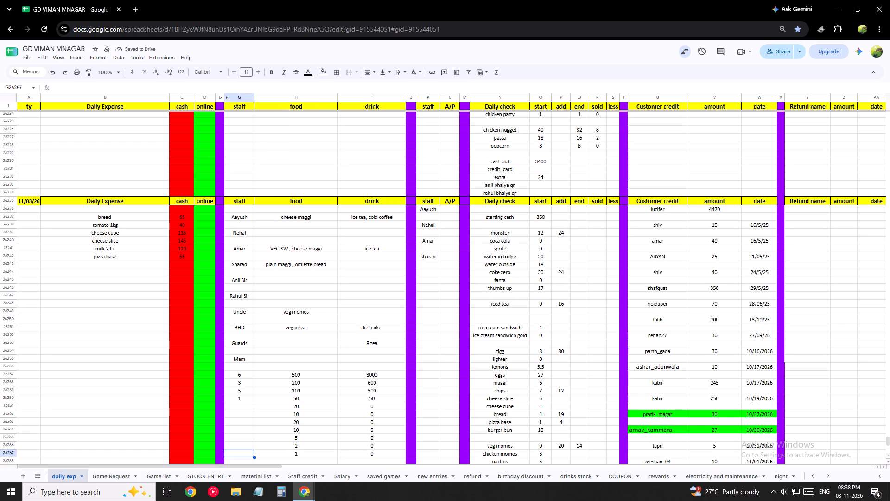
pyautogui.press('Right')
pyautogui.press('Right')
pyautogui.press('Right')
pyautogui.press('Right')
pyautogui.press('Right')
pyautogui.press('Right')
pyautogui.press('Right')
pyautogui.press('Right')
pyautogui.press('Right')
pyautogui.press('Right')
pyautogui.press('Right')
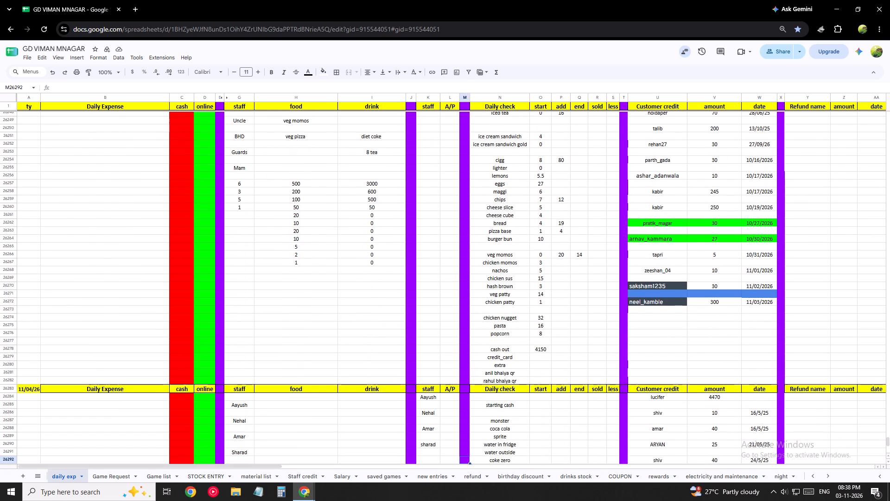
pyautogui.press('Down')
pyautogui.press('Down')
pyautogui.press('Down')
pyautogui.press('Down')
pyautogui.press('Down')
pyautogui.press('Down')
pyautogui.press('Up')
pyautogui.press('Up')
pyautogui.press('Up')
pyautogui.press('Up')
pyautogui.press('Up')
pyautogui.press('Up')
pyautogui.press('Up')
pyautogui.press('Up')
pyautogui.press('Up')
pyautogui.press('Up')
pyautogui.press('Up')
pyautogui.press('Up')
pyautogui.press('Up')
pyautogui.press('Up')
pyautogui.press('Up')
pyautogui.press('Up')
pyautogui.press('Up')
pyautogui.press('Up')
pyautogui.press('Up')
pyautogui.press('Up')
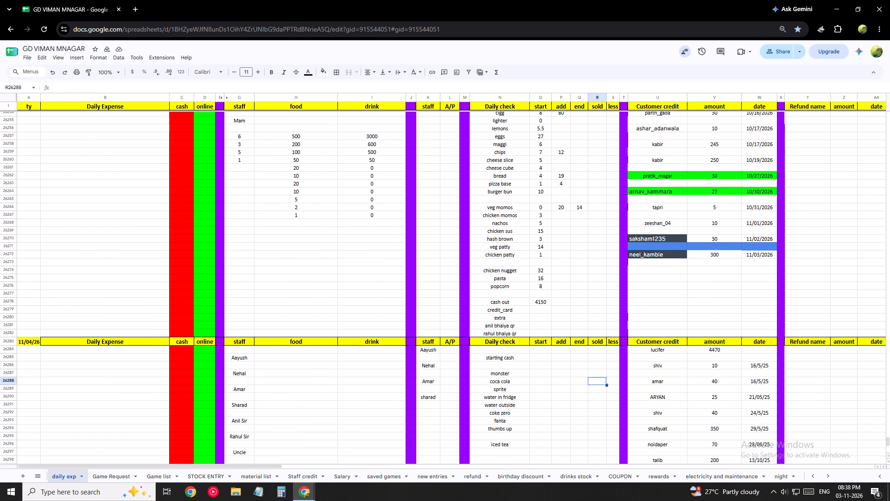
# Set the 11/04/26 starting cash to a SUM of the 11/03/26 cash amounts for the small denominations, from 20 down to 1.
pyautogui.press('Left')
pyautogui.press('Left')
pyautogui.press('Left')
pyautogui.press('Left')
pyautogui.press('Left')
pyautogui.press('Down')
pyautogui.press('Down')
pyautogui.press('Down')
pyautogui.press('Right')
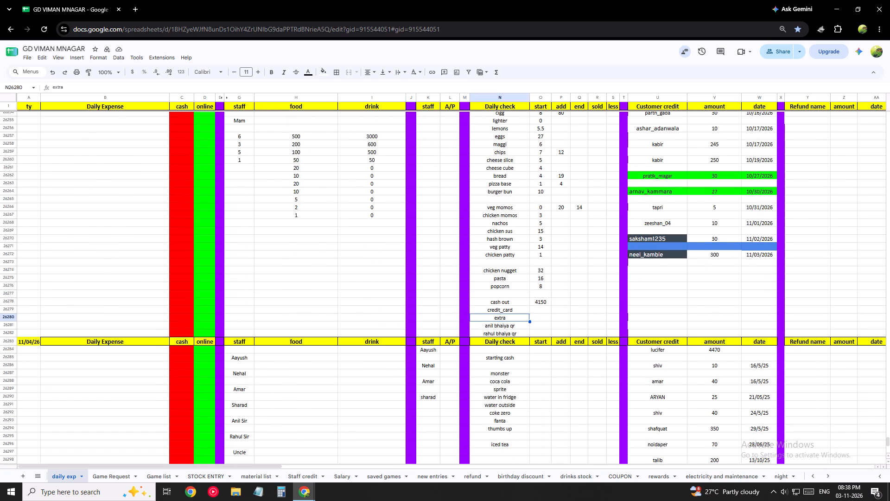
pyautogui.press('Down')
pyautogui.press('Right')
pyautogui.press('Down')
pyautogui.press('Down')
pyautogui.press('Down')
pyautogui.press('Down')
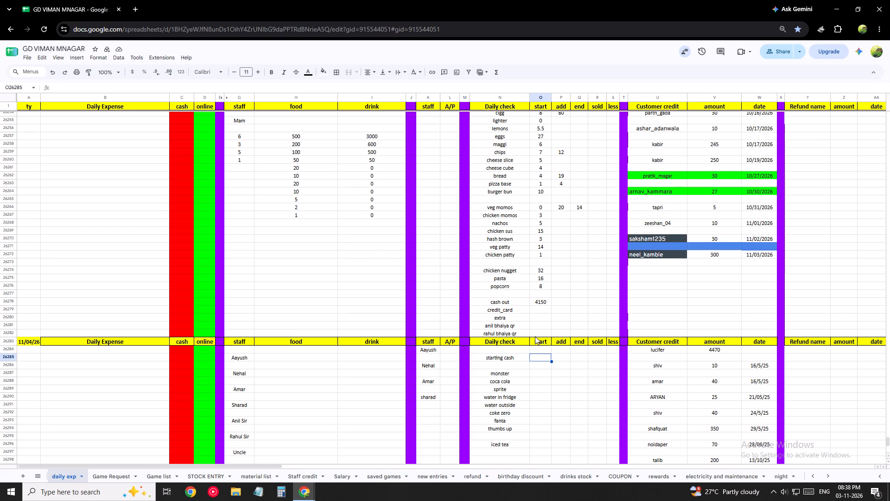
pyautogui.press('=')
pyautogui.write('sum')
pyautogui.press('Tab')
pyautogui.moveTo(384, 221); pyautogui.dragTo(387, 186)
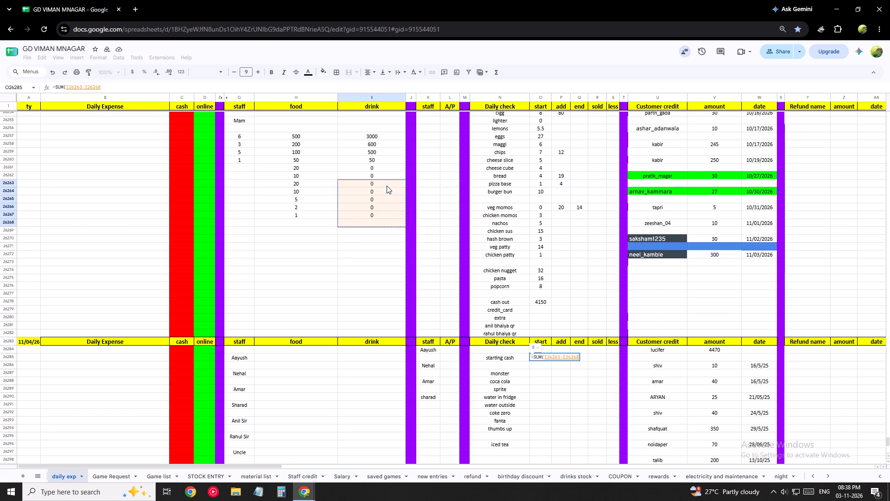
pyautogui.moveTo(387, 186); pyautogui.dragTo(387, 167)
pyautogui.press('Return')
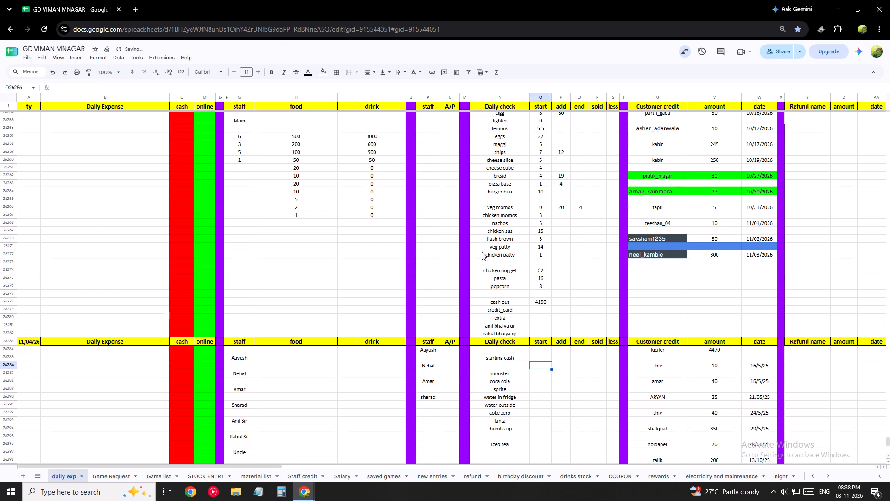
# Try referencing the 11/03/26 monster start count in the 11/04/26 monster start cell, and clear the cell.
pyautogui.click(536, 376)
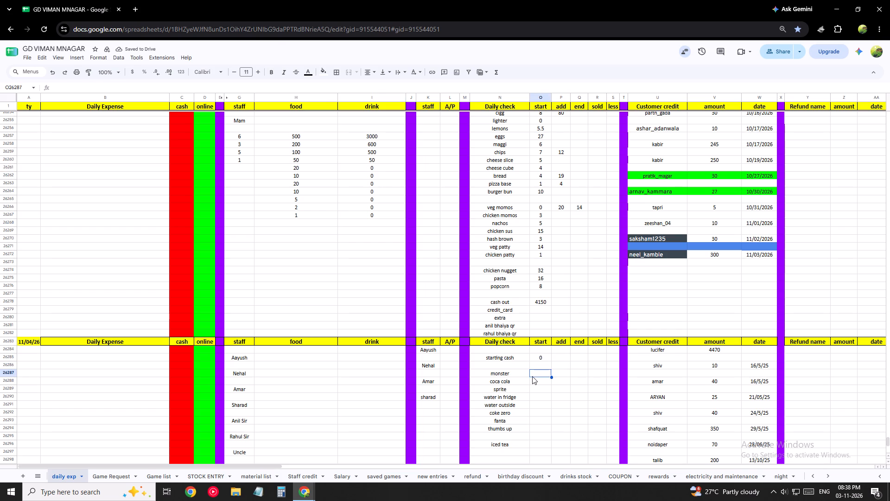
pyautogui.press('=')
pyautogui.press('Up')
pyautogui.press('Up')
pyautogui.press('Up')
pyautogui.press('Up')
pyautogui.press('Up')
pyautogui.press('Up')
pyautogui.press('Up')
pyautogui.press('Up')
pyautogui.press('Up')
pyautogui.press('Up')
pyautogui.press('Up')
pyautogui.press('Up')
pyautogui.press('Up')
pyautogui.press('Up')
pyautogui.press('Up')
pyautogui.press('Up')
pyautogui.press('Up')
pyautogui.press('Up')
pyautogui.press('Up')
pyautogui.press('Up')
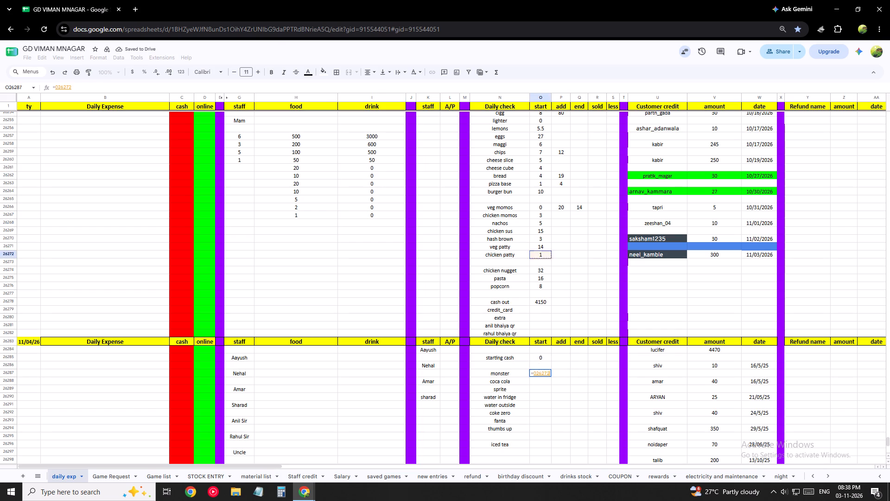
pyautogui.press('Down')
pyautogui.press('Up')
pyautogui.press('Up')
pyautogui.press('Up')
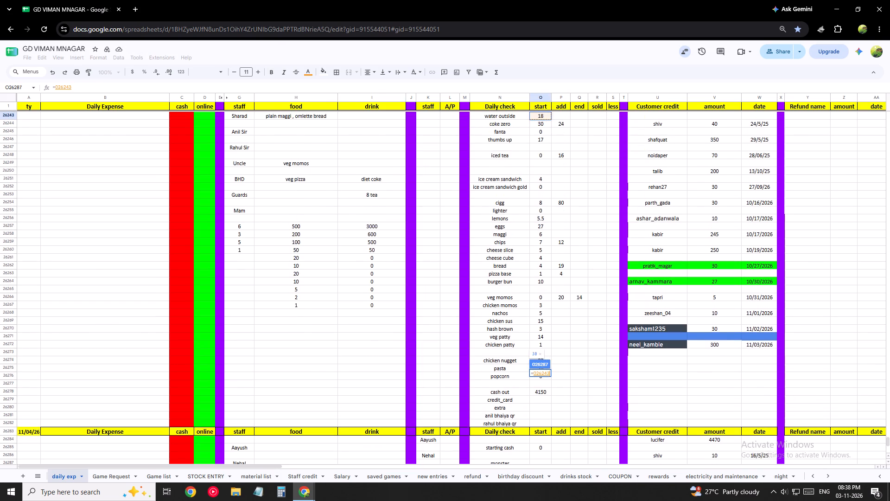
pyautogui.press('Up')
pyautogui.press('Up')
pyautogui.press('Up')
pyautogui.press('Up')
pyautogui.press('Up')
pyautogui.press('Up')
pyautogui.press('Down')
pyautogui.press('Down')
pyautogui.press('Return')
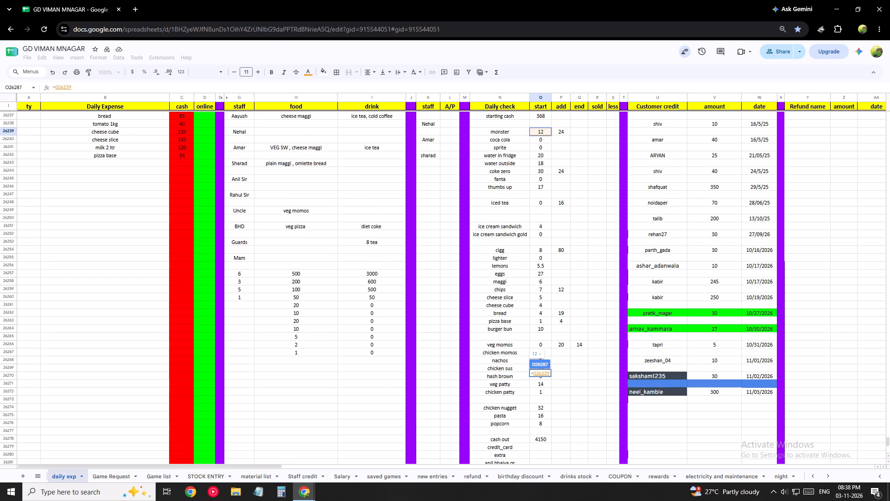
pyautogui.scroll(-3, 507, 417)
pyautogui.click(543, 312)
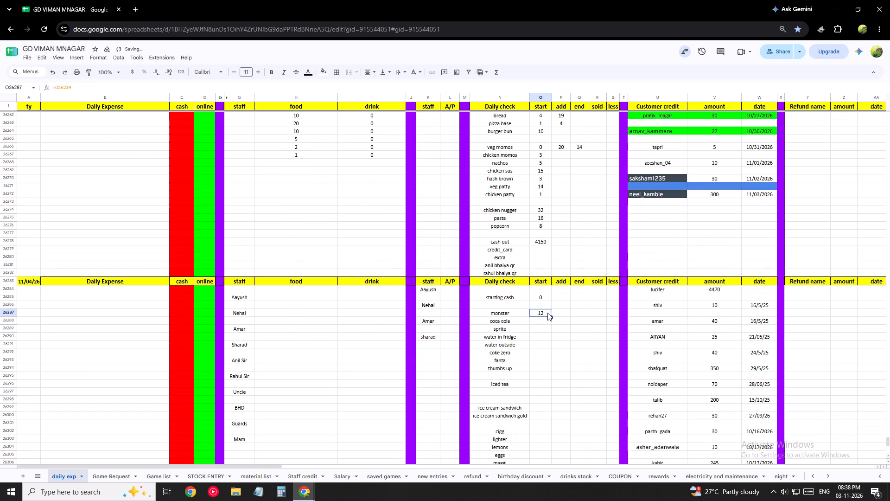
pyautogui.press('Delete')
# Set the 11/04/26 monster start cell to a formula referencing the 11/03/26 monster end cell, Q26239.
pyautogui.write('=-')
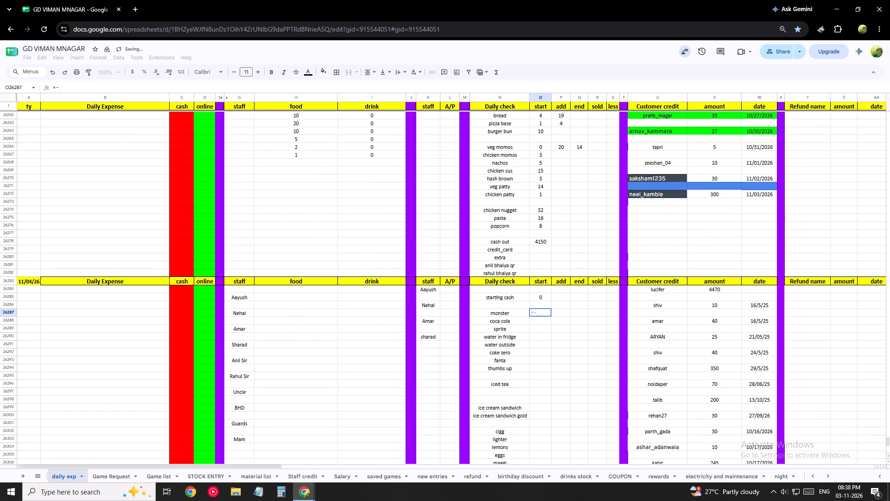
pyautogui.press('BackSpace')
pyautogui.press('BackSpace')
pyautogui.press('BackSpace')
pyautogui.press('=')
pyautogui.press('Up')
pyautogui.press('Up')
pyautogui.press('Up')
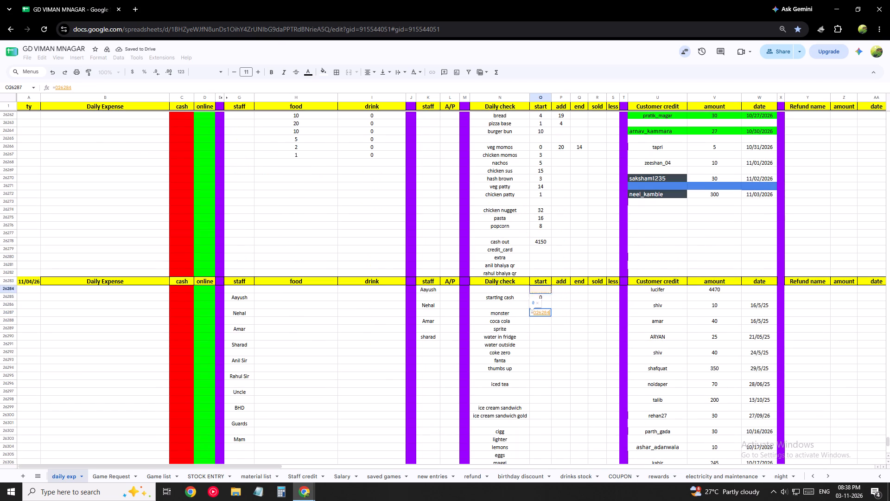
pyautogui.press('Up')
pyautogui.press('Up')
pyautogui.press('Up')
pyautogui.press('Up')
pyautogui.press('Up')
pyautogui.press('Up')
pyautogui.press('Up')
pyautogui.press('Up')
pyautogui.press('Up')
pyautogui.press('Up')
pyautogui.press('Up')
pyautogui.press('Up')
pyautogui.press('Up')
pyautogui.press('Up')
pyautogui.press('Up')
pyautogui.press('Up')
pyautogui.press('Up')
pyautogui.press('Up')
pyautogui.press('Up')
pyautogui.press('Up')
pyautogui.press('Right')
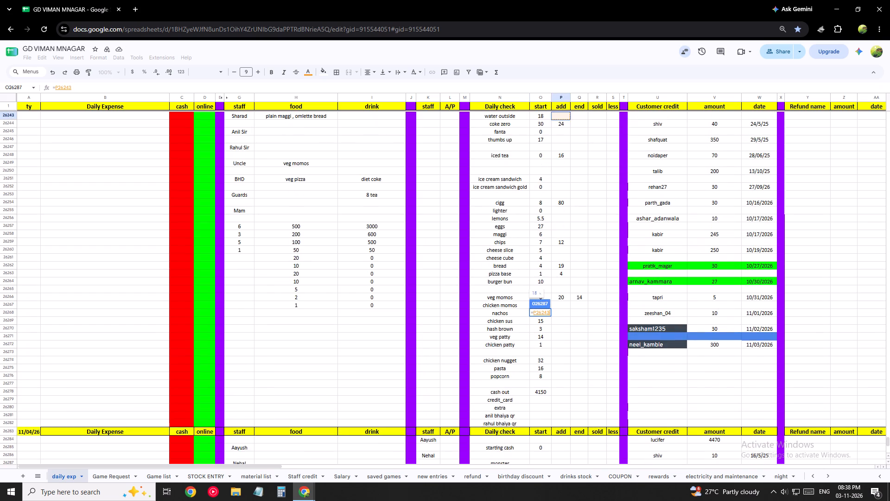
pyautogui.press('Right')
pyautogui.press('Right')
pyautogui.press('Up')
pyautogui.press('Up')
pyautogui.press('Up')
pyautogui.press('Up')
pyautogui.press('Left')
pyautogui.press('Up')
pyautogui.press('Up')
pyautogui.press('Up')
pyautogui.press('Up')
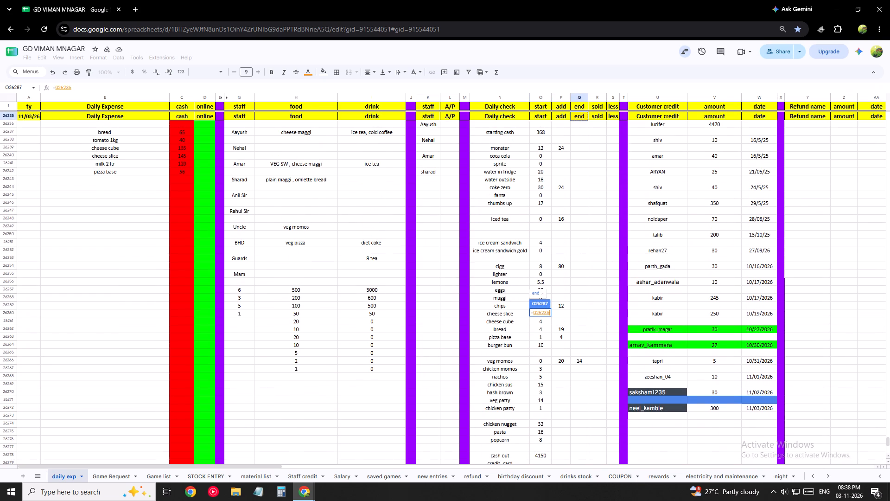
pyautogui.press('Down')
pyautogui.press('Down')
pyautogui.press('Down')
pyautogui.press('Down')
pyautogui.press('Return')
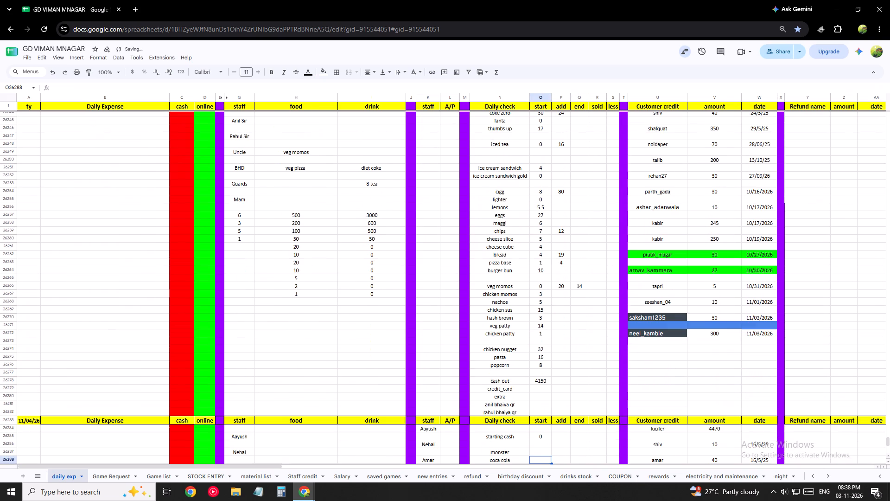
# Fill the monster start formula down the remaining item rows of the 11/04/26 start column.
pyautogui.scroll(-3, 552, 433)
pyautogui.click(540, 311)
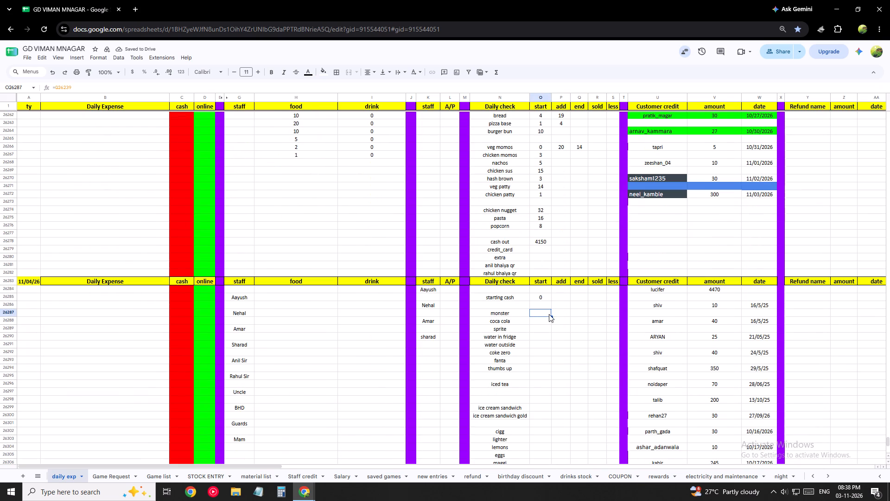
pyautogui.moveTo(552, 316); pyautogui.dragTo(545, 404)
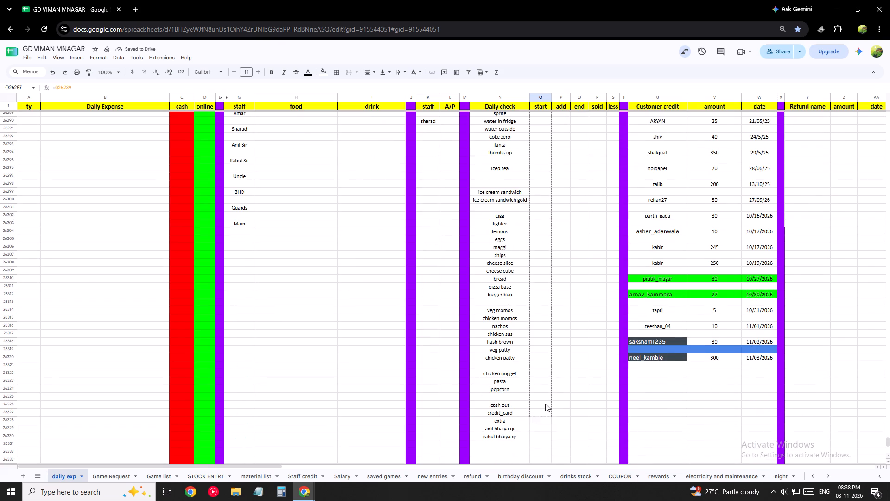
pyautogui.moveTo(545, 404); pyautogui.dragTo(546, 389)
pyautogui.scroll(2, 591, 389)
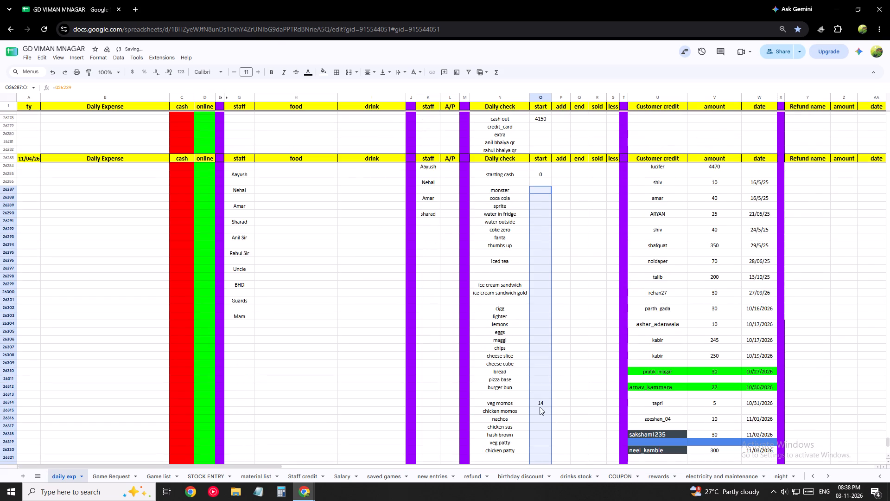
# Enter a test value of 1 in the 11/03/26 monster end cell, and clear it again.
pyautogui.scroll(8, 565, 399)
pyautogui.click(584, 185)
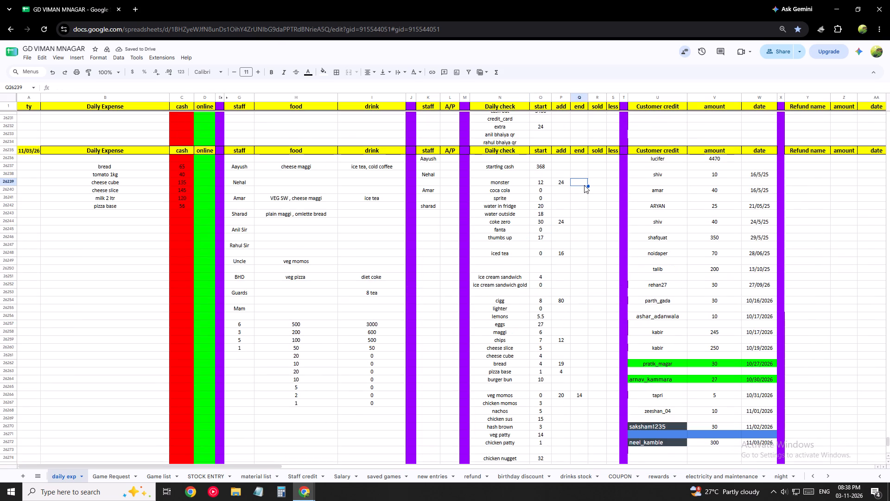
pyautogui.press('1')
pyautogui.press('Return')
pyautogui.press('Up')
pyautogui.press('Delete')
# Change the blue row between the last two entries of the 11/04/26 customer credit list to a white fill.
pyautogui.scroll(-9, 605, 182)
pyautogui.scroll(-1, 594, 239)
pyautogui.scroll(1, 595, 240)
pyautogui.scroll(-3, 595, 242)
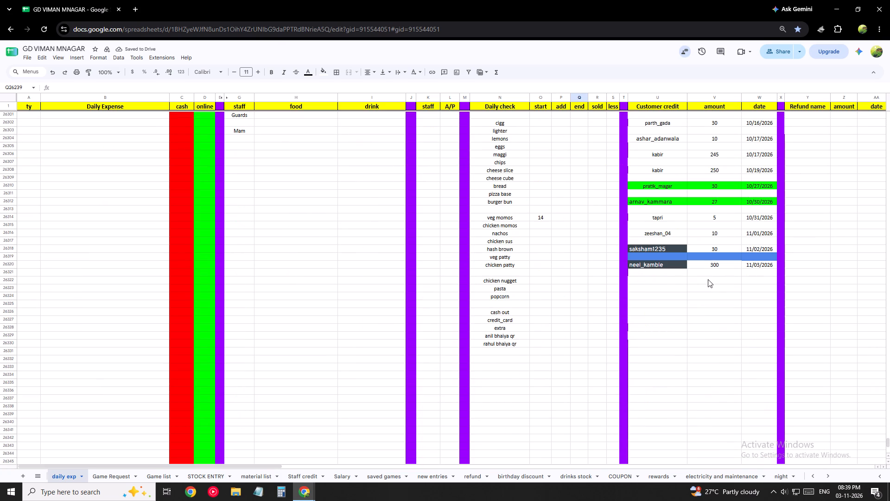
pyautogui.scroll(6, 707, 279)
pyautogui.scroll(-4, 704, 291)
pyautogui.scroll(4, 704, 291)
pyautogui.scroll(-2, 704, 291)
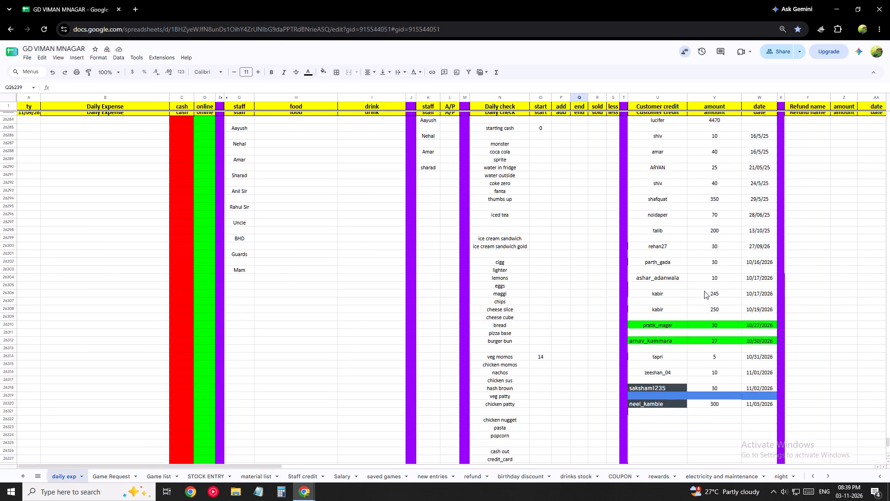
pyautogui.scroll(-3, 704, 291)
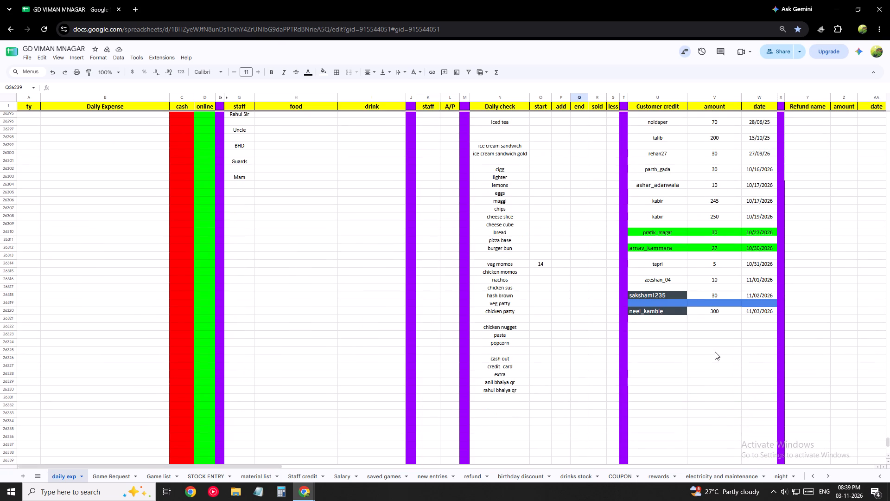
pyautogui.moveTo(666, 303); pyautogui.dragTo(755, 303)
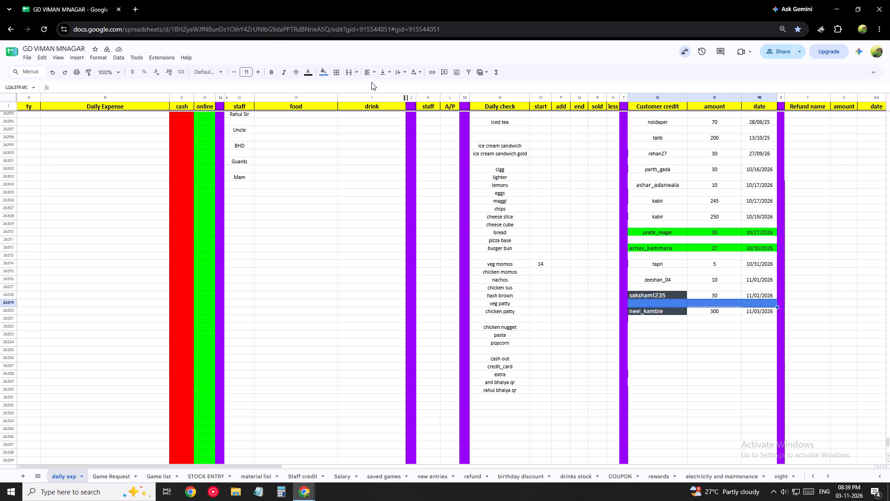
pyautogui.click(322, 69)
pyautogui.click(396, 97)
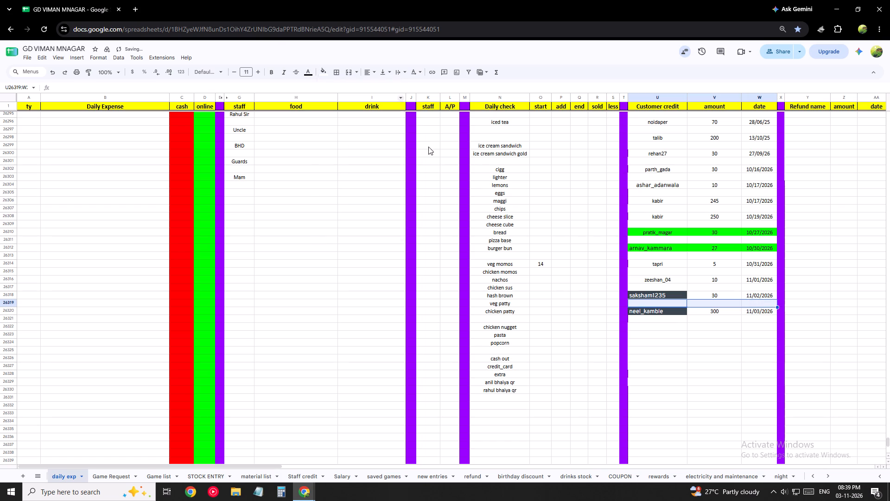
# Delete the two green customer credit entries dated 10/27/2026 and 10/30/2026 from the 11/04/26 section and fill their cells white.
pyautogui.click(681, 325)
pyautogui.moveTo(667, 320); pyautogui.dragTo(753, 322)
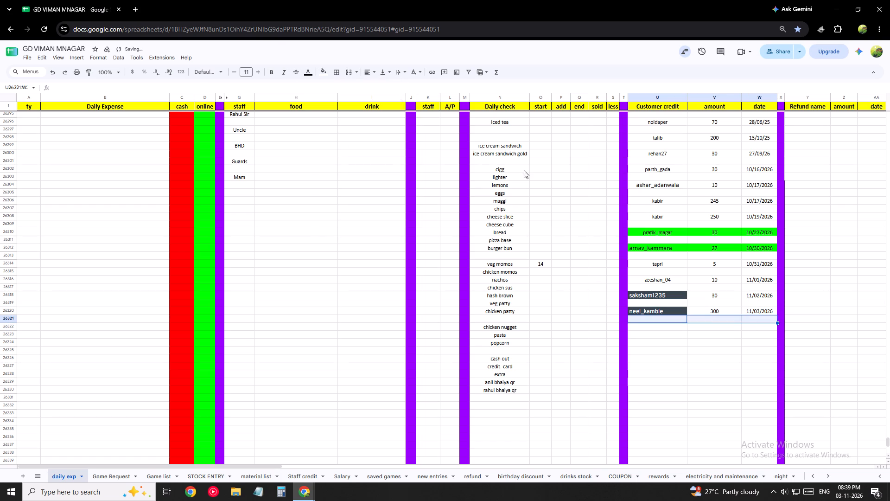
pyautogui.moveTo(651, 230); pyautogui.dragTo(754, 251)
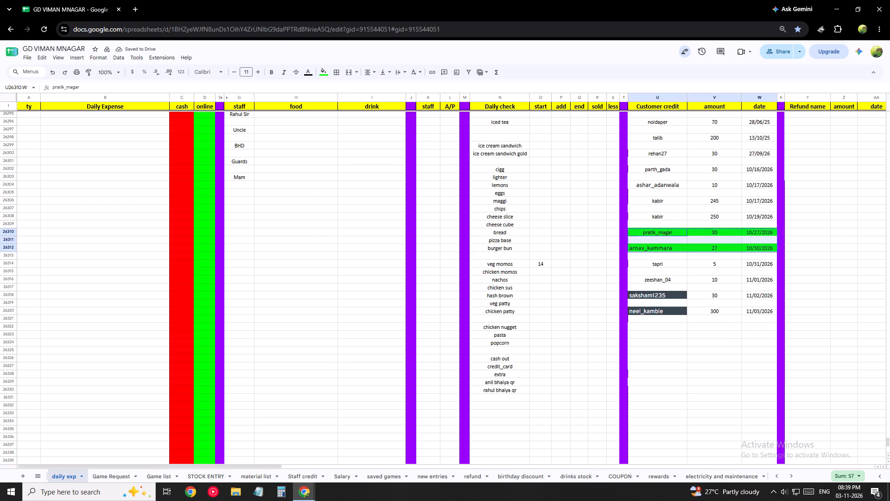
pyautogui.moveTo(754, 251); pyautogui.dragTo(757, 250)
pyautogui.press('Delete')
pyautogui.click(323, 71)
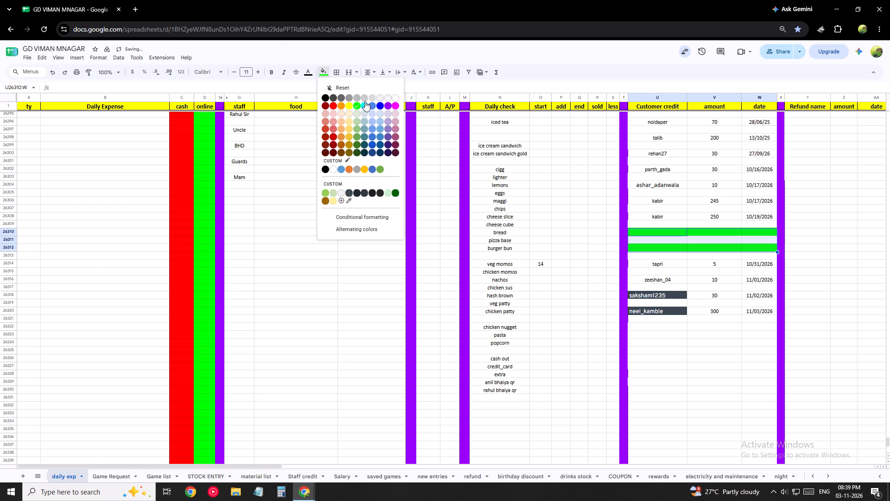
pyautogui.click(395, 97)
# Move the 11/04/26 section's customer credit entries dated 10/31/2026 through 11/03/2026 up to start at row 26310.
pyautogui.moveTo(675, 267); pyautogui.dragTo(755, 306)
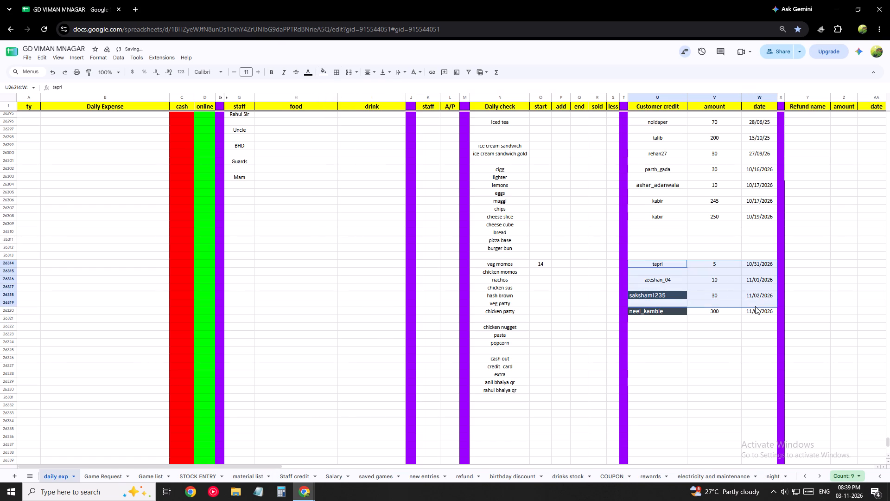
pyautogui.moveTo(755, 306); pyautogui.dragTo(761, 310)
pyautogui.hotkey('ctrl', 'x')
pyautogui.click(665, 232)
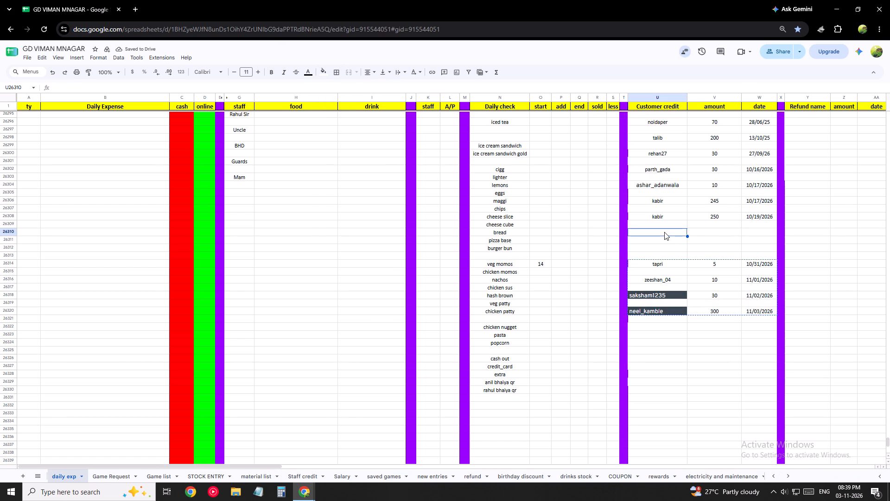
pyautogui.hotkey('ctrl', 'v')
# Fill the row directly below the last 11/04/26 customer credit entry blue across the name, amount and date columns.
pyautogui.click(679, 299)
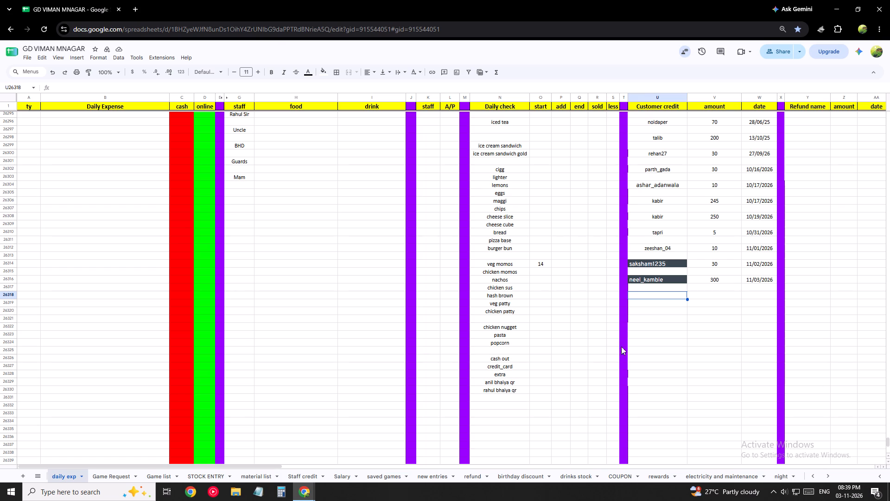
pyautogui.moveTo(653, 288); pyautogui.dragTo(769, 286)
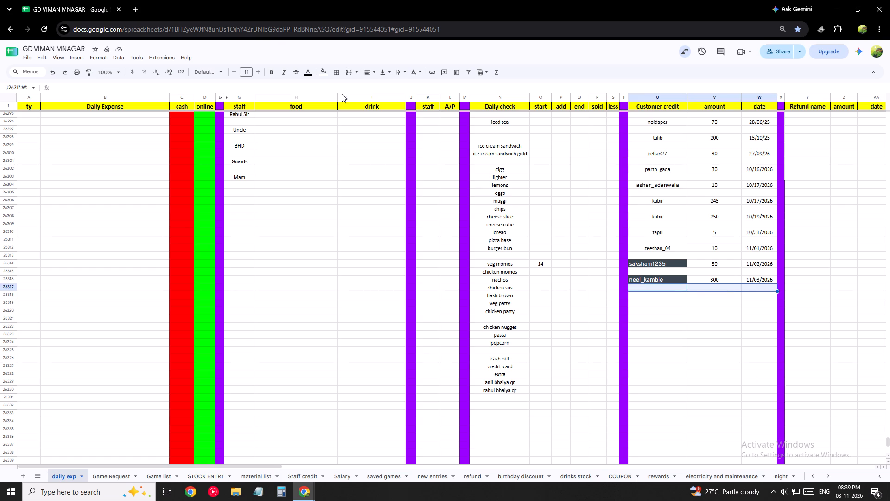
pyautogui.click(325, 72)
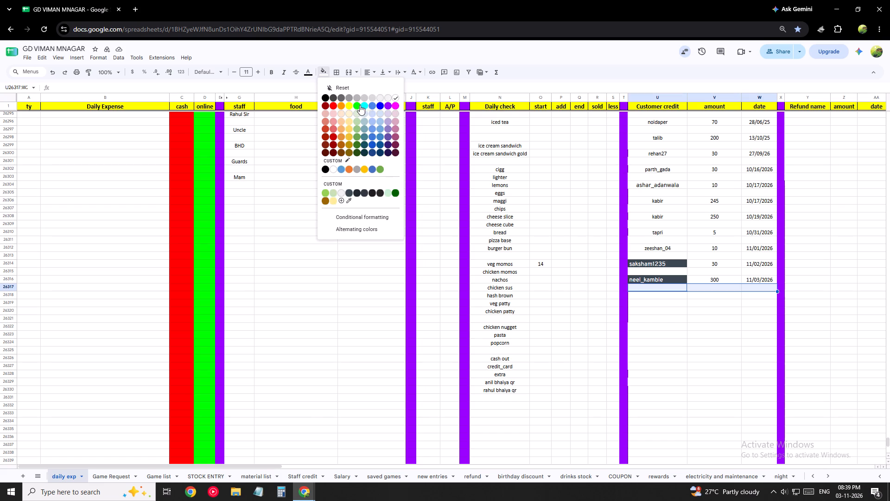
pyautogui.click(374, 106)
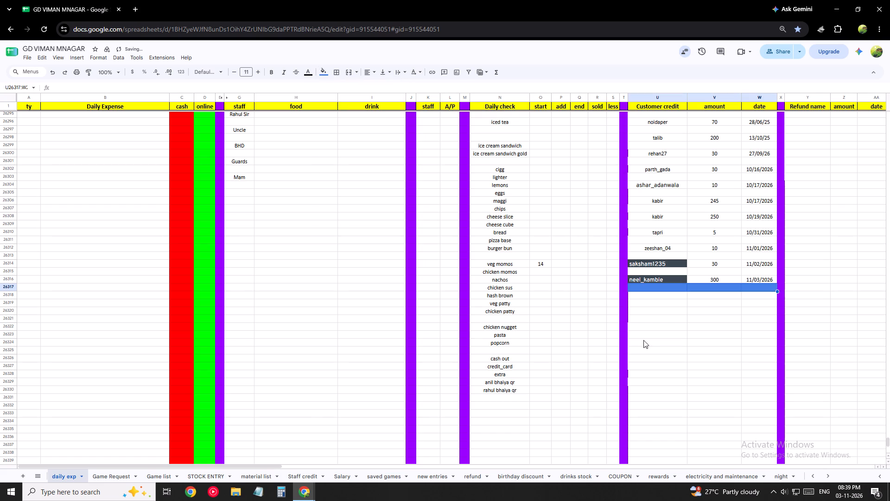
pyautogui.click(667, 307)
pyautogui.click(667, 298)
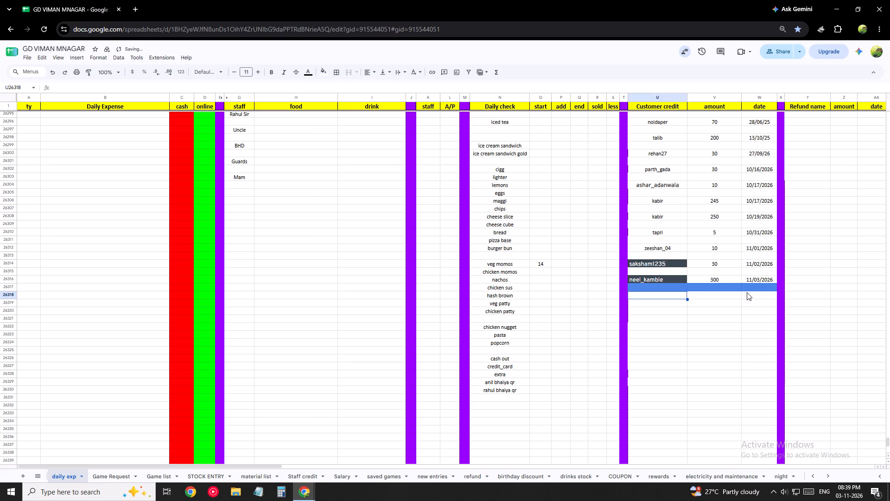
pyautogui.click(756, 296)
# Look over the 11/03/26 and 11/04/26 sections, comparing their staff, daily check and customer credit entries.
pyautogui.scroll(4, 569, 318)
pyautogui.scroll(-1, 604, 313)
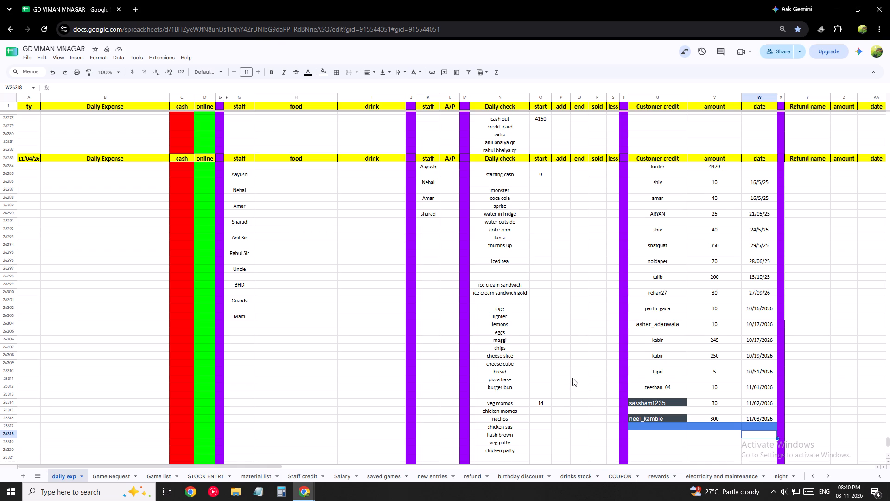
pyautogui.scroll(1, 290, 236)
pyautogui.scroll(1, 500, 281)
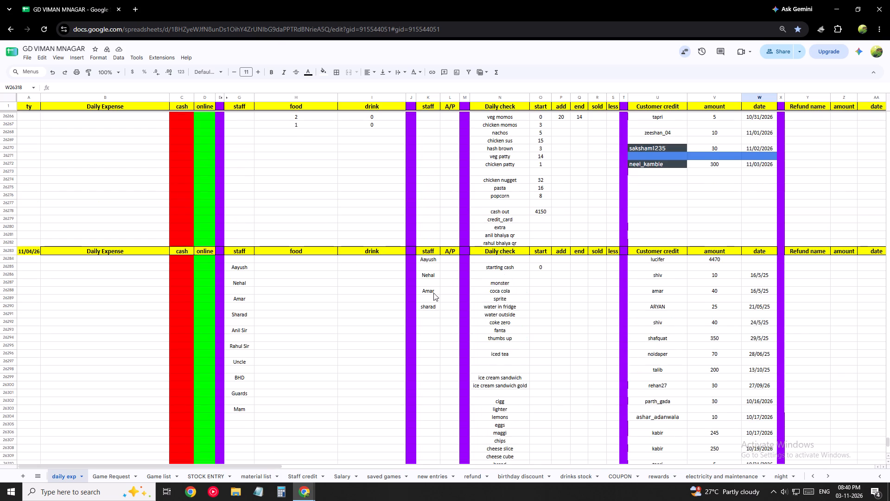
pyautogui.scroll(7, 435, 280)
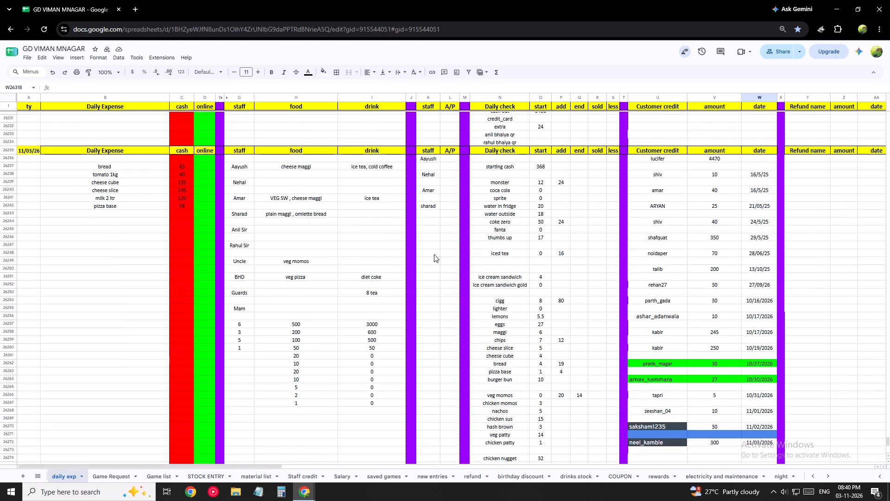
pyautogui.click(434, 254)
pyautogui.scroll(-13, 445, 315)
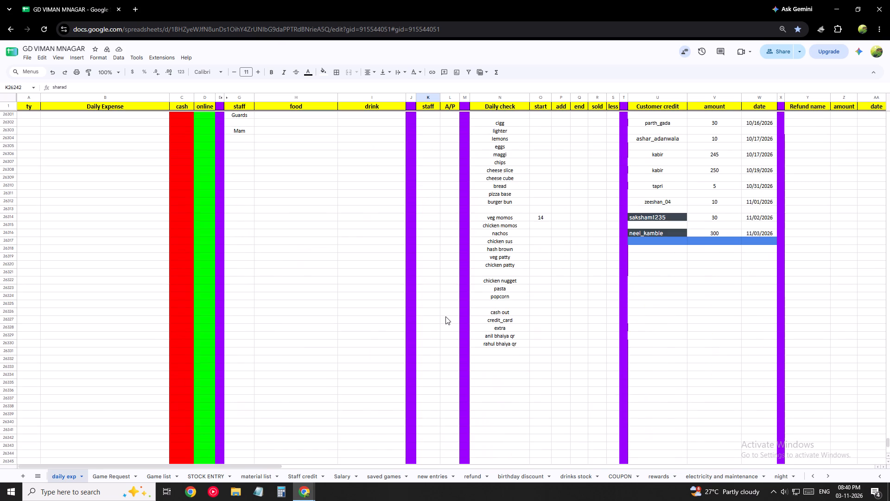
pyautogui.scroll(4, 285, 333)
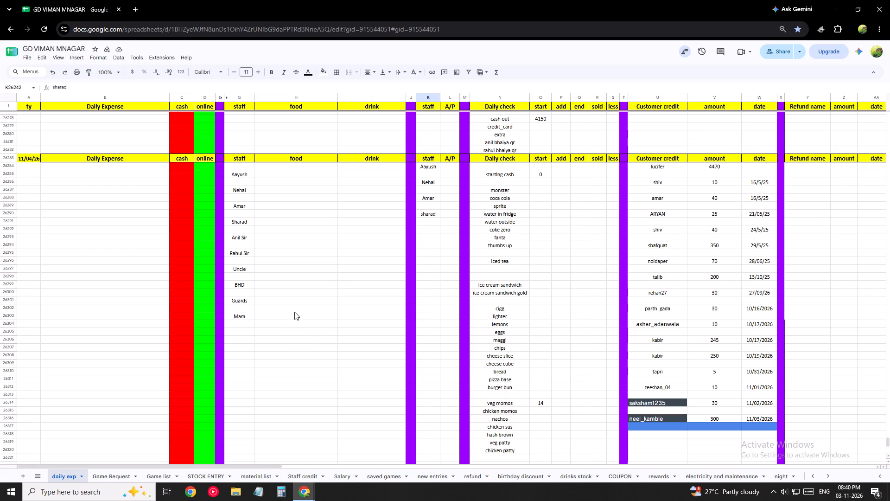
# Switch to the ggLeap admin window and check the status of the computers and consoles in the PC list.
pyautogui.click(305, 486)
pyautogui.click(314, 458)
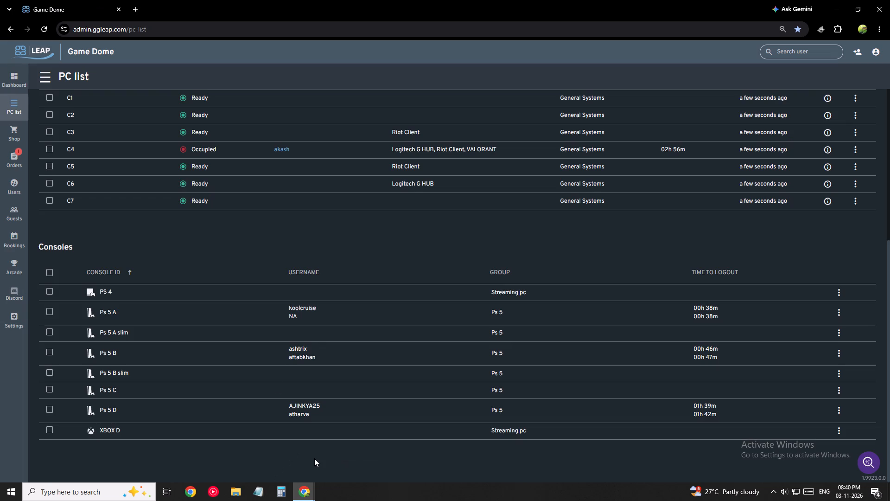
pyautogui.scroll(2, 255, 349)
pyautogui.scroll(-1, 255, 349)
pyautogui.scroll(3, 255, 349)
pyautogui.scroll(-1, 260, 316)
pyautogui.scroll(7, 260, 316)
# Restart all computers except the occupied A5, A7, B2, B5 and C4, and leave no computers selected.
pyautogui.click(47, 128)
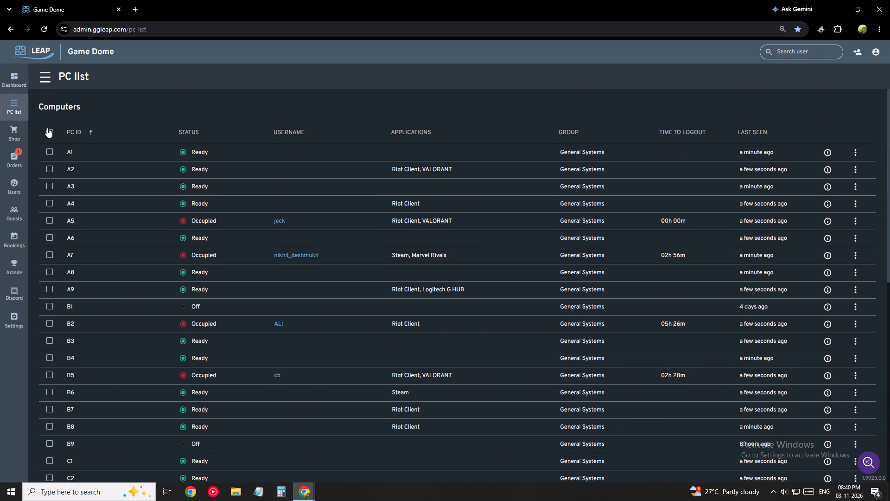
pyautogui.click(48, 132)
pyautogui.click(44, 225)
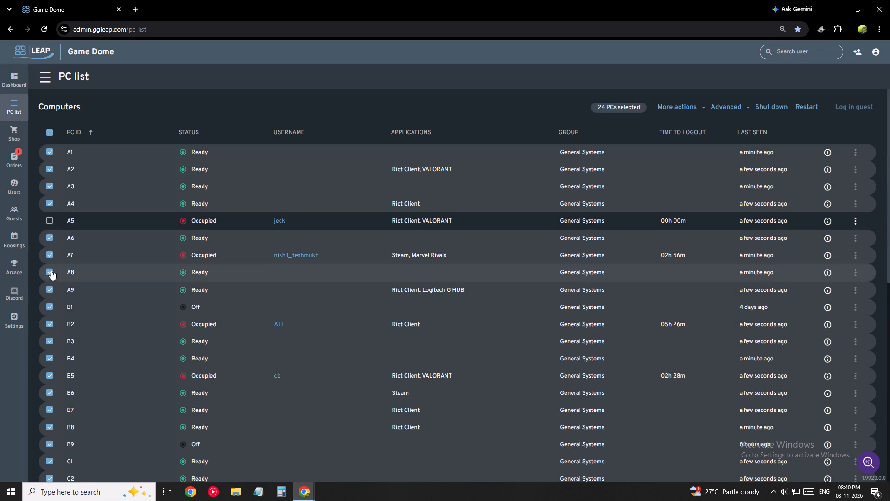
pyautogui.click(50, 255)
pyautogui.scroll(-1, 116, 326)
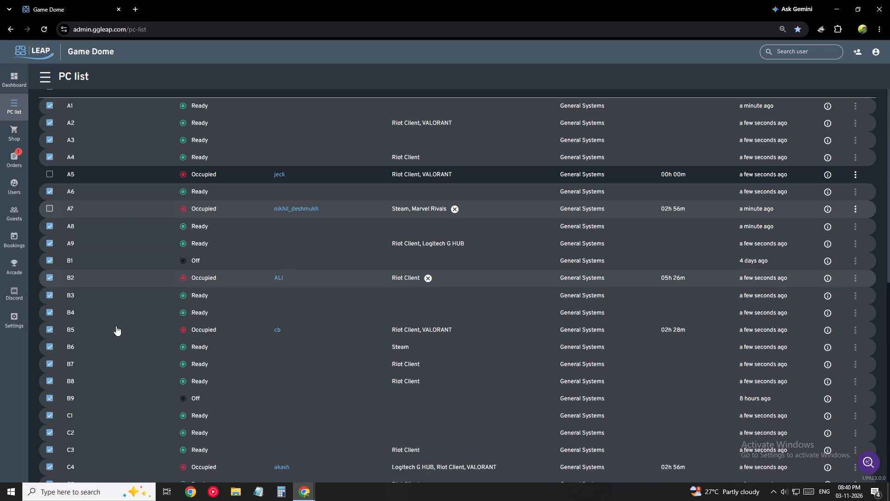
pyautogui.click(51, 279)
pyautogui.scroll(-1, 216, 334)
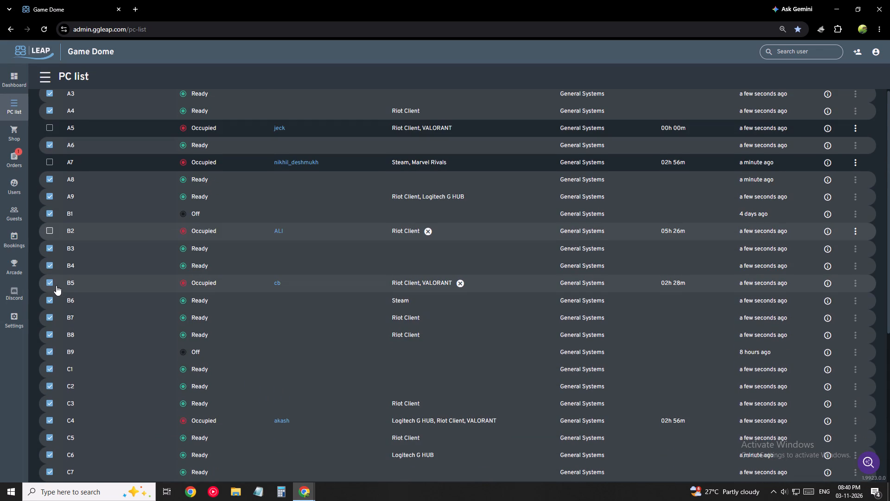
pyautogui.click(47, 282)
pyautogui.click(50, 417)
pyautogui.scroll(-3, 174, 418)
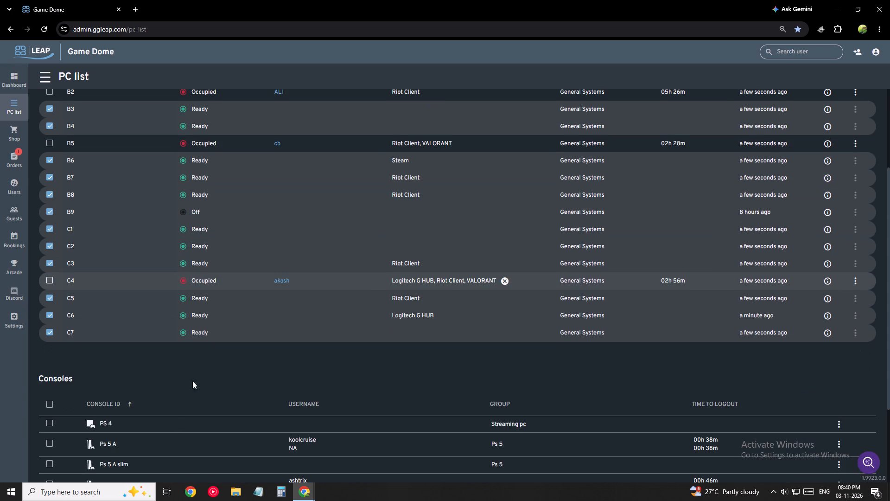
pyautogui.scroll(4, 317, 356)
pyautogui.scroll(3, 399, 369)
pyautogui.click(804, 111)
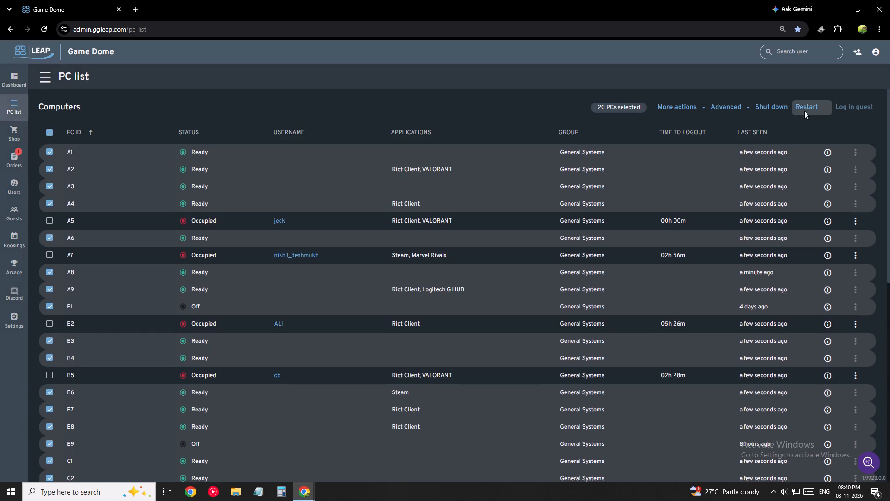
pyautogui.click(505, 271)
pyautogui.doubleClick(50, 132)
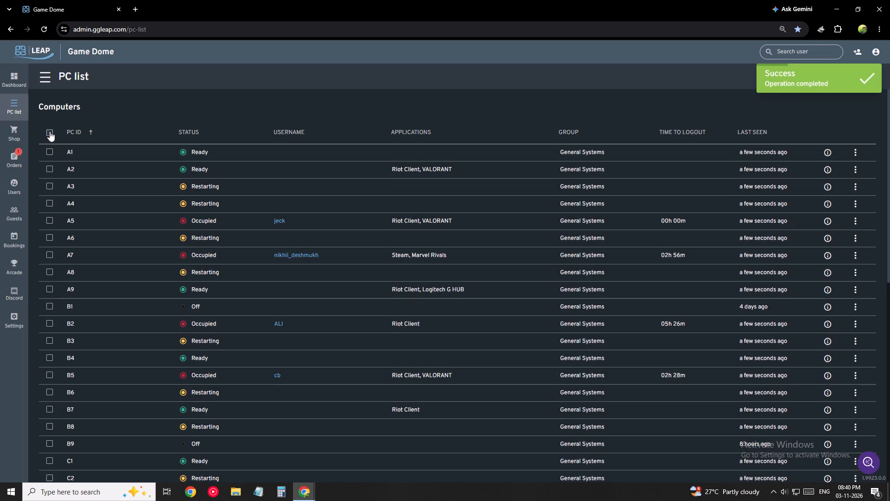
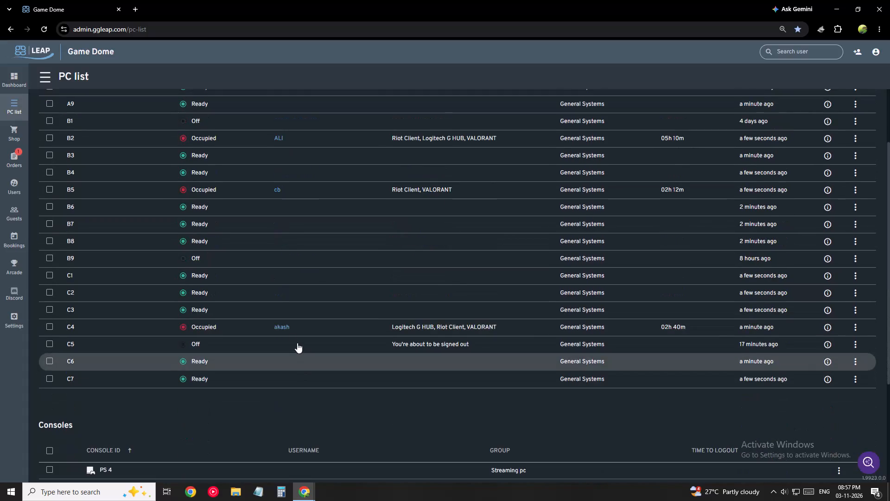
# Quicksell one WATER-500ml to akash, the user on C4, and charge the ₹10 to the user balance.
pyautogui.click(283, 326)
pyautogui.click(307, 333)
pyautogui.moveTo(243, 200); pyautogui.dragTo(178, 314)
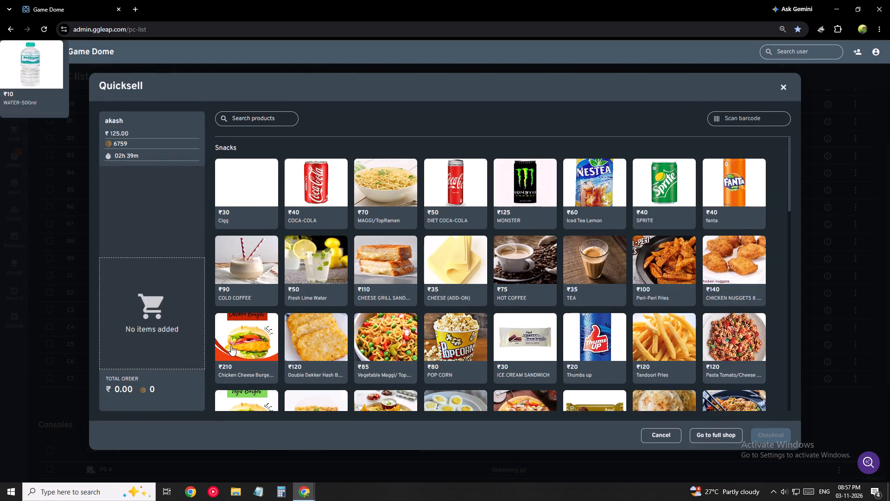
pyautogui.click(770, 446)
pyautogui.click(773, 434)
pyautogui.click(187, 244)
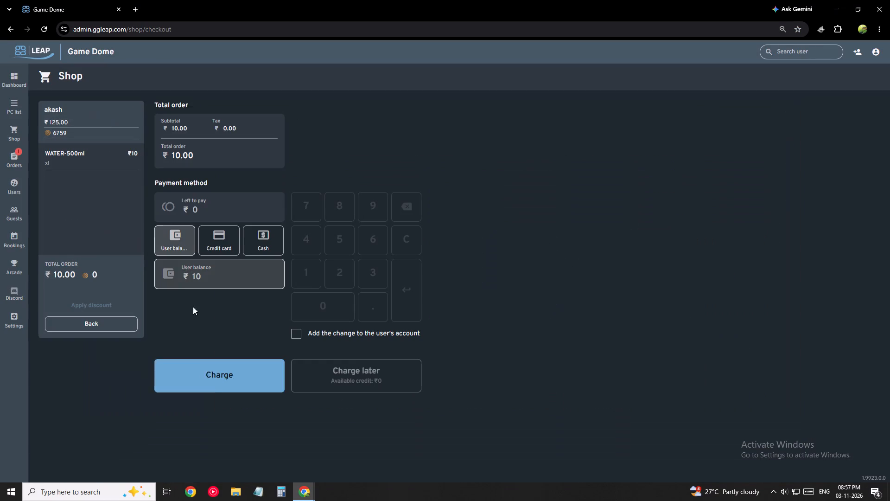
pyautogui.click(220, 378)
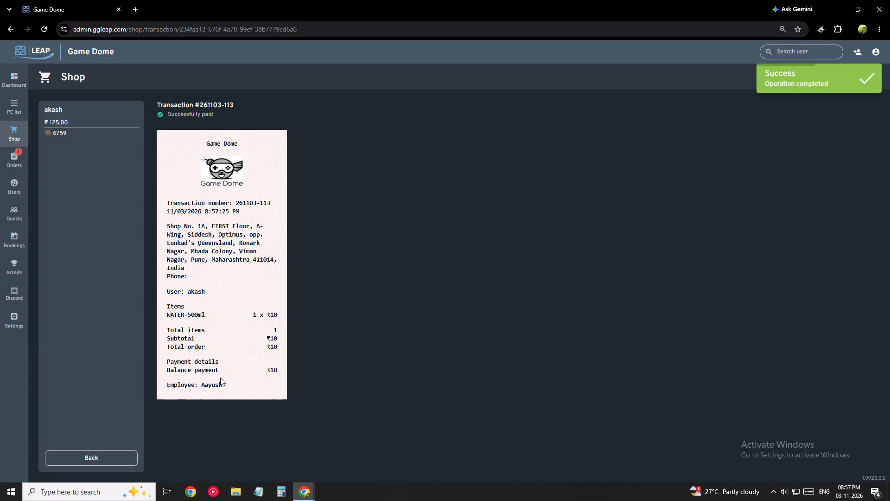